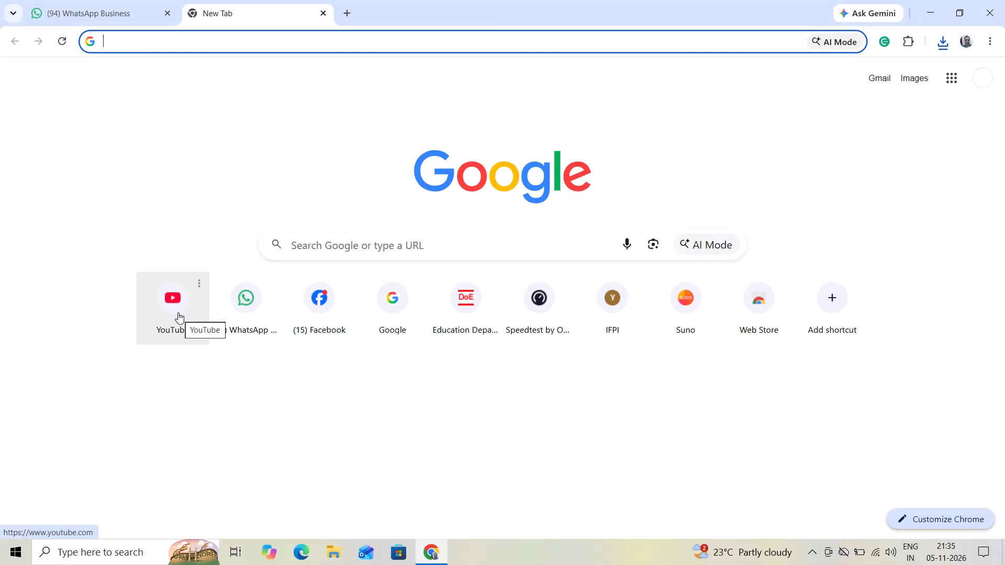
Open YouTube from the new tab page's shortcuts.
{"action": "left_click", "coordinate": [178, 312]}
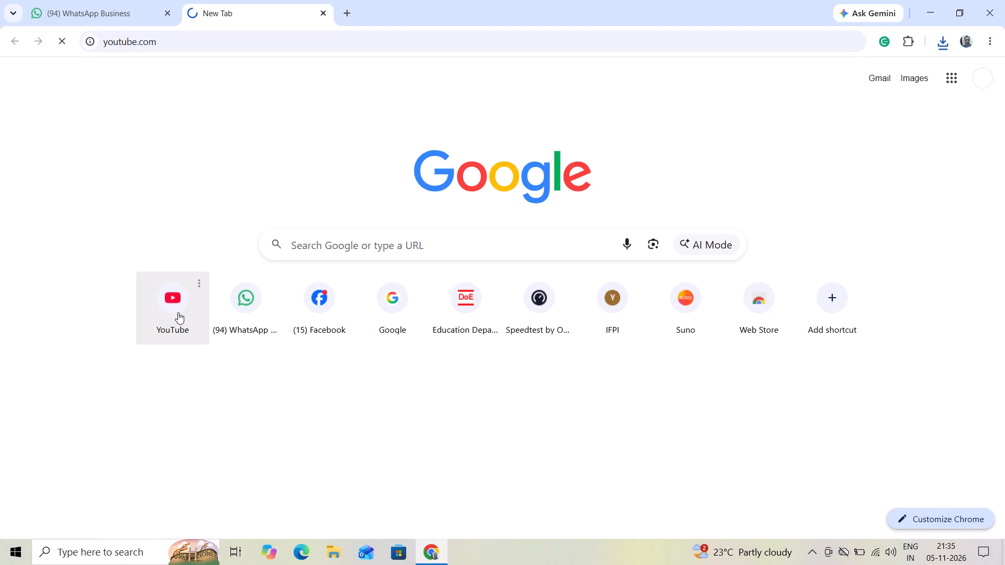
Switch the computer's Wi-Fi connection to the Navyan-5G network.
{"action": "left_click", "coordinate": [877, 557]}
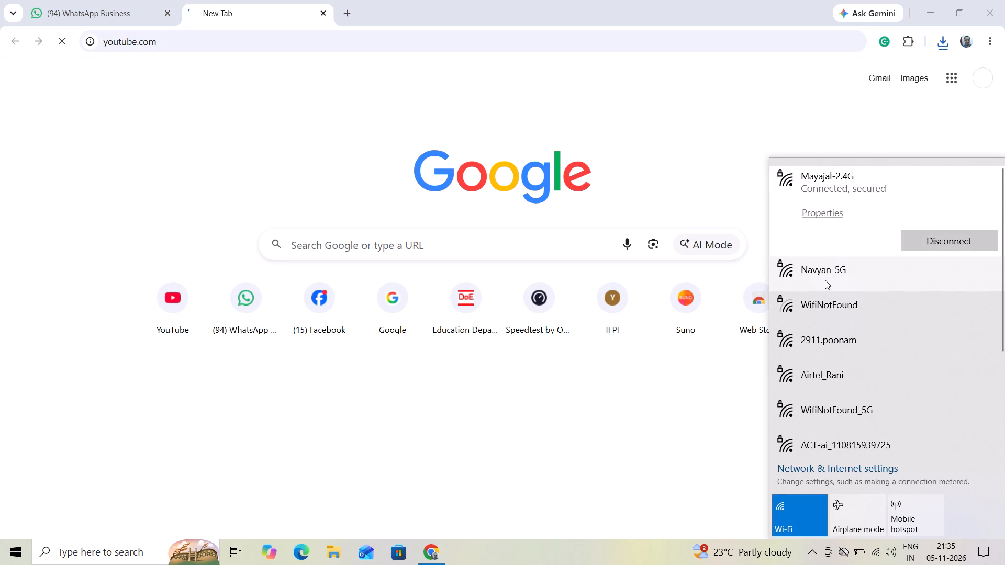
{"action": "left_click", "coordinate": [825, 280]}
{"action": "left_click", "coordinate": [923, 275]}
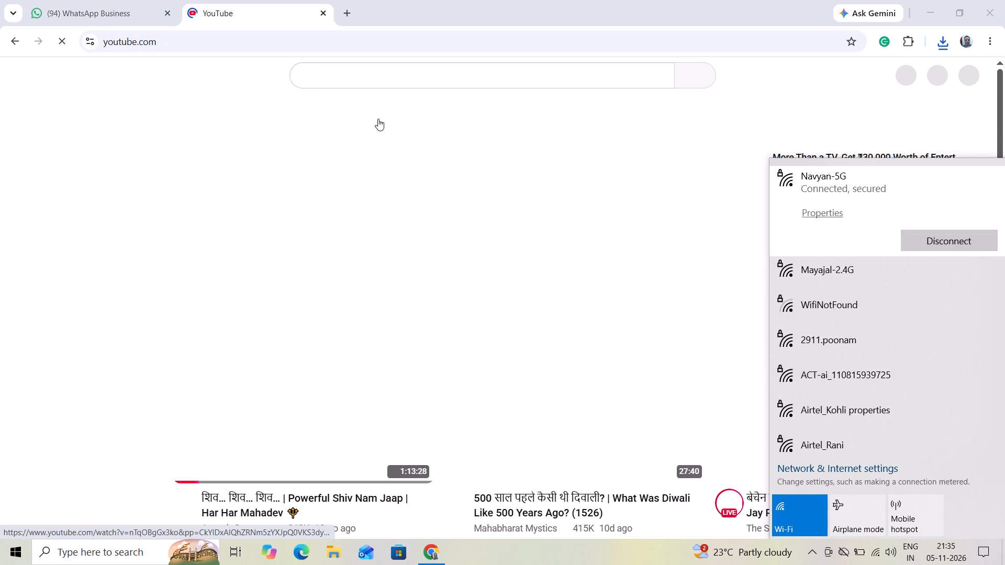
Enter "snow over" as the YouTube search query to look for snow overlay videos.
{"action": "left_click", "coordinate": [387, 70]}
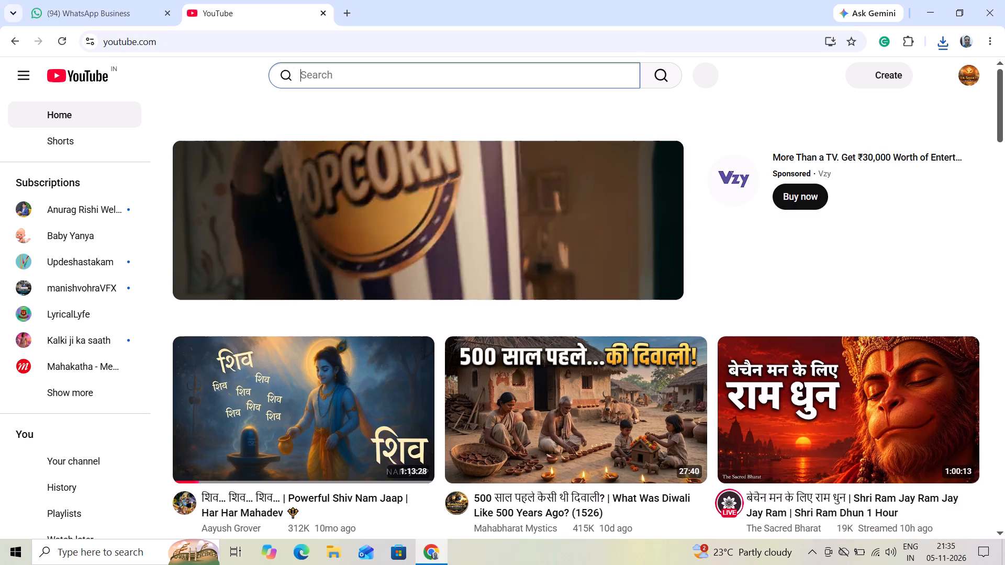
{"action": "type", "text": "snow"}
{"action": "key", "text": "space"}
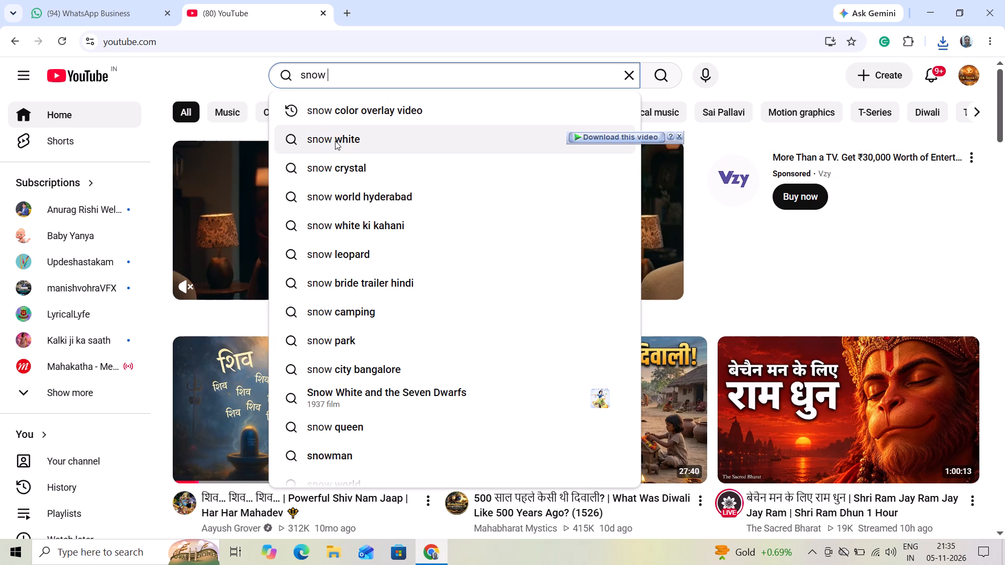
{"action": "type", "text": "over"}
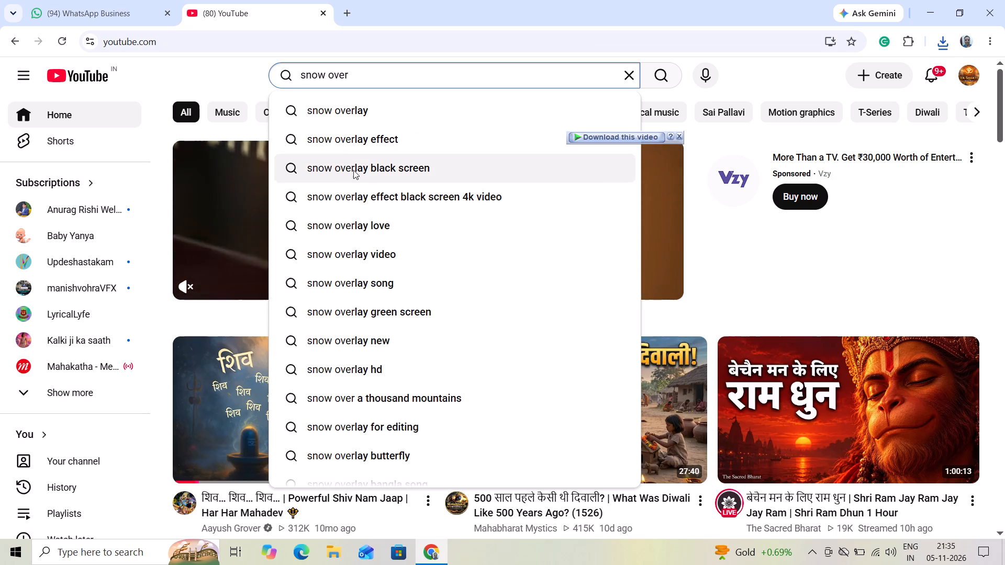
Search YouTube for "snow overlay" using the matching suggestion.
{"action": "left_click", "coordinate": [340, 108]}
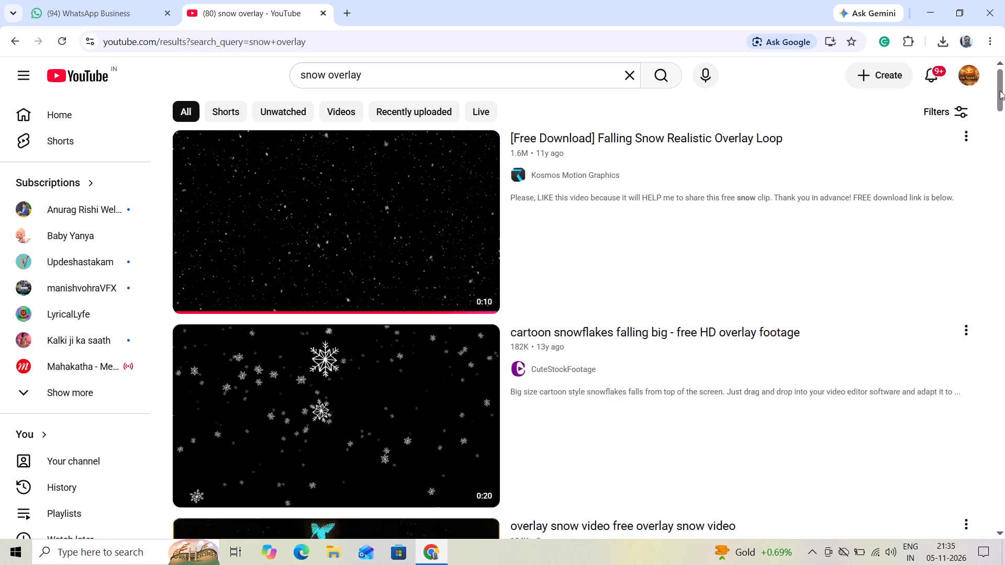
Browse the snow overlay search results and preview the falling-snow clips to find suitable overlay footage.
{"action": "left_click_drag", "start_coordinate": [1000, 91], "coordinate": [1001, 112]}
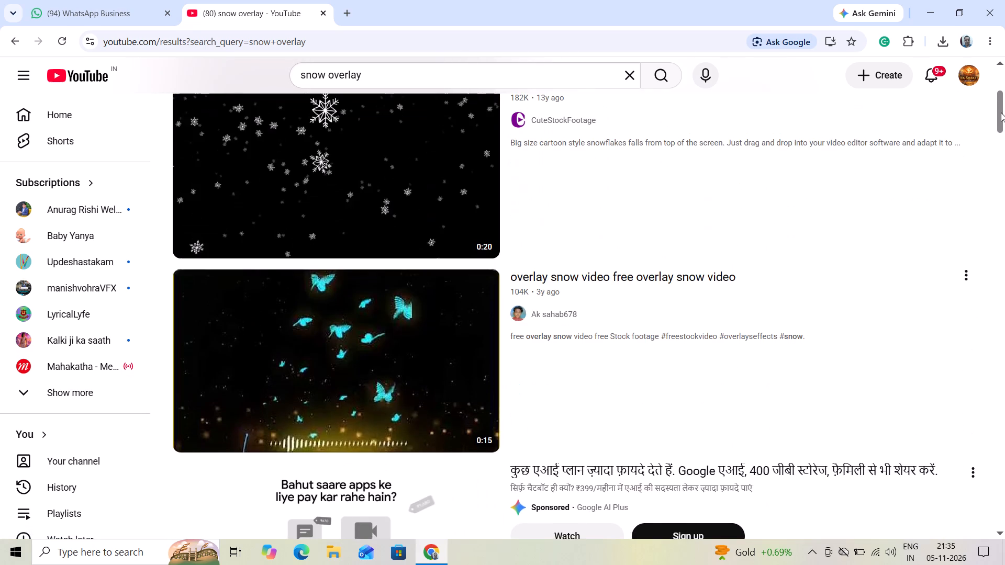
{"action": "left_click_drag", "start_coordinate": [1001, 112], "coordinate": [1004, 184]}
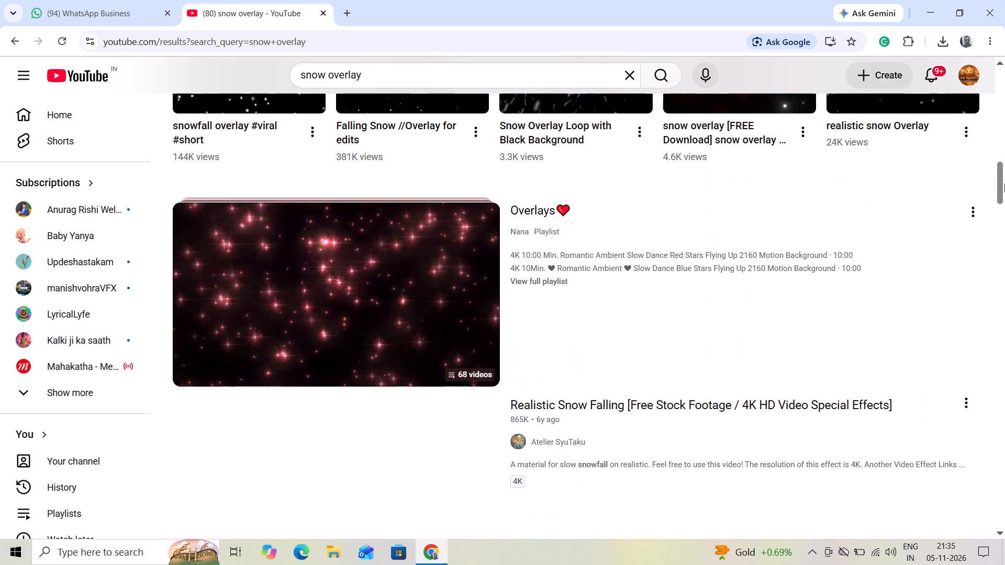
{"action": "left_click_drag", "start_coordinate": [1004, 184], "coordinate": [1004, 197]}
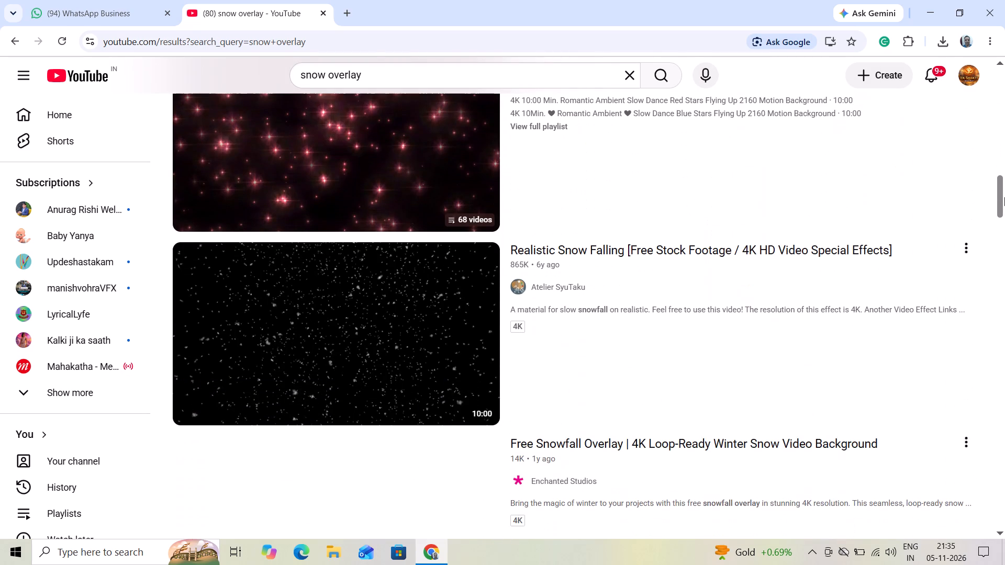
{"action": "left_click_drag", "start_coordinate": [1004, 197], "coordinate": [1004, 219]}
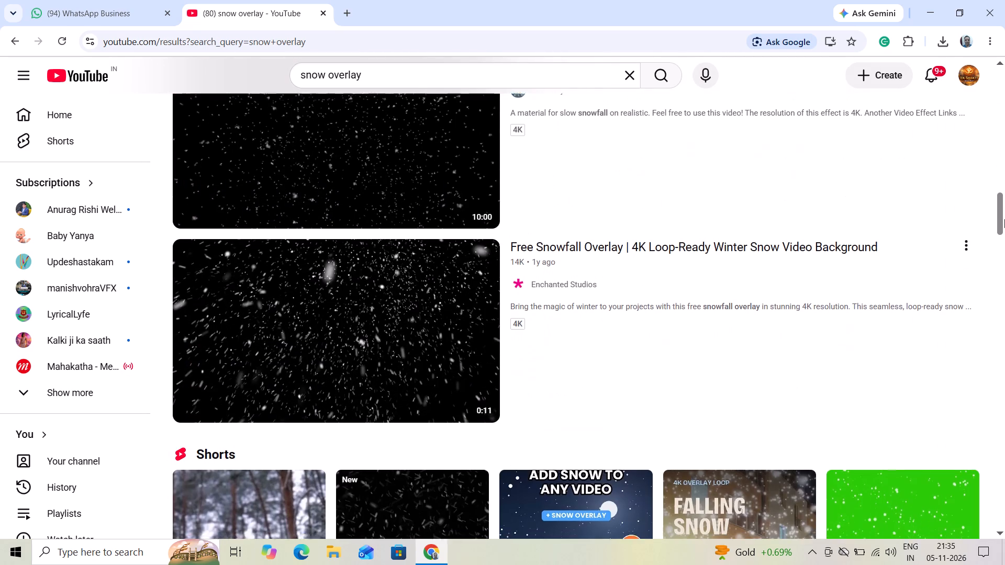
{"action": "left_click_drag", "start_coordinate": [1004, 219], "coordinate": [999, 208]}
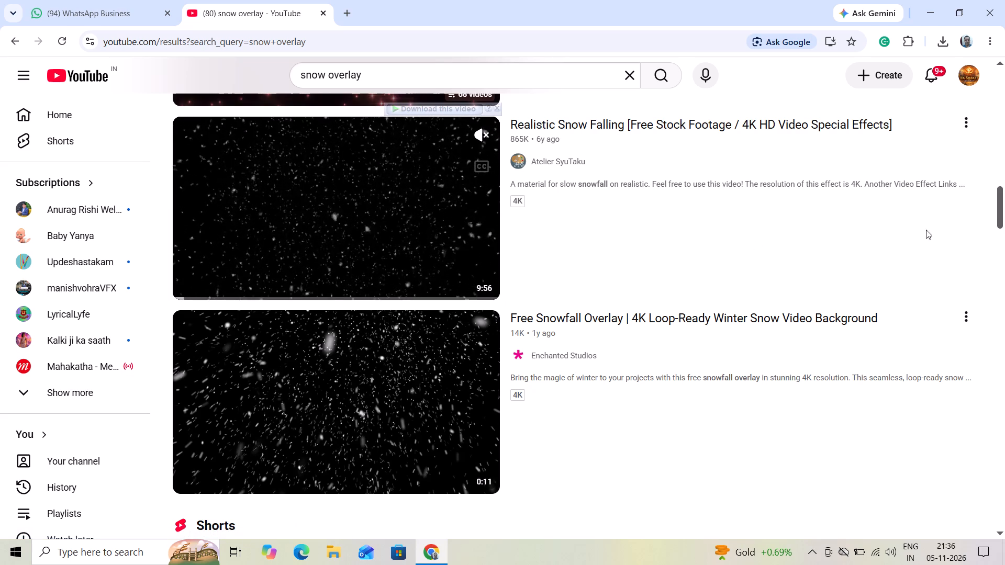
{"action": "left_click_drag", "start_coordinate": [1000, 207], "coordinate": [1004, 272]}
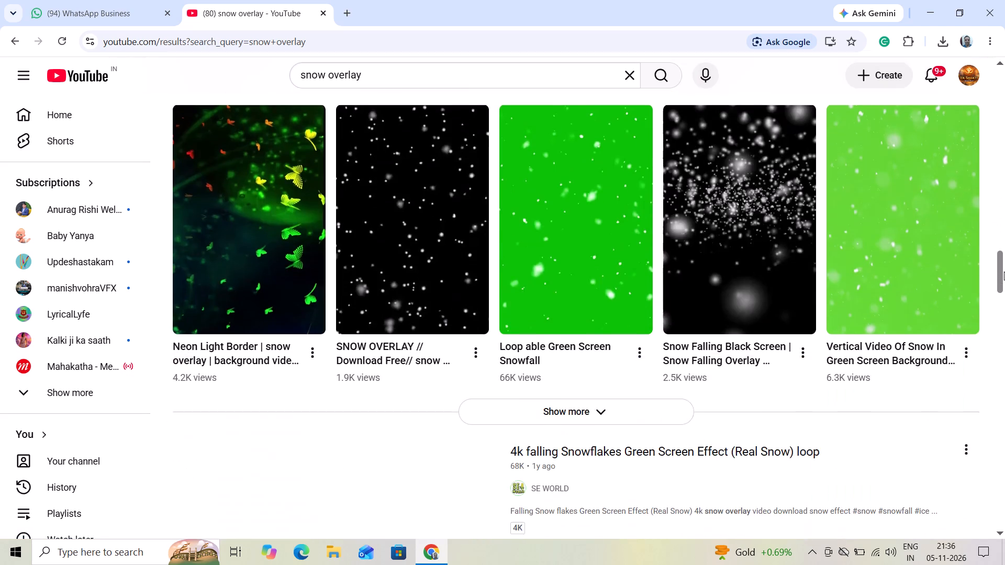
{"action": "left_click_drag", "start_coordinate": [1004, 272], "coordinate": [1004, 308]}
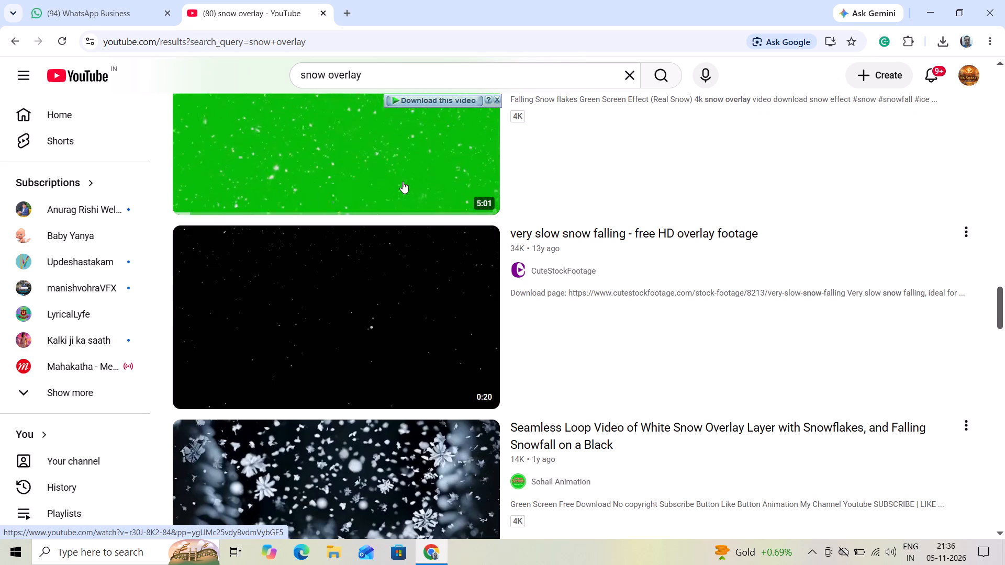
{"action": "left_click_drag", "start_coordinate": [999, 316], "coordinate": [1000, 343]}
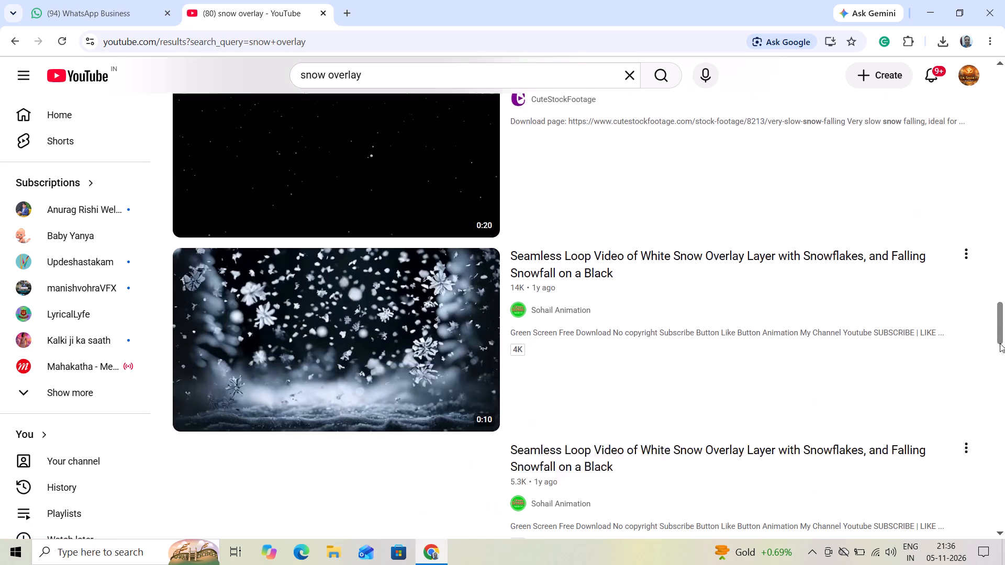
{"action": "left_click_drag", "start_coordinate": [1000, 343], "coordinate": [1002, 361]}
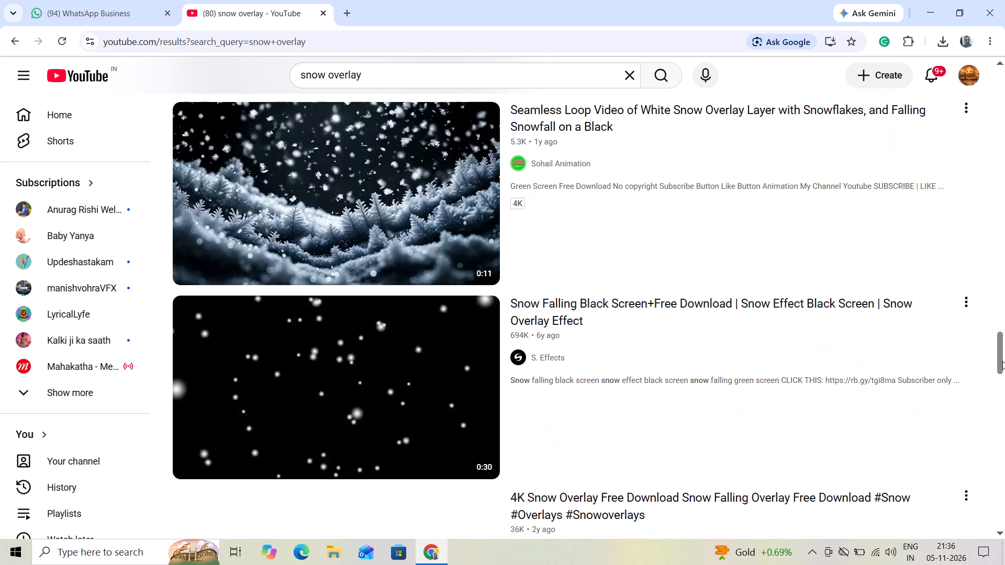
{"action": "left_click_drag", "start_coordinate": [1002, 361], "coordinate": [1002, 369]}
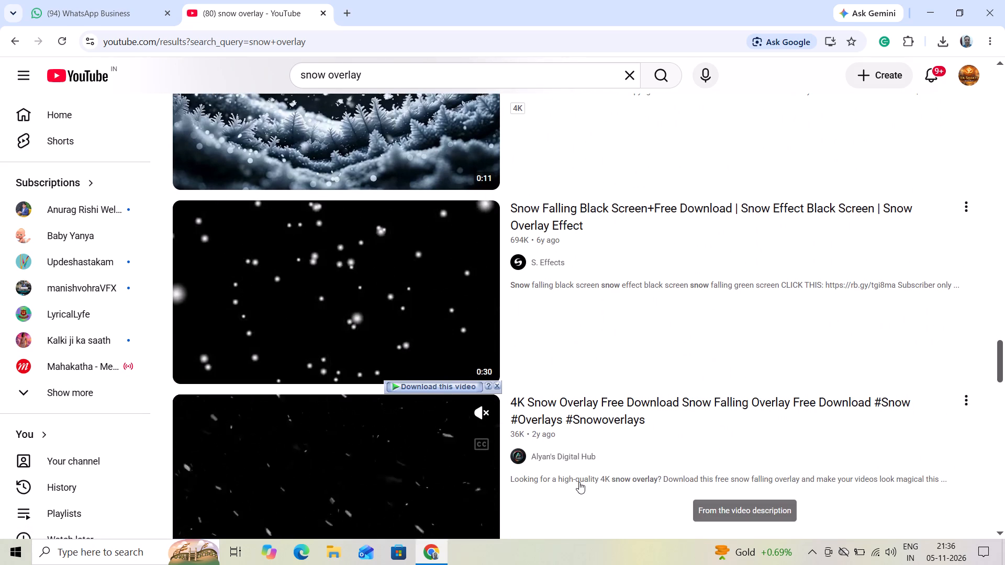
{"action": "left_click_drag", "start_coordinate": [999, 354], "coordinate": [1001, 376]}
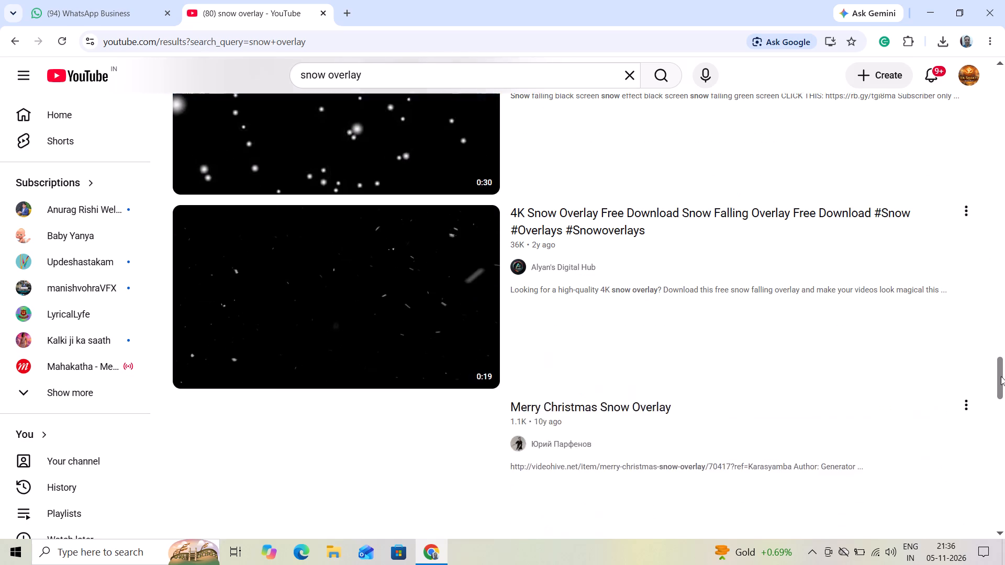
{"action": "left_click_drag", "start_coordinate": [1001, 376], "coordinate": [1004, 413]}
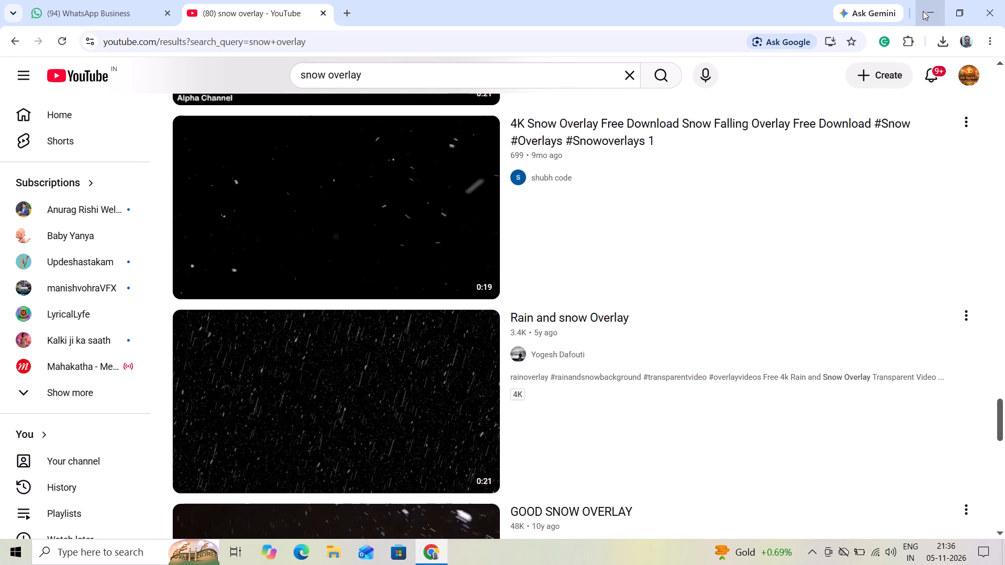
Leave the browser for the desktop and open This PC in File Explorer.
{"action": "left_click", "coordinate": [923, 11]}
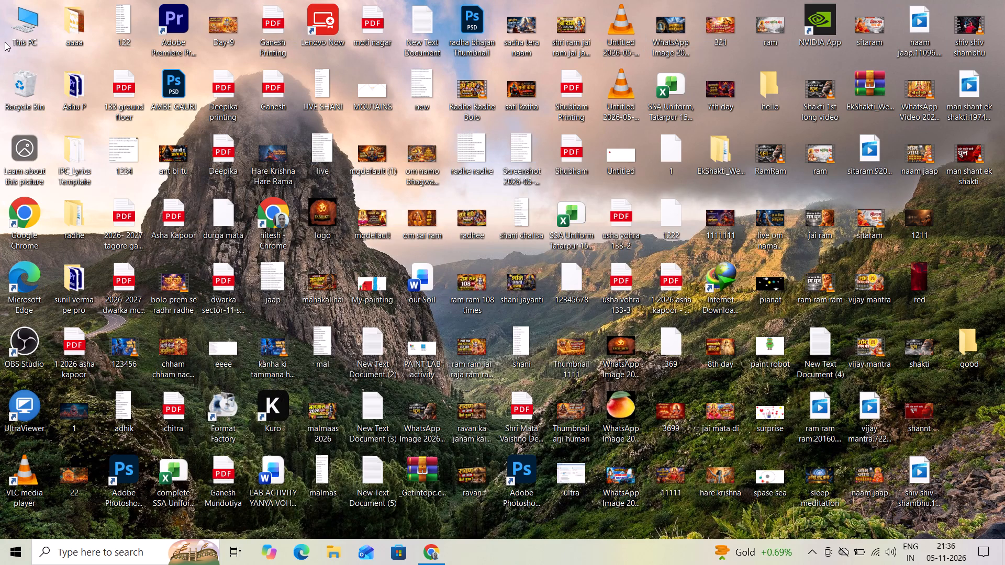
{"action": "double_click", "coordinate": [23, 23]}
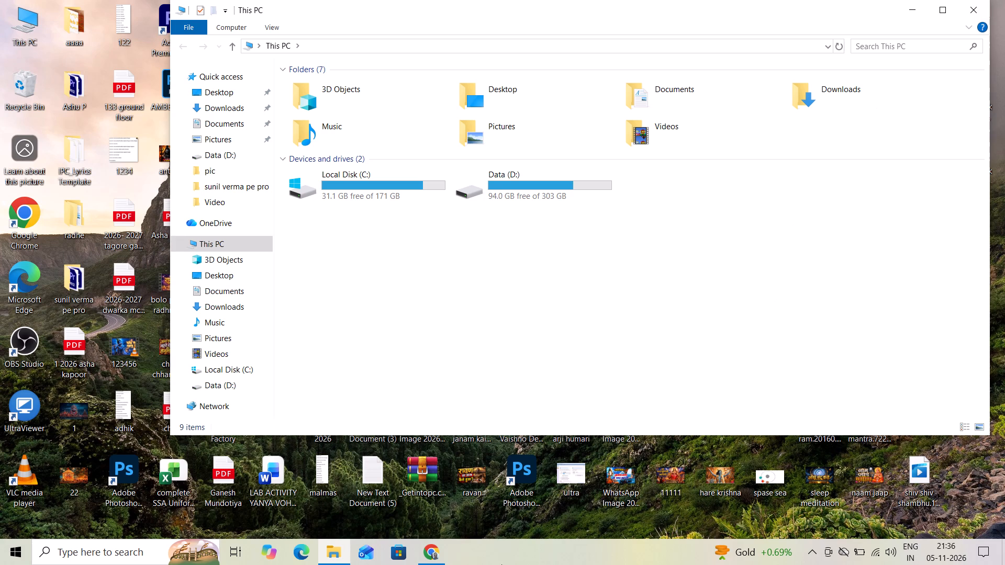
Return to Chrome, open speedtest.net in a new tab and start an internet speed test.
{"action": "left_click", "coordinate": [429, 547]}
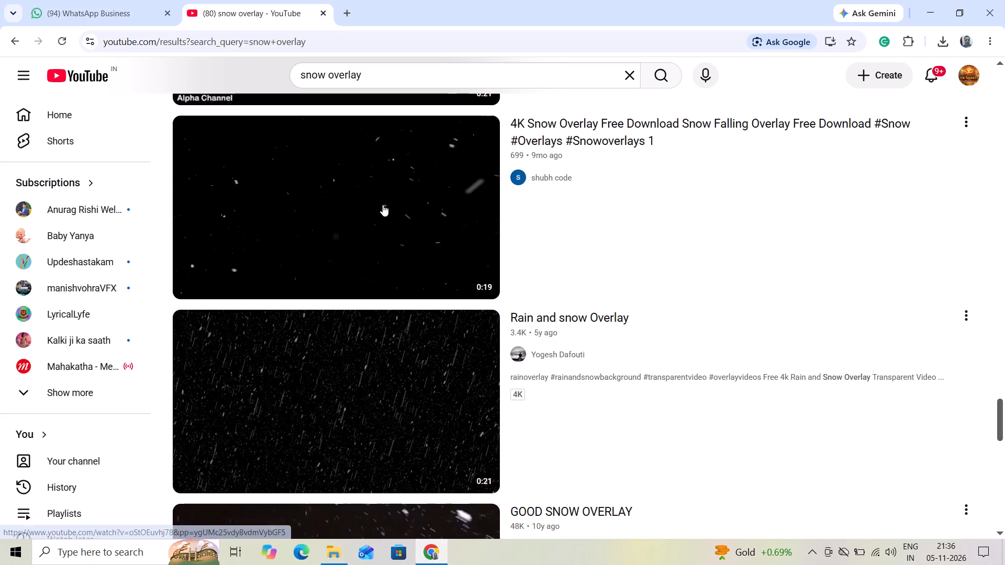
{"action": "left_click", "coordinate": [348, 17]}
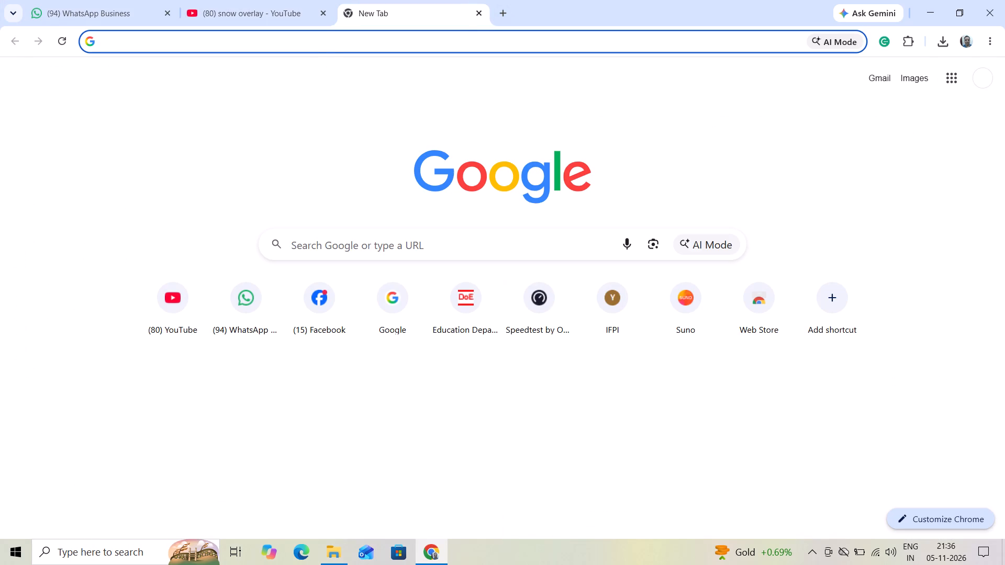
{"action": "left_click", "coordinate": [318, 43]}
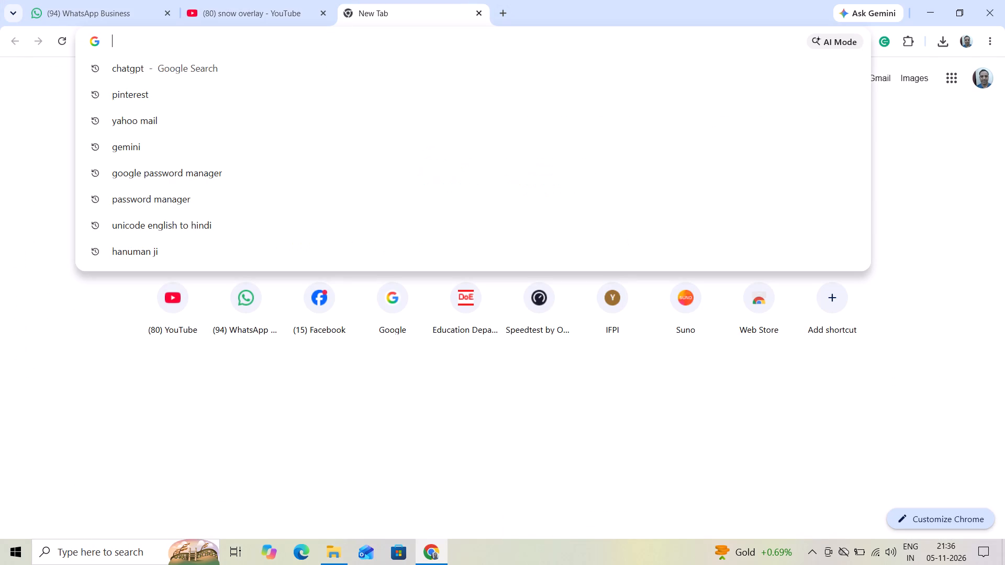
{"action": "type", "text": "speed"}
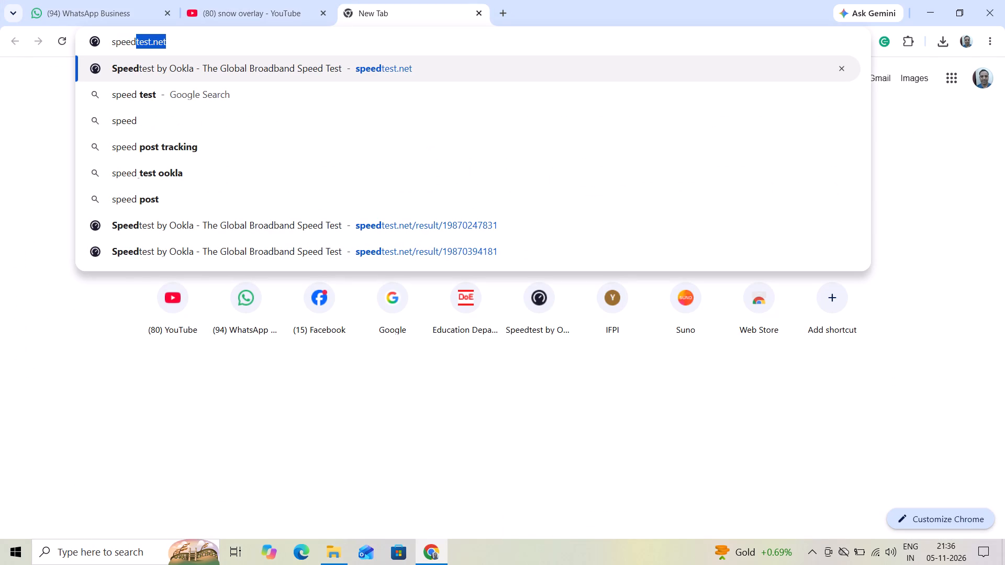
{"action": "left_click", "coordinate": [300, 67]}
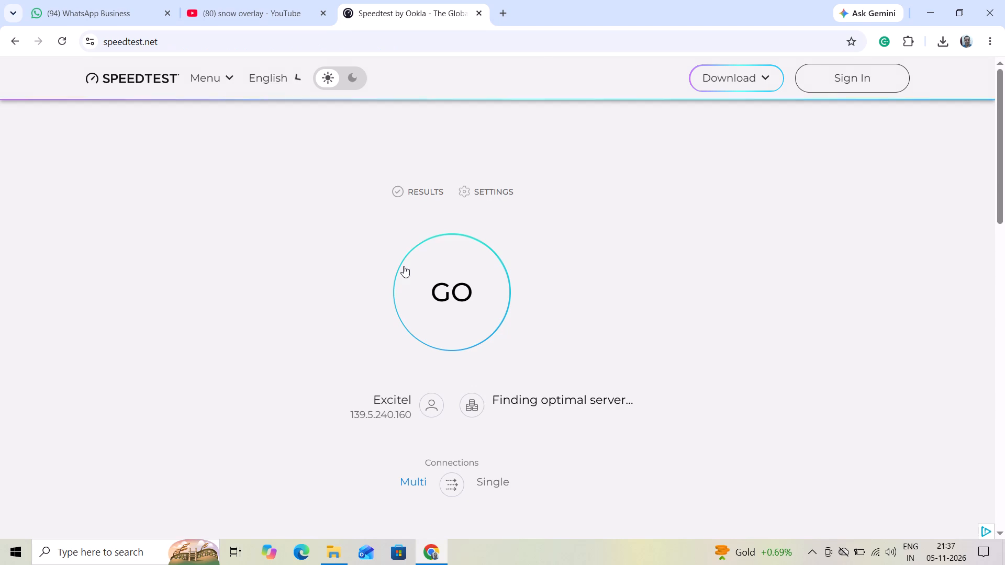
{"action": "left_click", "coordinate": [436, 276]}
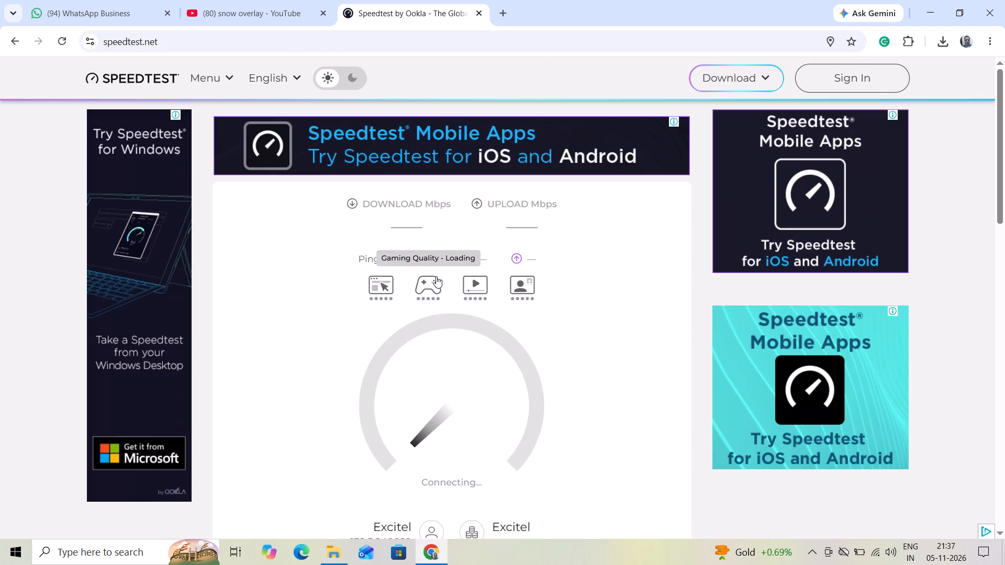
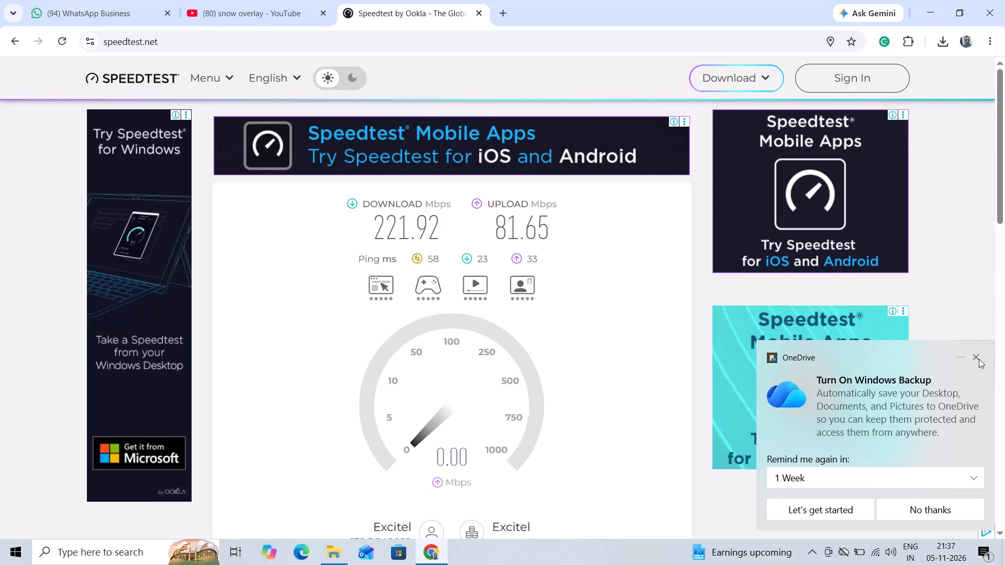
Dismiss the OneDrive backup notification and close the Speedtest tab.
{"action": "left_click", "coordinate": [979, 359]}
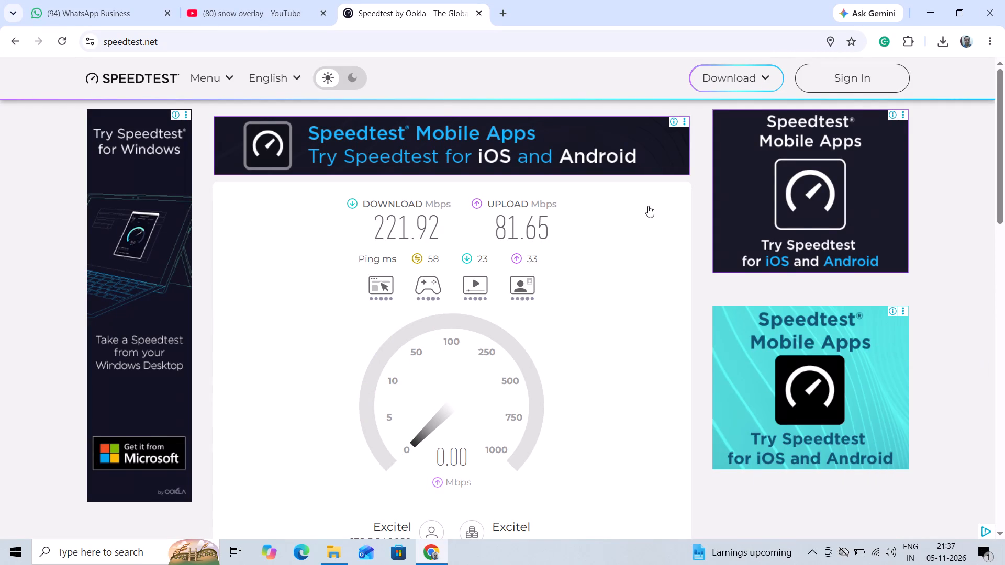
{"action": "left_click", "coordinate": [480, 13]}
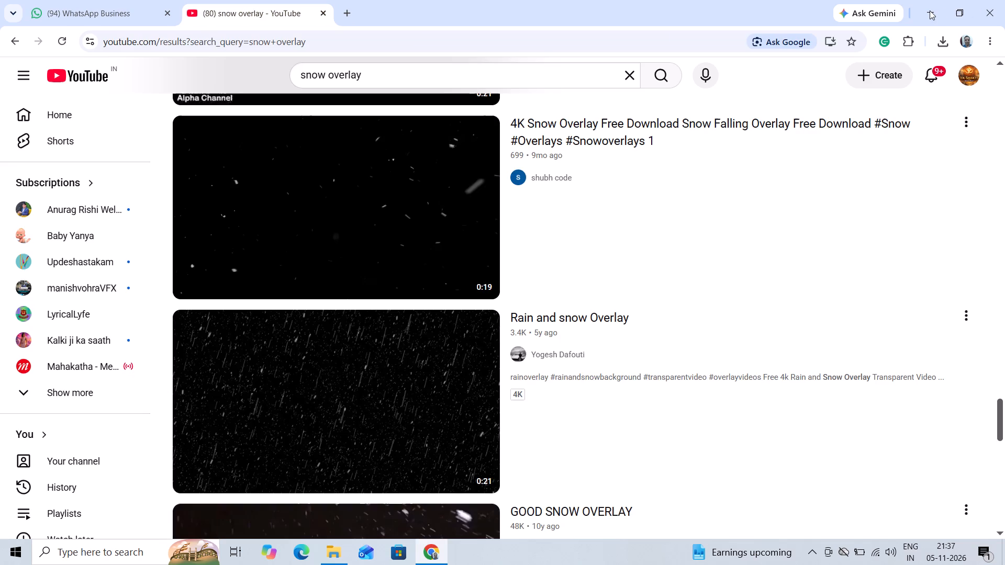
Leave the browser for File Explorer and open the Video folder inside Downloads.
{"action": "left_click", "coordinate": [930, 10]}
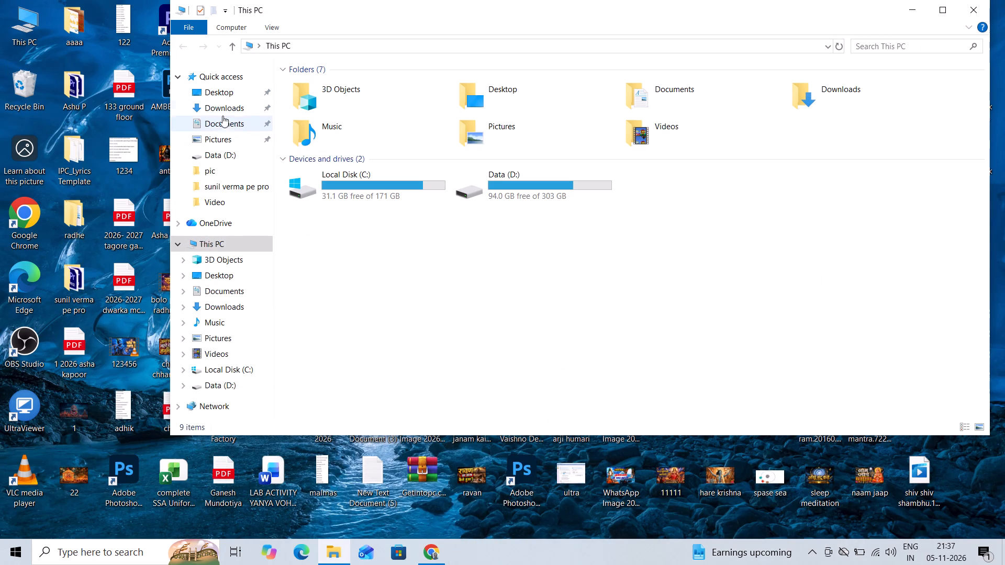
{"action": "left_click", "coordinate": [220, 112]}
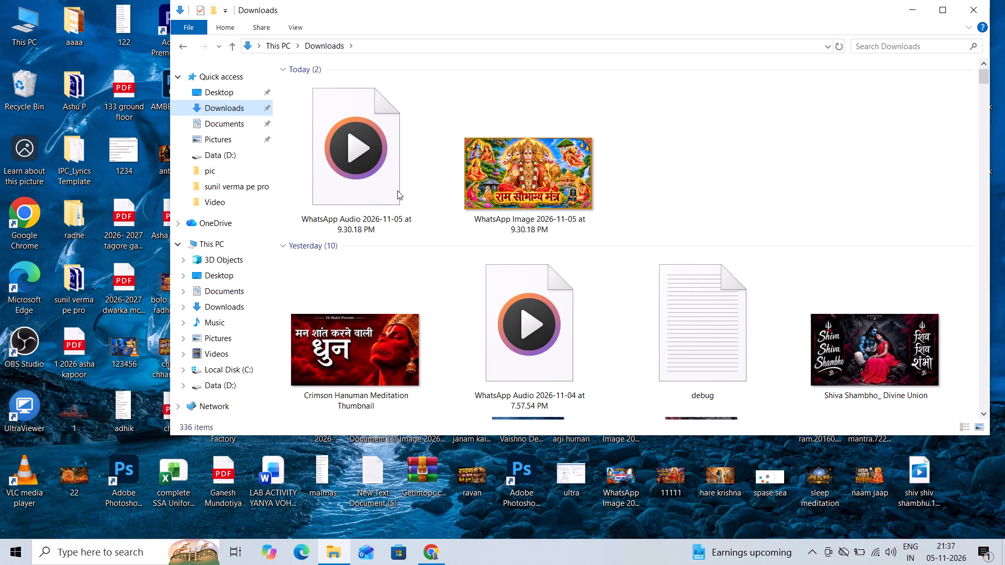
{"action": "left_click", "coordinate": [206, 109]}
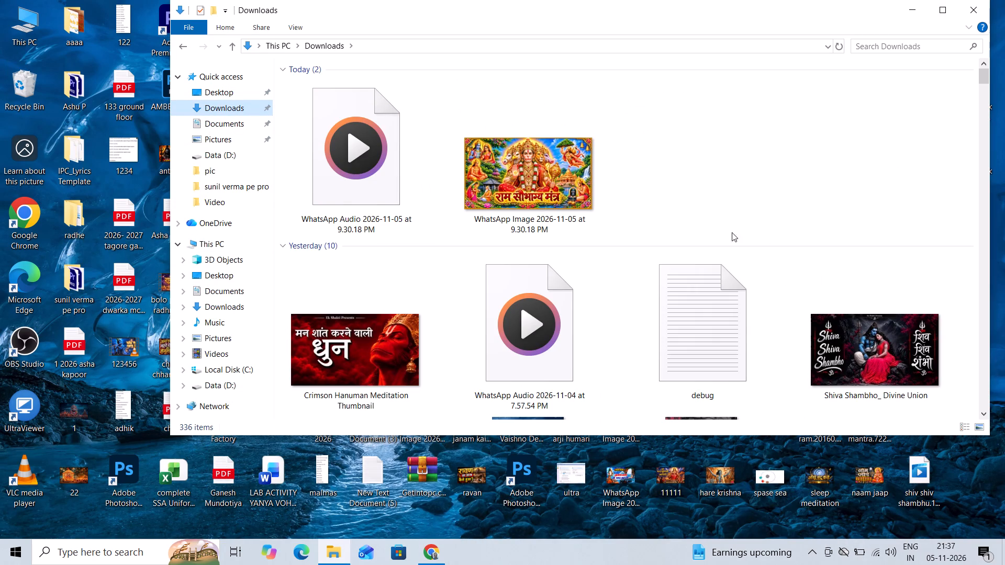
{"action": "left_click_drag", "start_coordinate": [983, 75], "coordinate": [982, 90]}
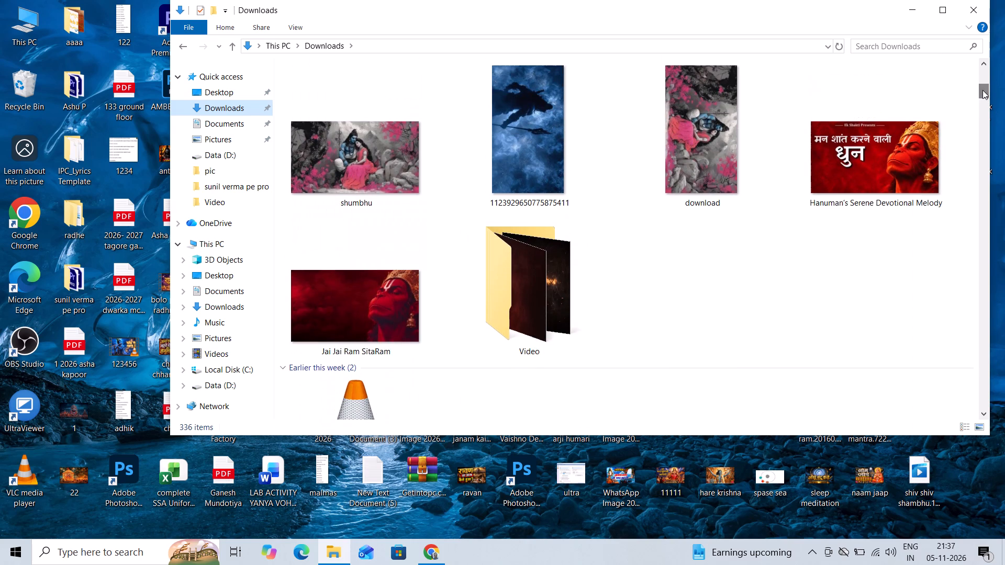
{"action": "double_click", "coordinate": [528, 277]}
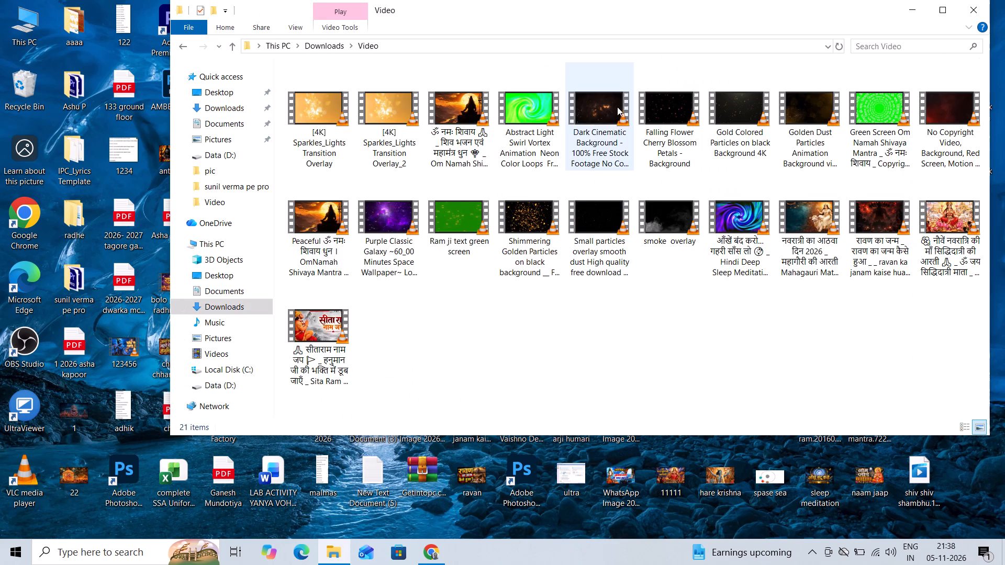
Preview the cherry blossom petals, gold colored particles, golden dust and Om Namah Shivaya green screen clips one by one, closing each.
{"action": "double_click", "coordinate": [665, 122]}
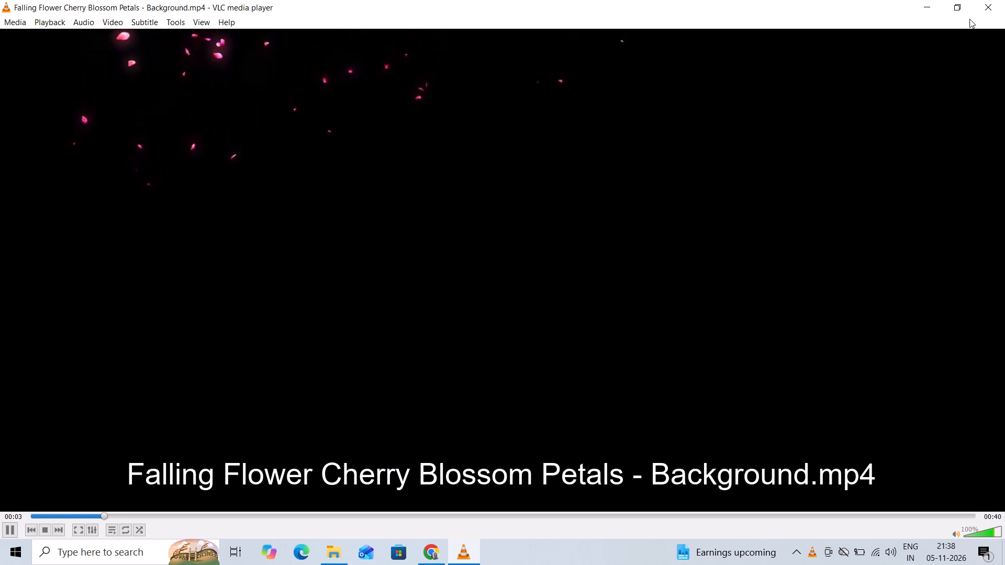
{"action": "left_click", "coordinate": [989, 8]}
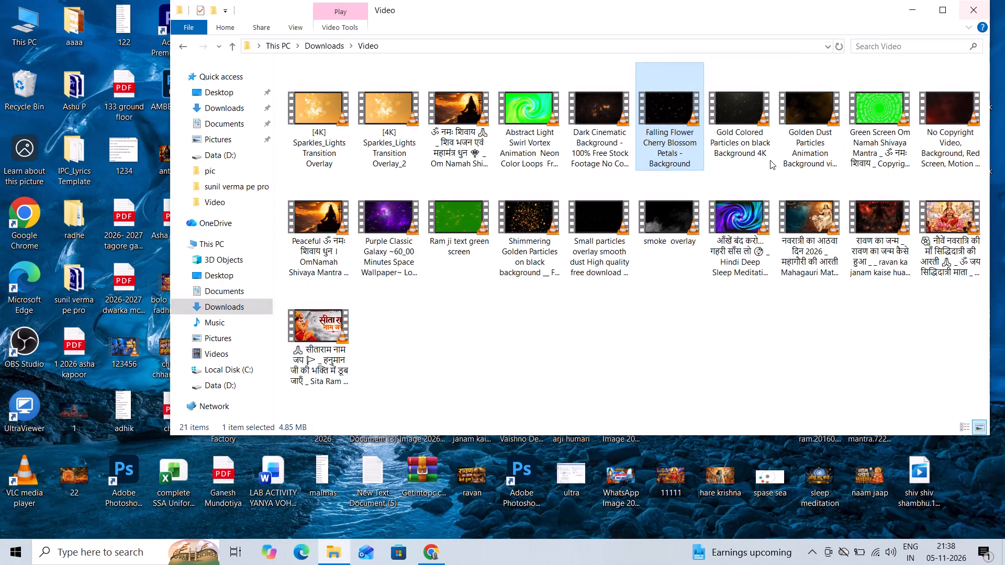
{"action": "double_click", "coordinate": [736, 107]}
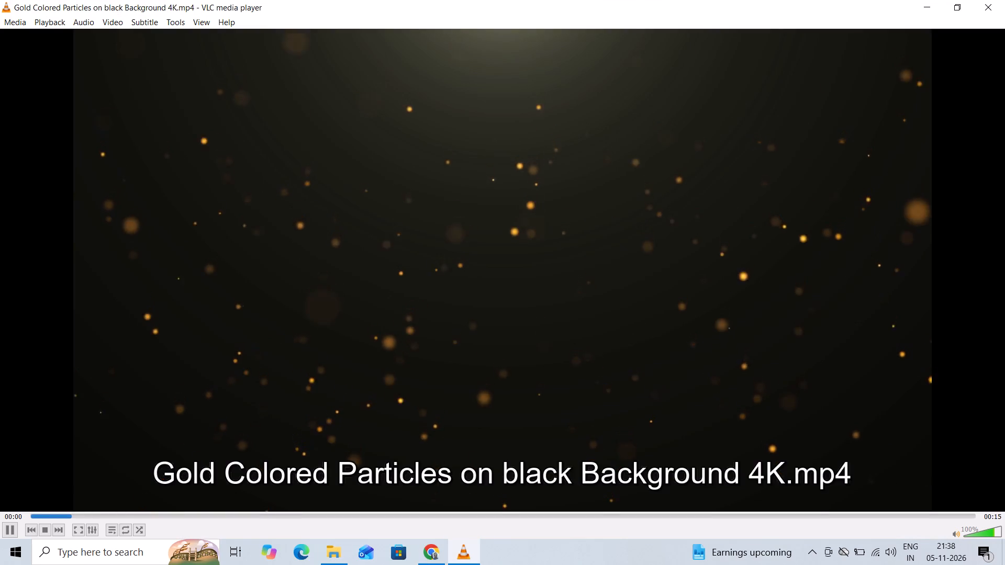
{"action": "left_click", "coordinate": [985, 8]}
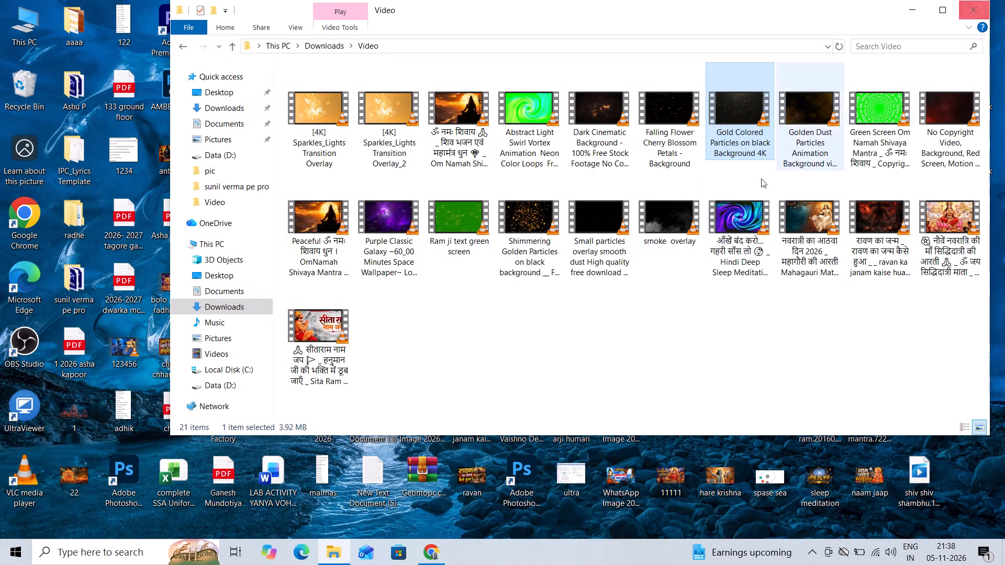
{"action": "double_click", "coordinate": [811, 110]}
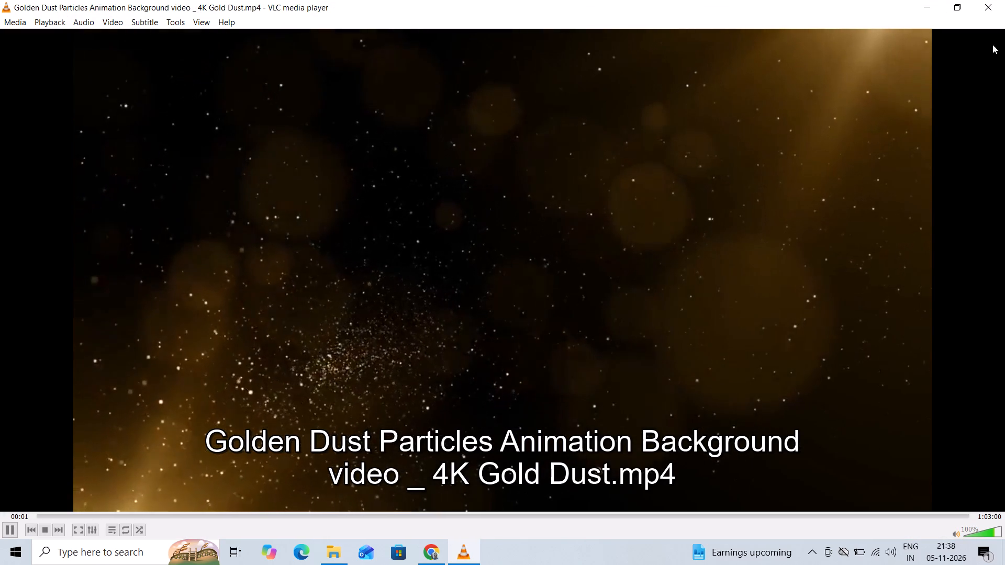
{"action": "left_click", "coordinate": [988, 8]}
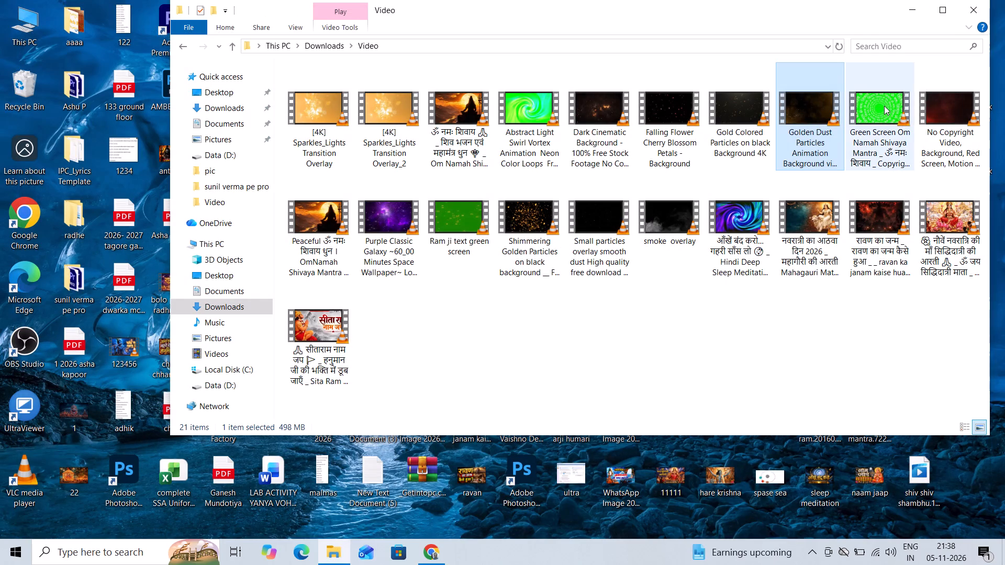
{"action": "double_click", "coordinate": [876, 107]}
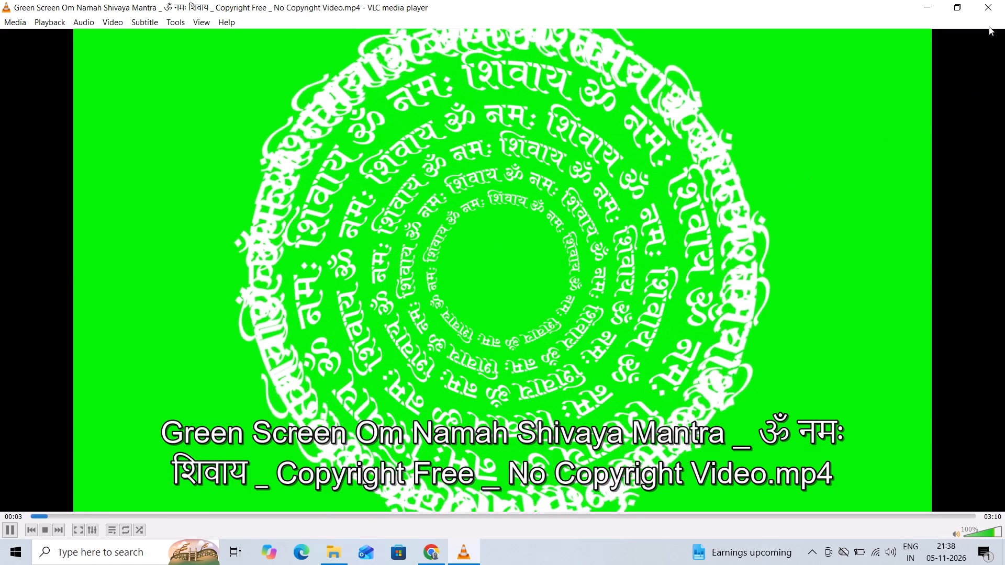
{"action": "left_click", "coordinate": [988, 5]}
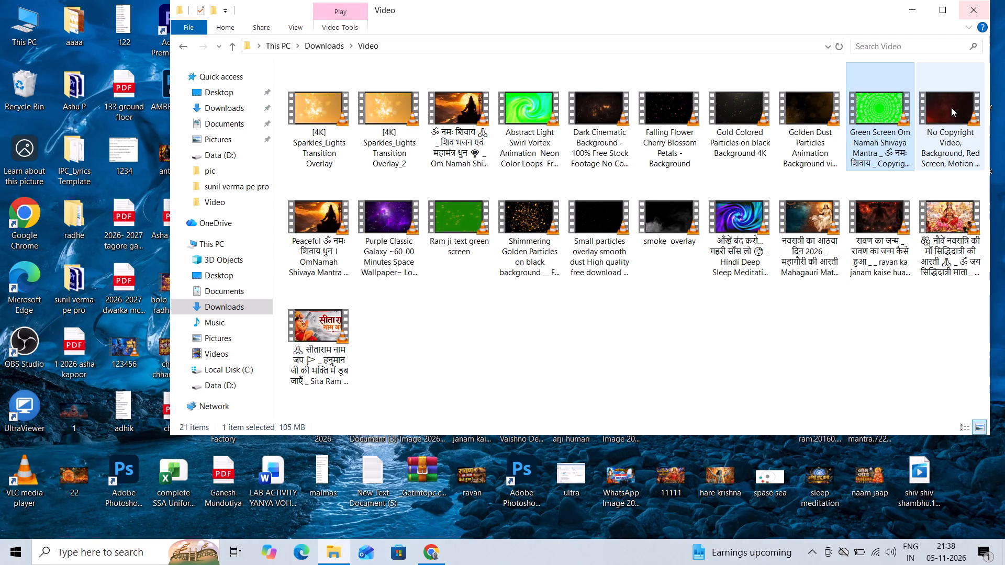
Preview the "No Copyright Video, Background, Red Screen" clip and permanently delete it from the Video folder.
{"action": "double_click", "coordinate": [951, 107]}
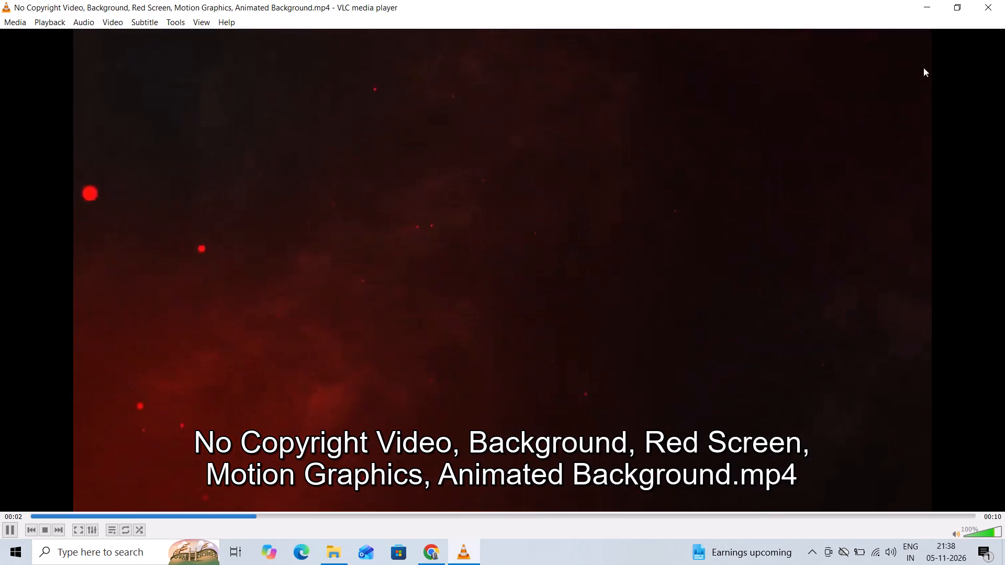
{"action": "left_click", "coordinate": [985, 4]}
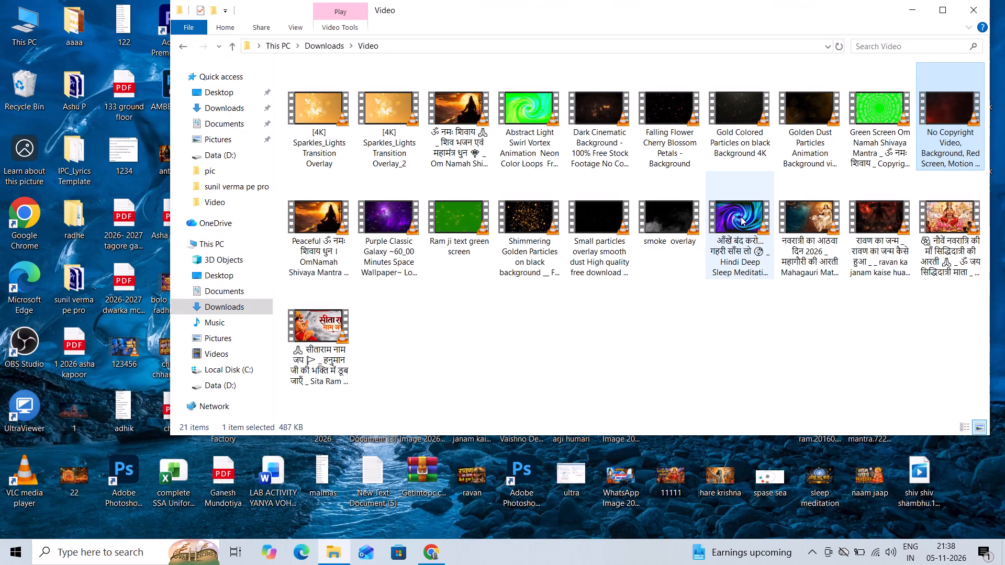
{"action": "key", "text": "shift+Delete"}
{"action": "key", "text": "Return"}
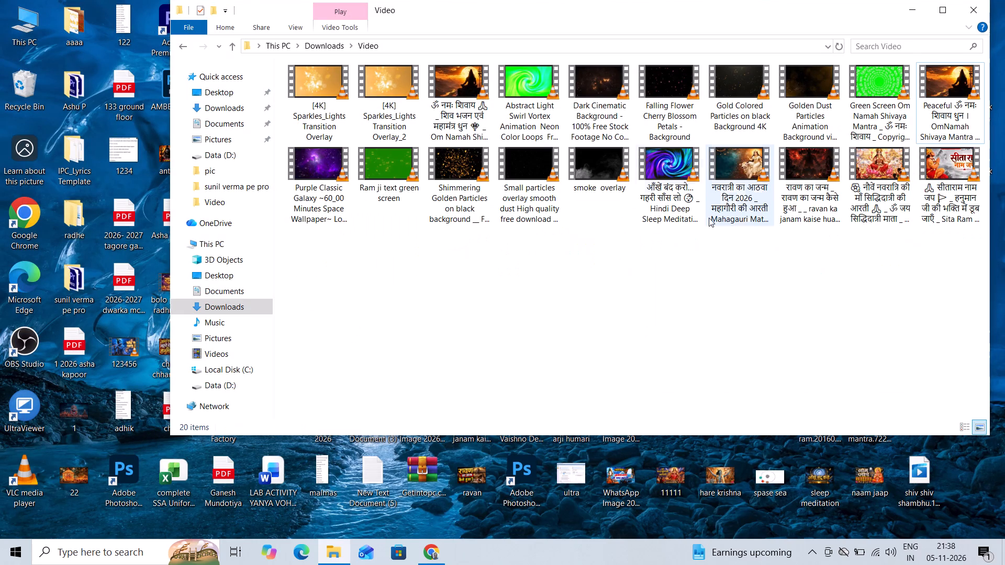
Preview the Purple Classic Galaxy, Ram ji text green screen, Shimmering Golden Particles and Small particles overlay clips, closing each.
{"action": "double_click", "coordinate": [321, 164]}
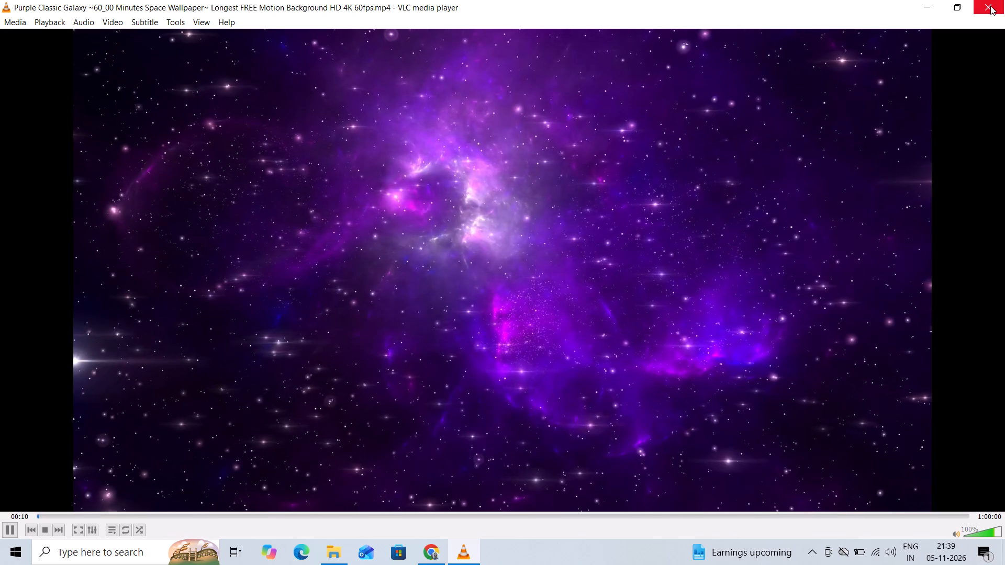
{"action": "left_click", "coordinate": [990, 6]}
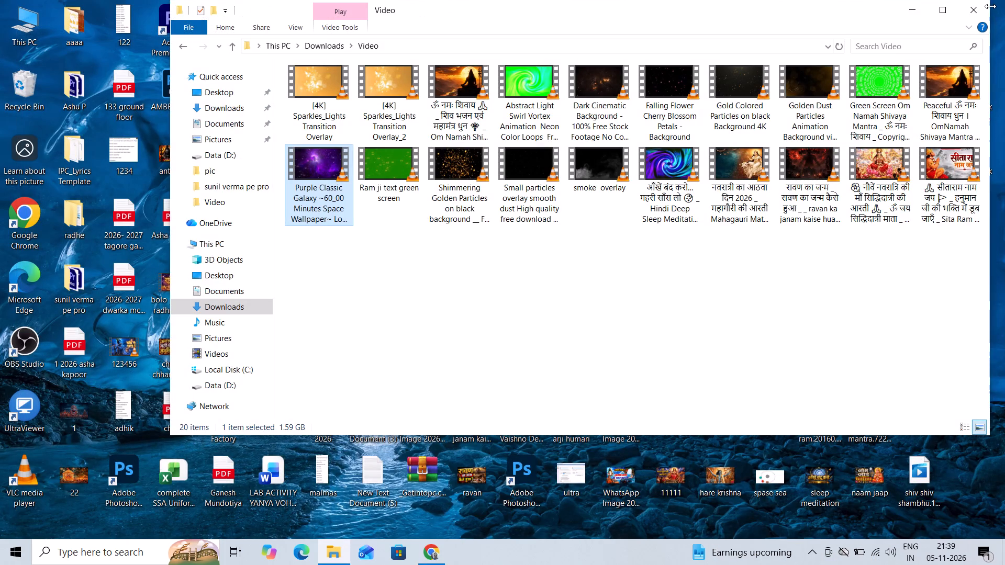
{"action": "double_click", "coordinate": [387, 165]}
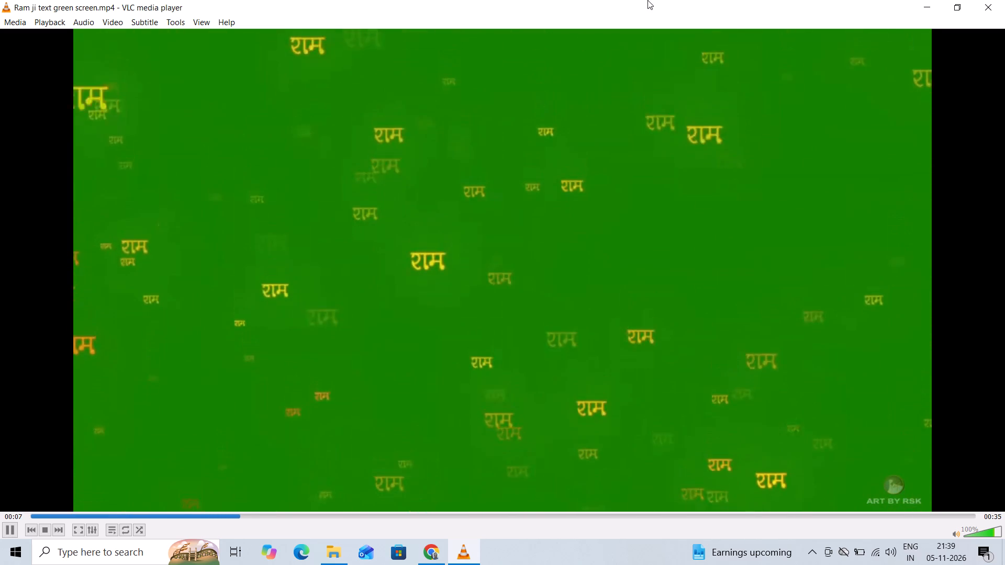
{"action": "left_click", "coordinate": [992, 6]}
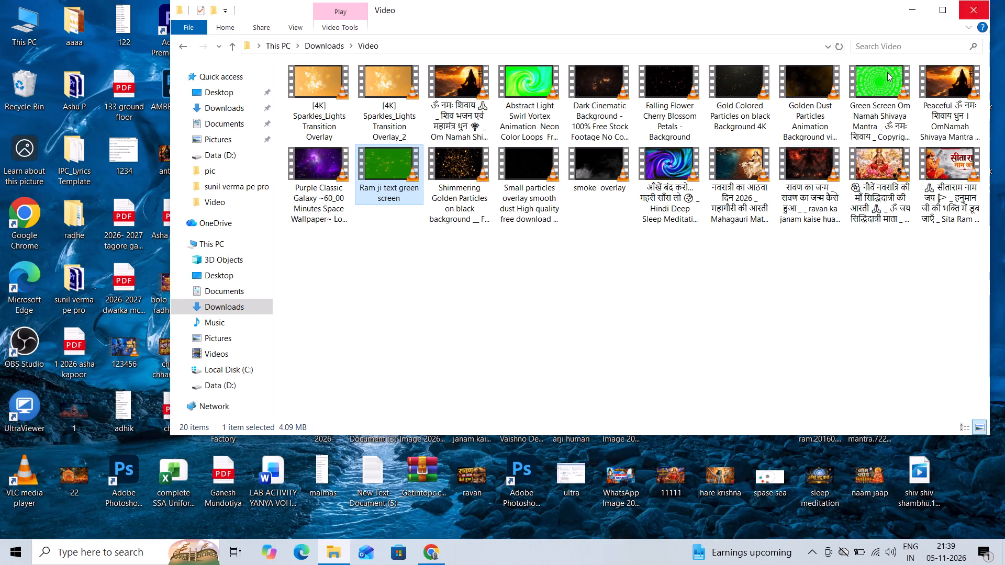
{"action": "double_click", "coordinate": [459, 176]}
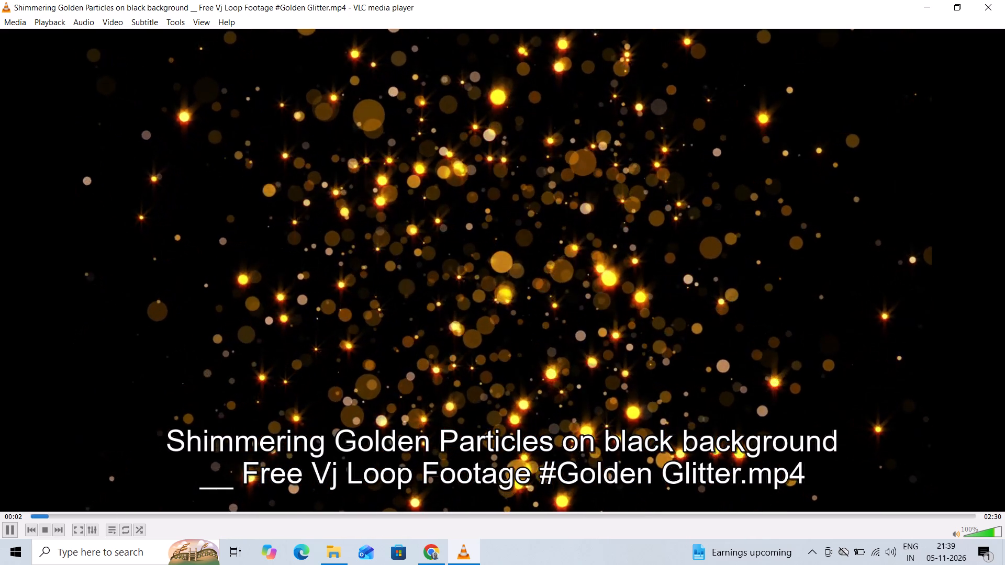
{"action": "key", "text": "space"}
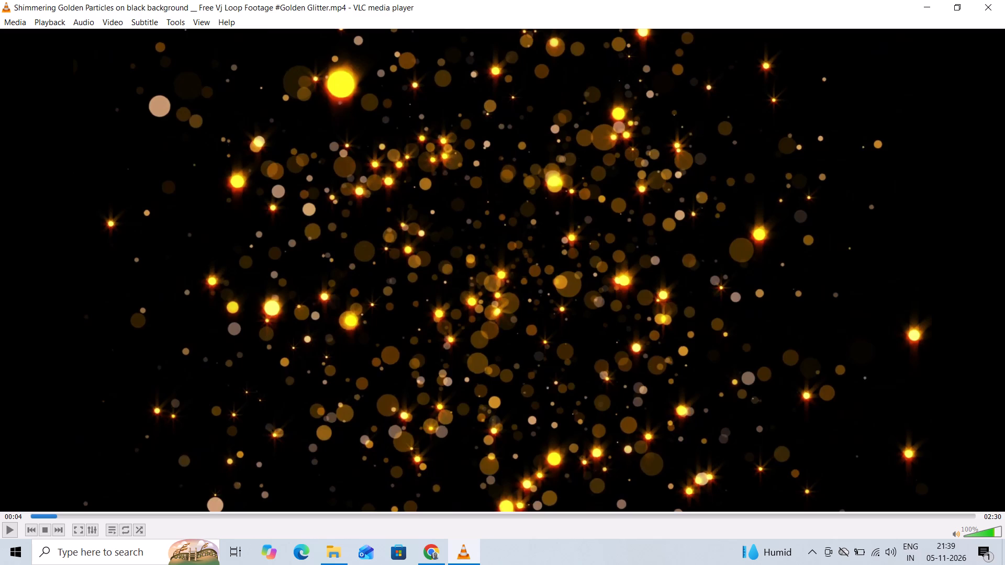
{"action": "key", "text": "space"}
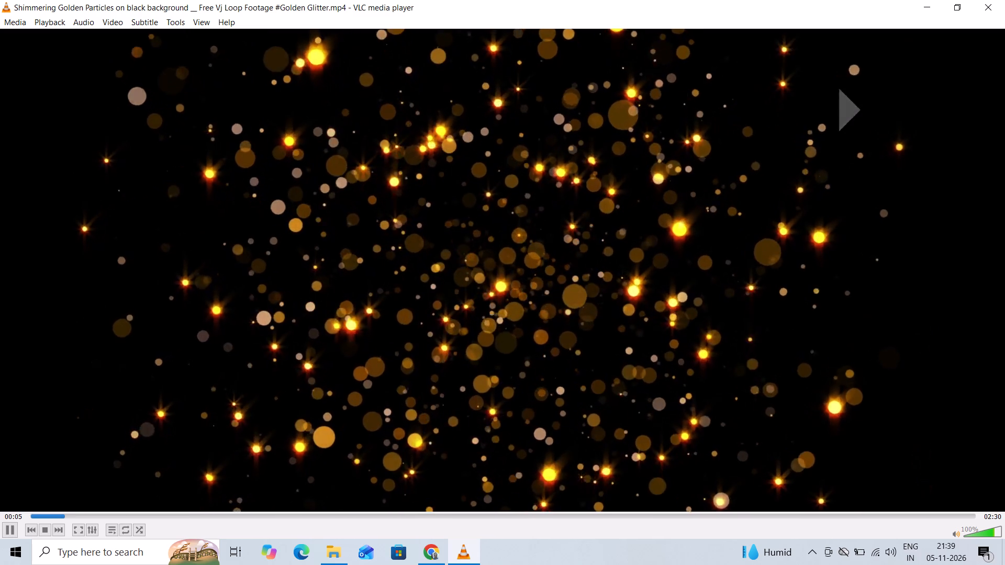
{"action": "key", "text": "space"}
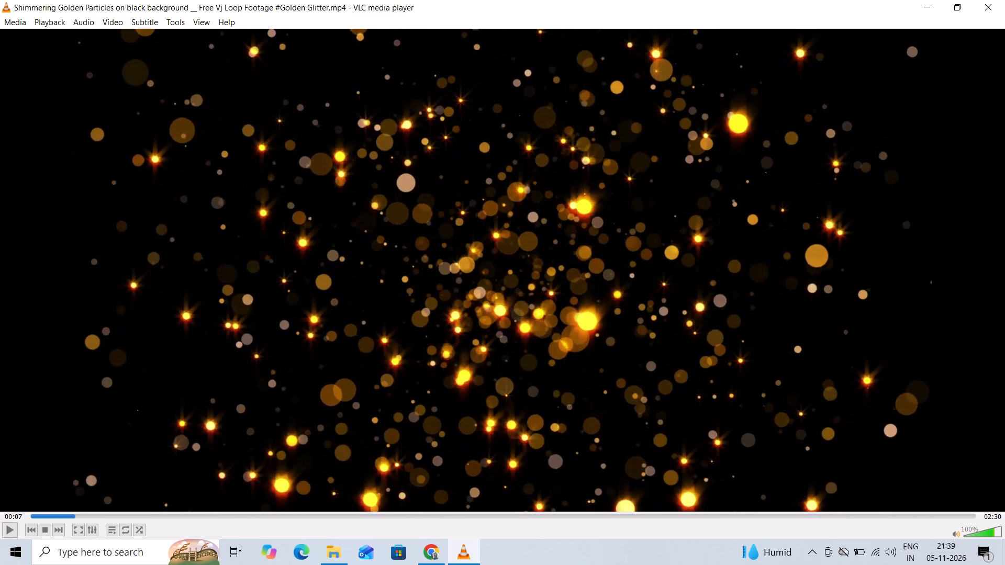
{"action": "left_click", "coordinate": [984, 12]}
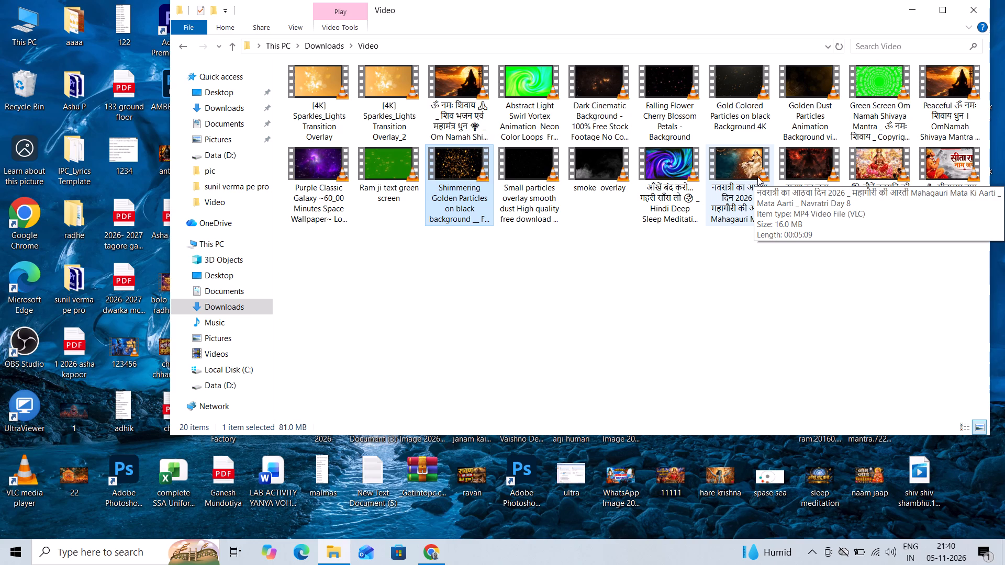
{"action": "double_click", "coordinate": [526, 168]}
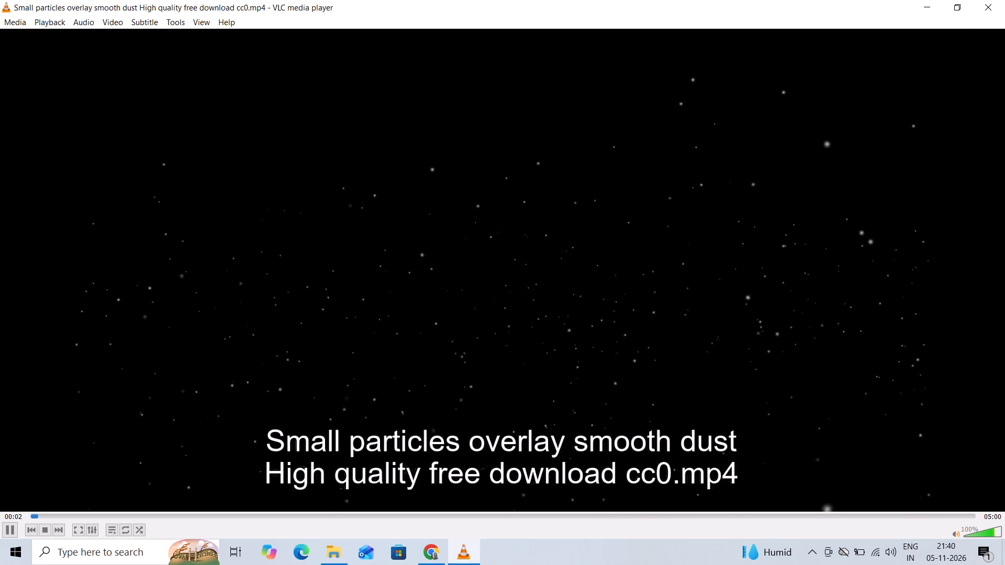
{"action": "left_click", "coordinate": [996, 8]}
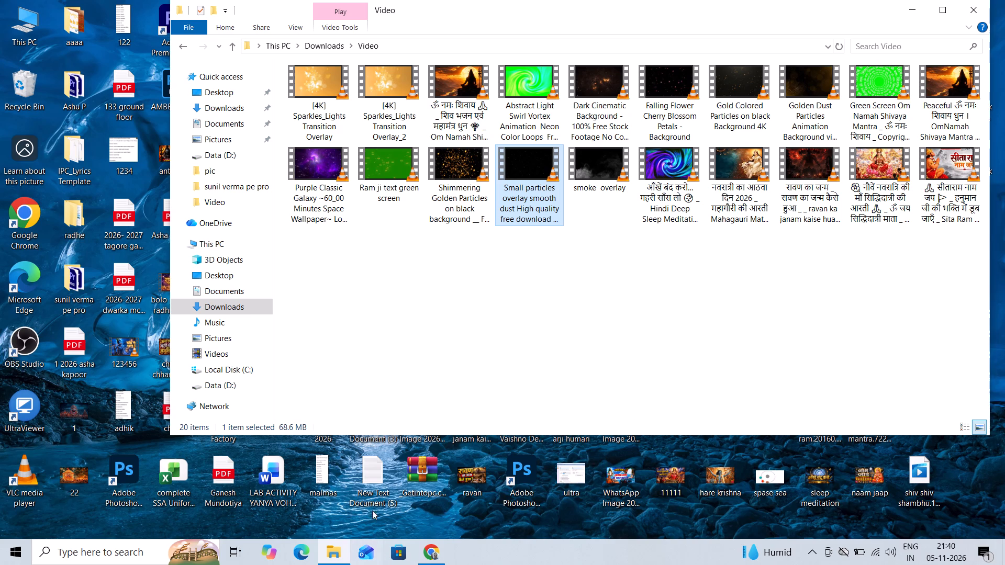
Minimize the Video folder window and launch Adobe Premiere Pro 2022.
{"action": "left_click", "coordinate": [917, 8]}
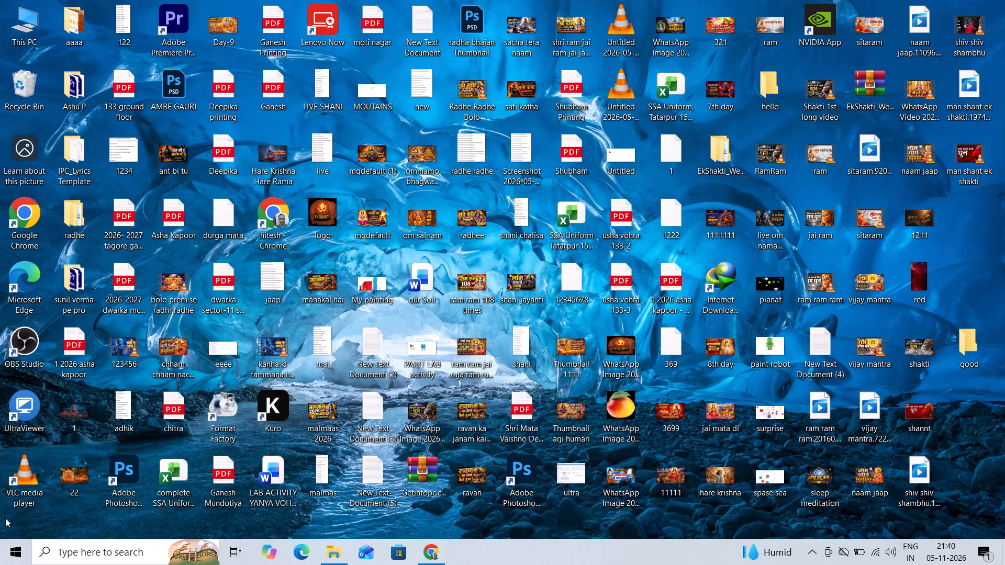
{"action": "left_click", "coordinate": [14, 549]}
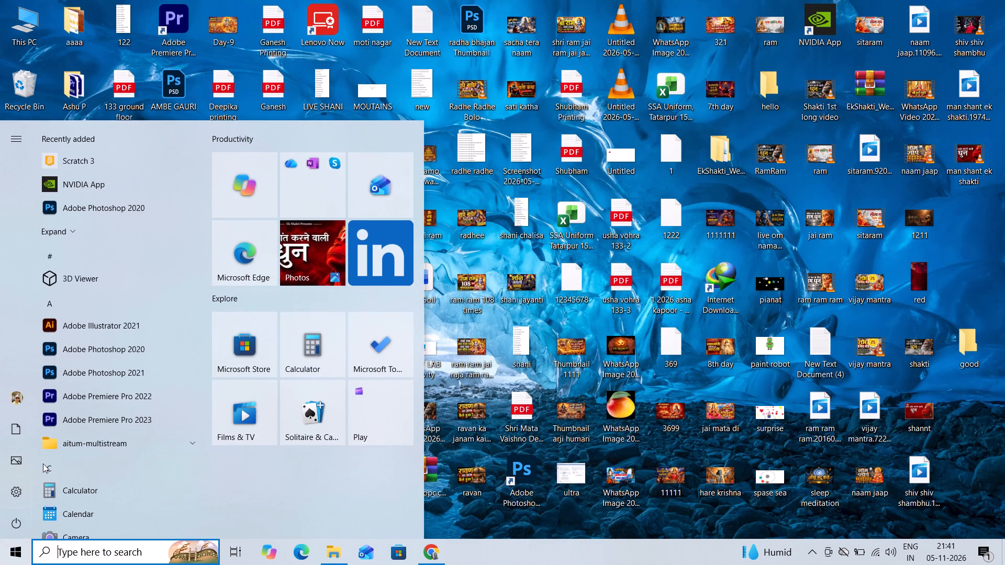
{"action": "left_click", "coordinate": [102, 396]}
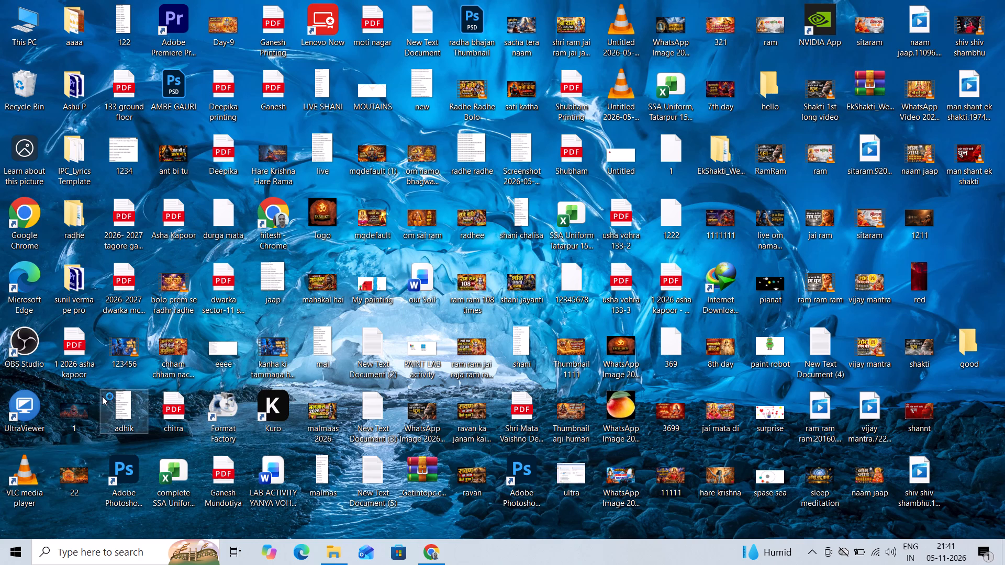
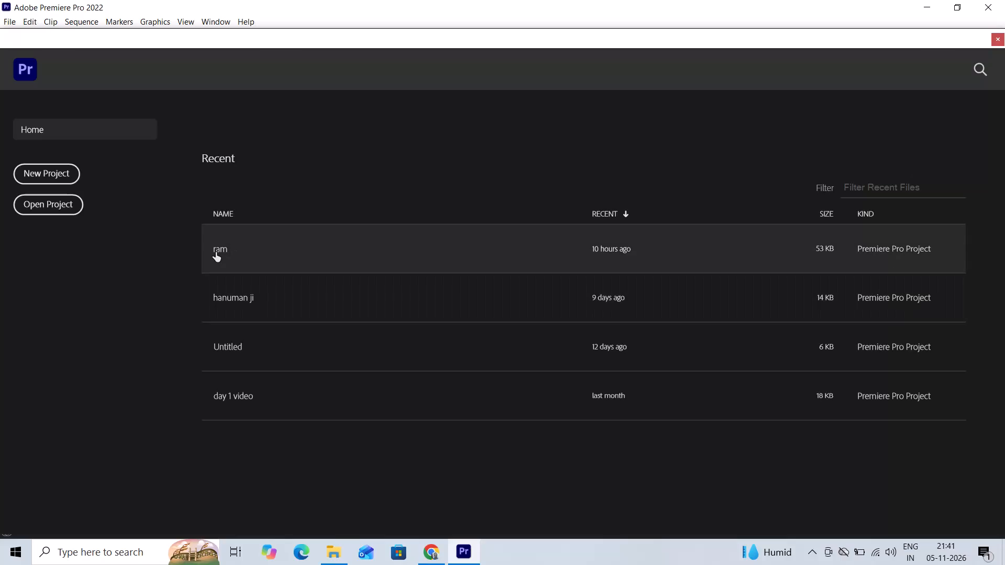
Open the recent project ram and leave the missing "No Copyright Video, Background, Red Screen" clip offline.
{"action": "left_click", "coordinate": [219, 250]}
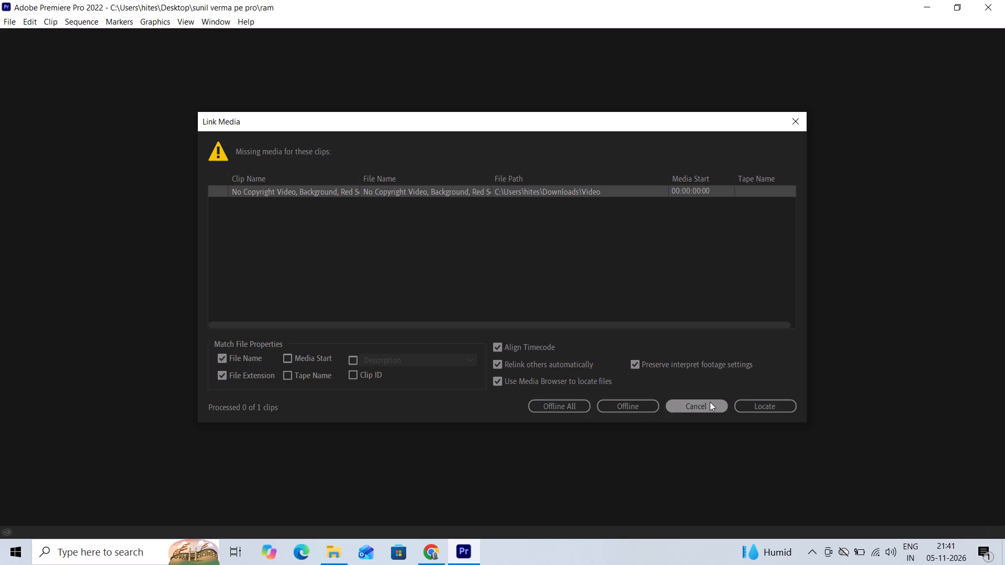
{"action": "left_click", "coordinate": [613, 407]}
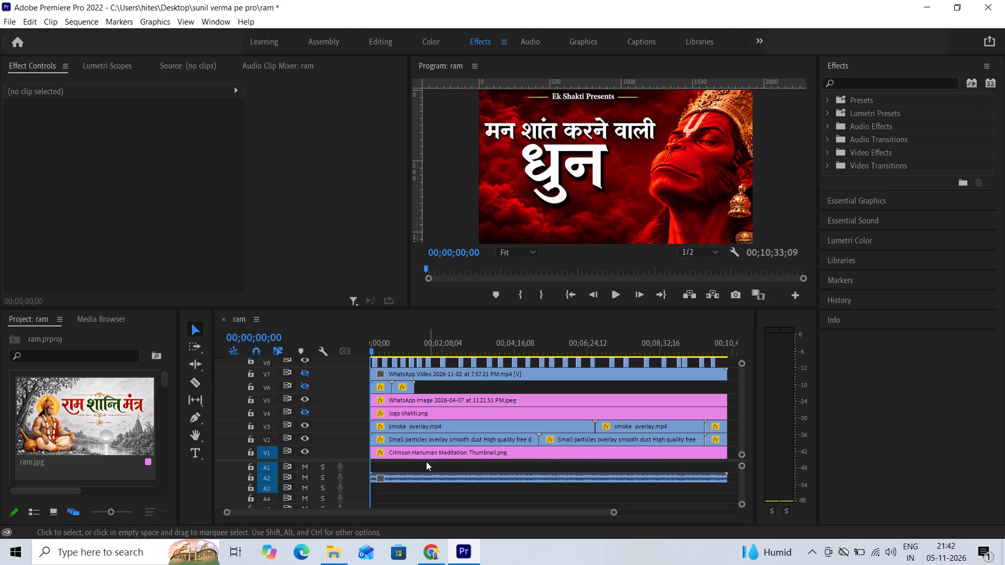
Select the Crimson Hanuman Meditation Thumbnail.png clip on track V1 of the ram sequence.
{"action": "left_click", "coordinate": [414, 452]}
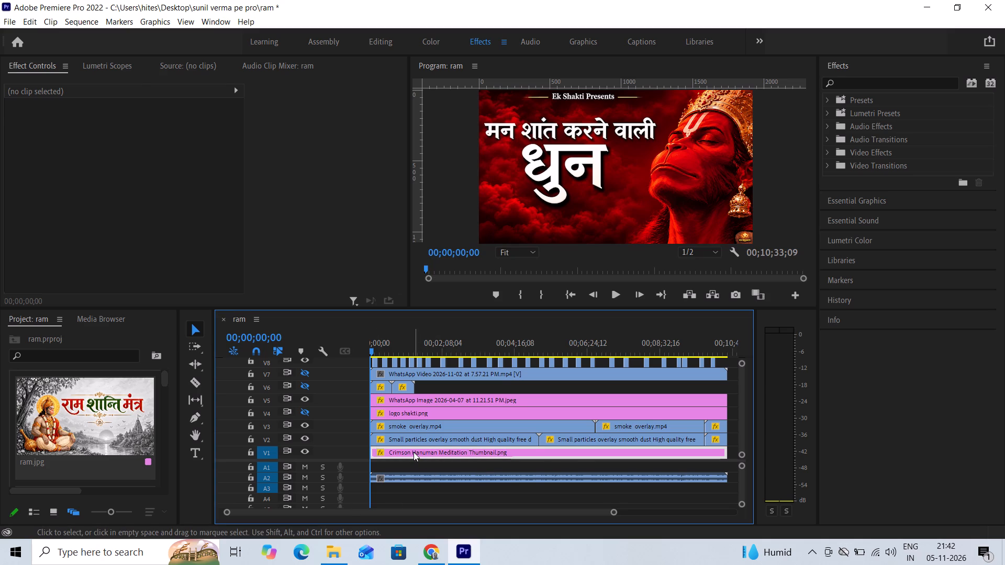
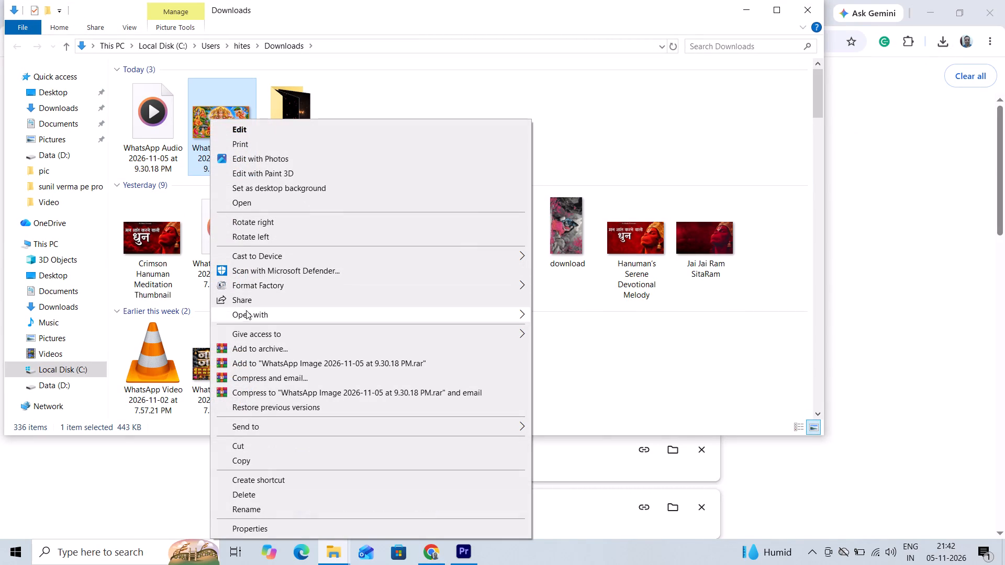
Open the downloaded WhatsApp image in Paint 3D, save a JPEG copy in the Desktop folder "good", and close Paint 3D and Downloads.
{"action": "left_click", "coordinate": [245, 311]}
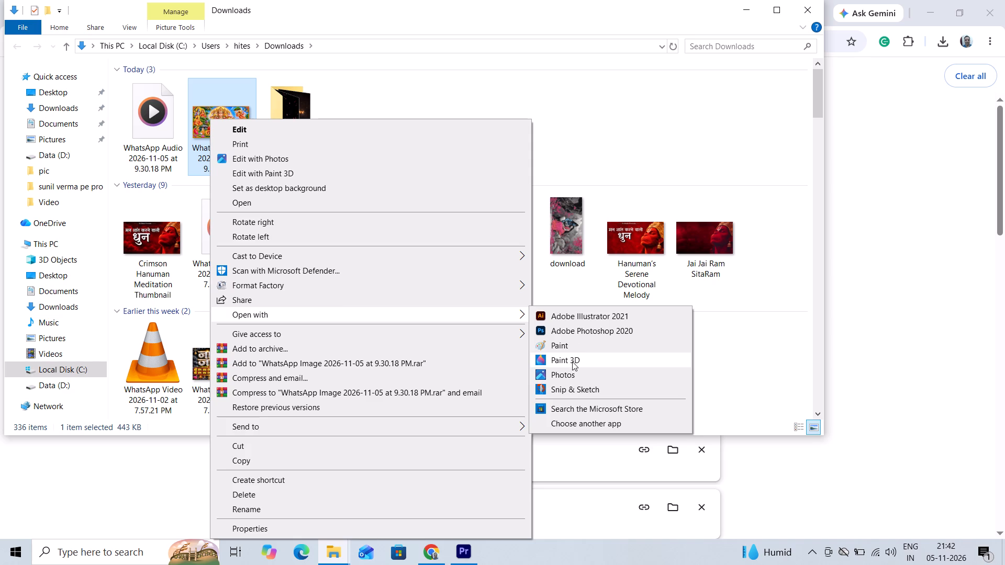
{"action": "left_click", "coordinate": [572, 361]}
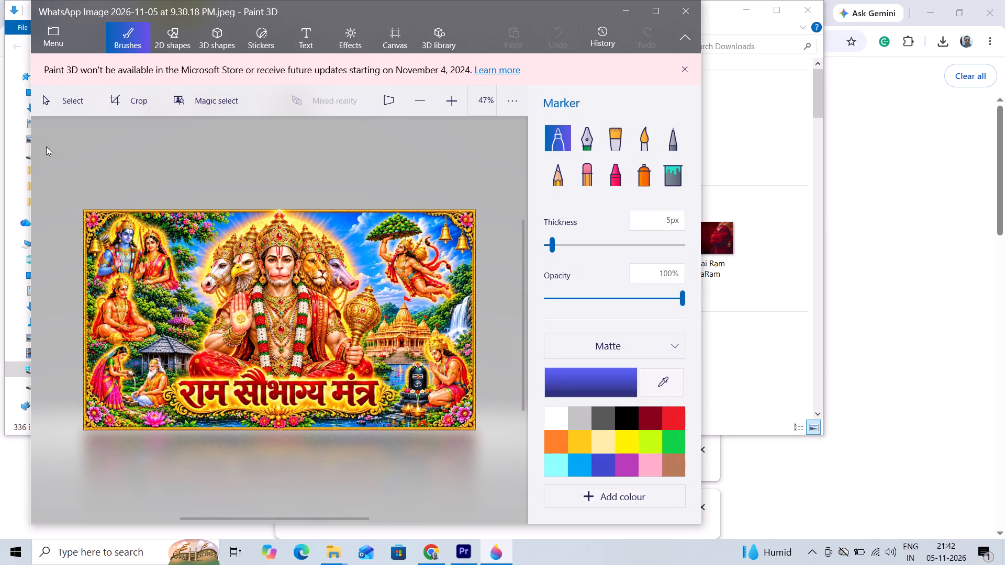
{"action": "left_click", "coordinate": [52, 36]}
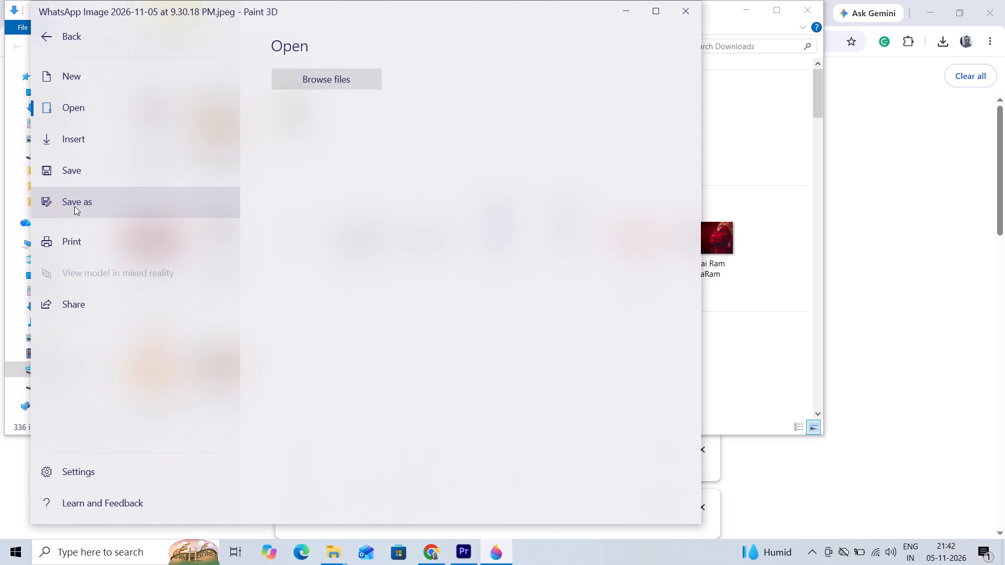
{"action": "left_click", "coordinate": [74, 206]}
{"action": "left_click", "coordinate": [310, 131]}
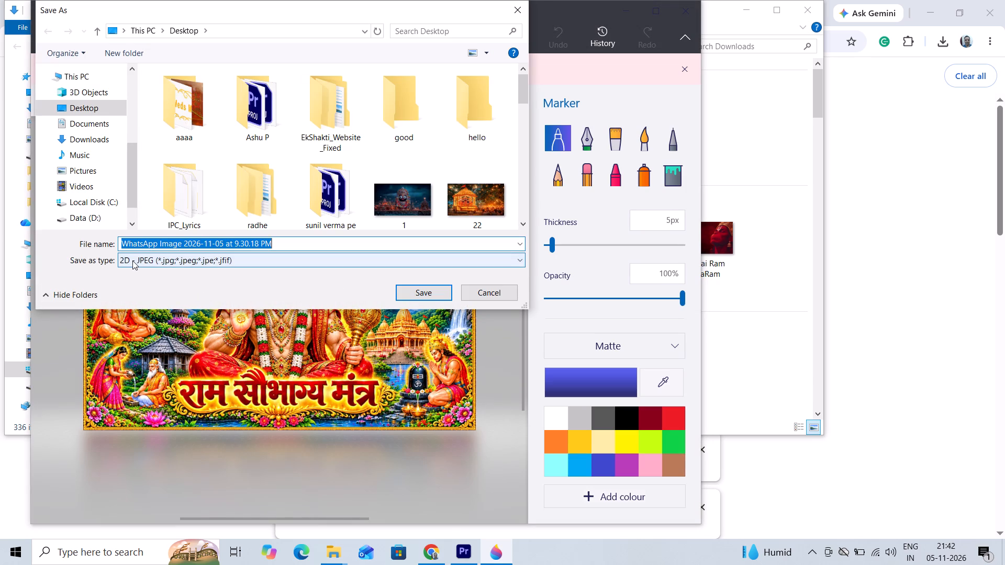
{"action": "left_click", "coordinate": [188, 128]}
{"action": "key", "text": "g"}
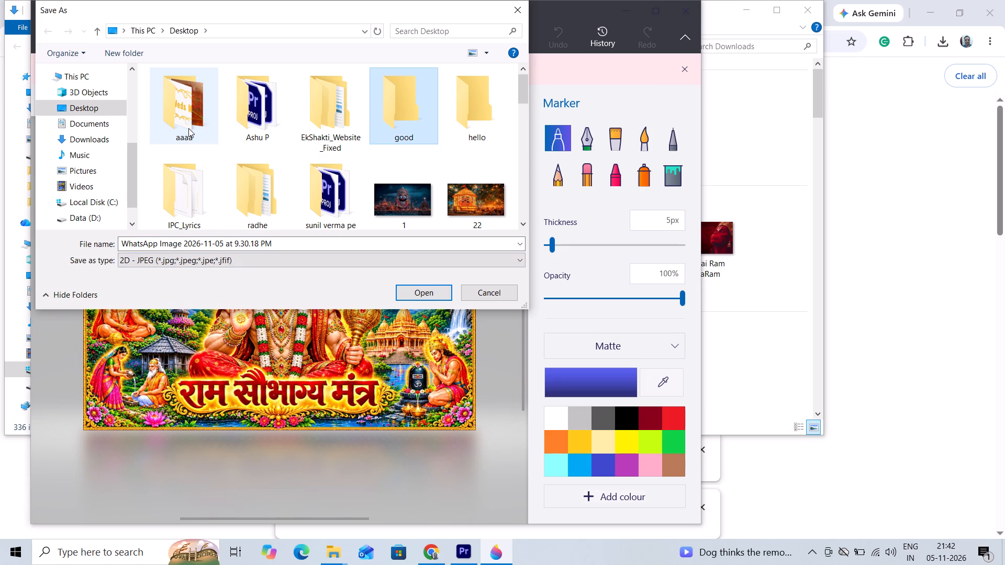
{"action": "key", "text": "Return"}
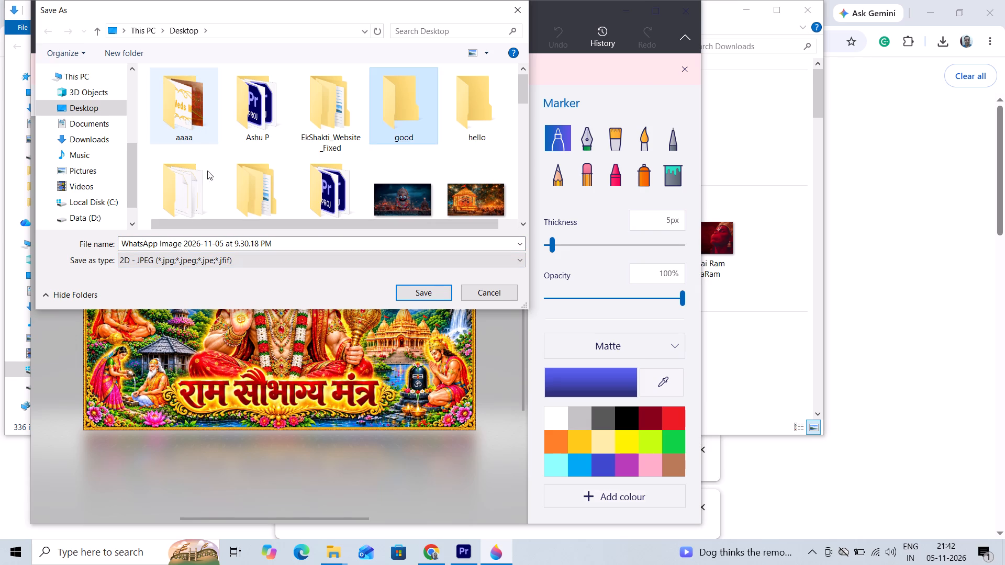
{"action": "left_click", "coordinate": [420, 291]}
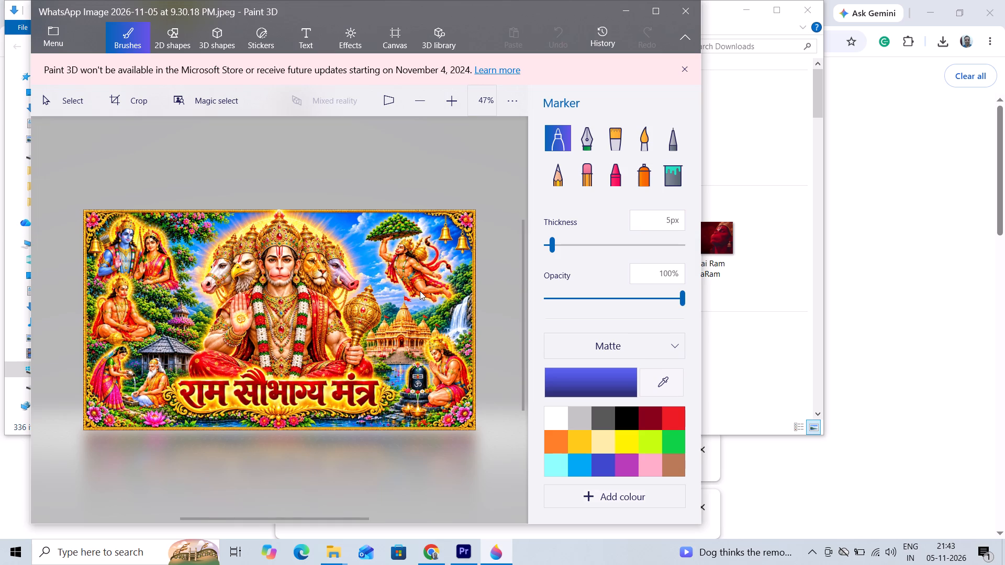
{"action": "left_click", "coordinate": [682, 6]}
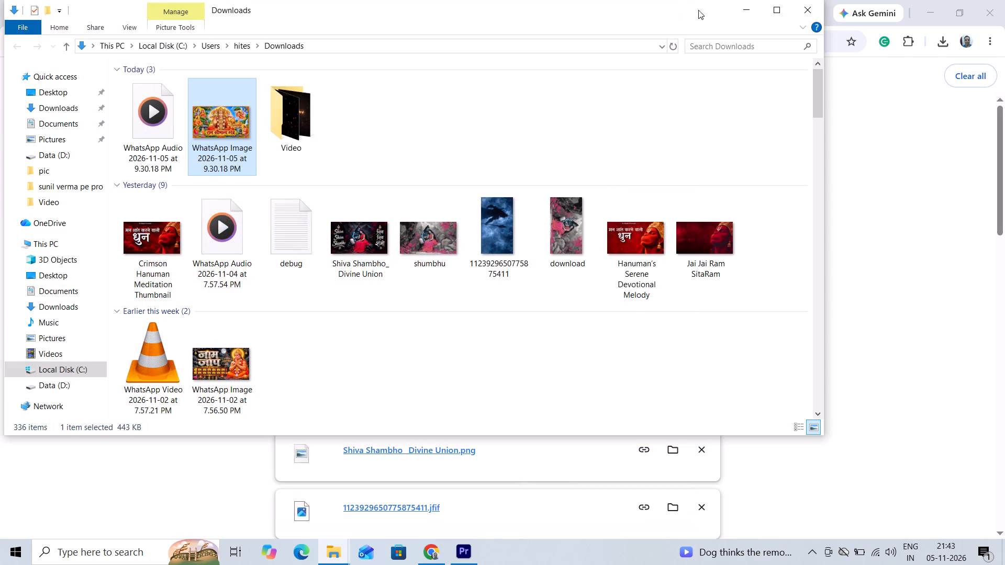
{"action": "left_click", "coordinate": [803, 3]}
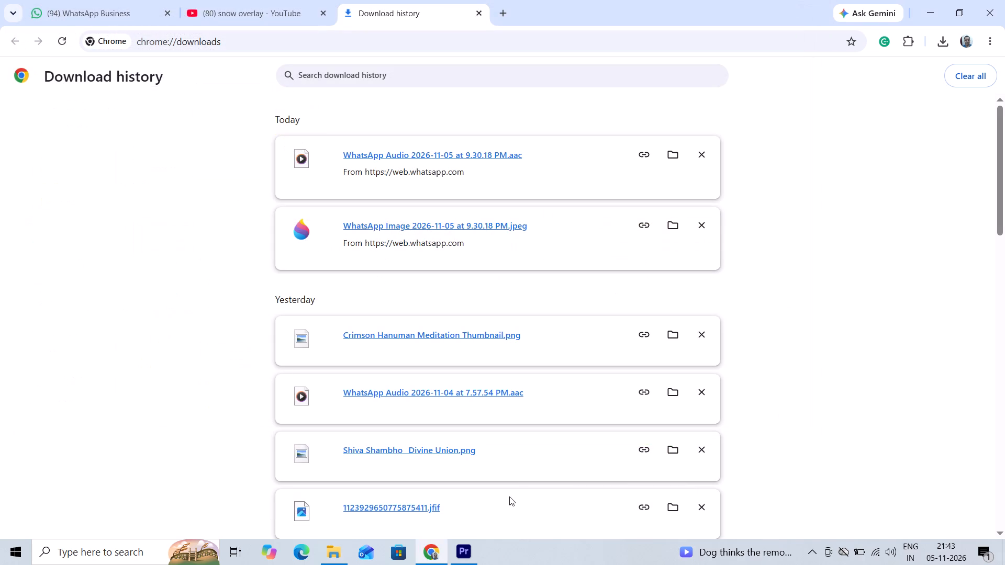
{"action": "left_click", "coordinate": [461, 552]}
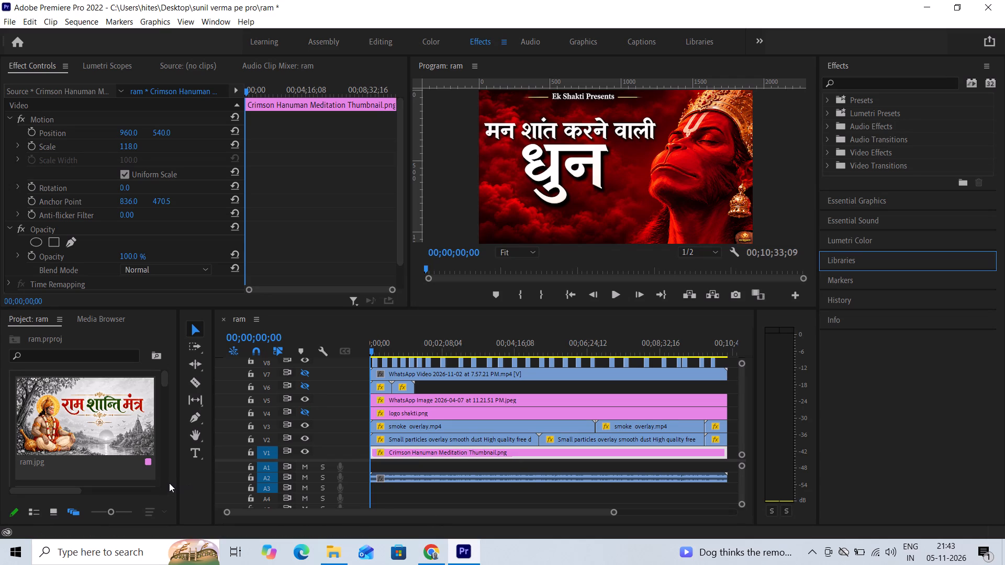
{"action": "key", "text": "ctrl+i"}
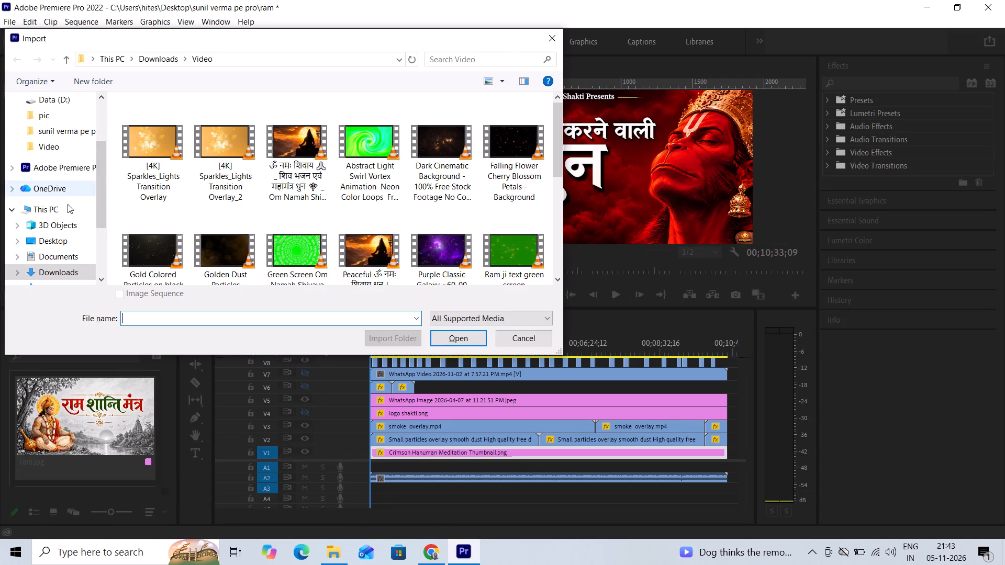
{"action": "left_click", "coordinate": [54, 244]}
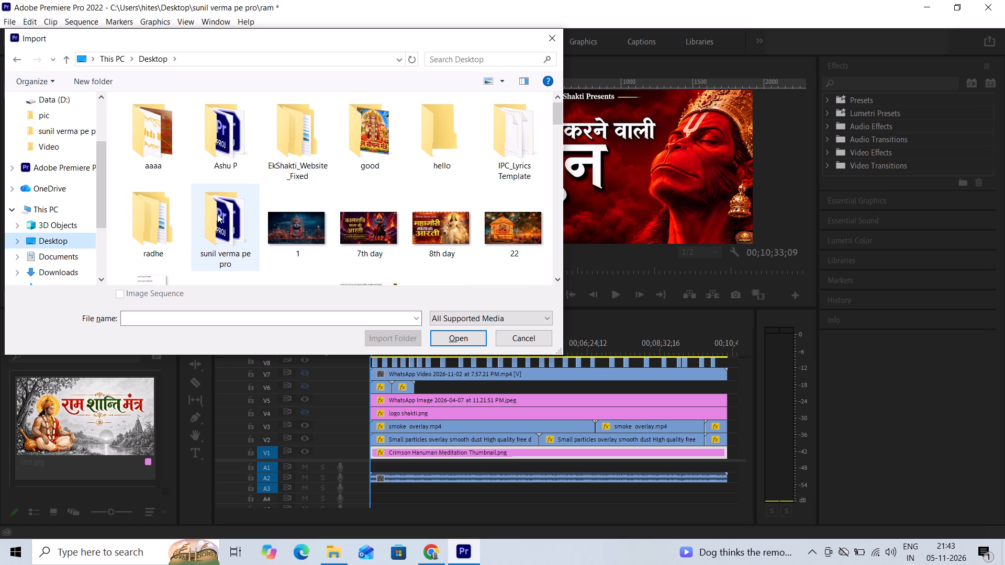
{"action": "left_click", "coordinate": [216, 216]}
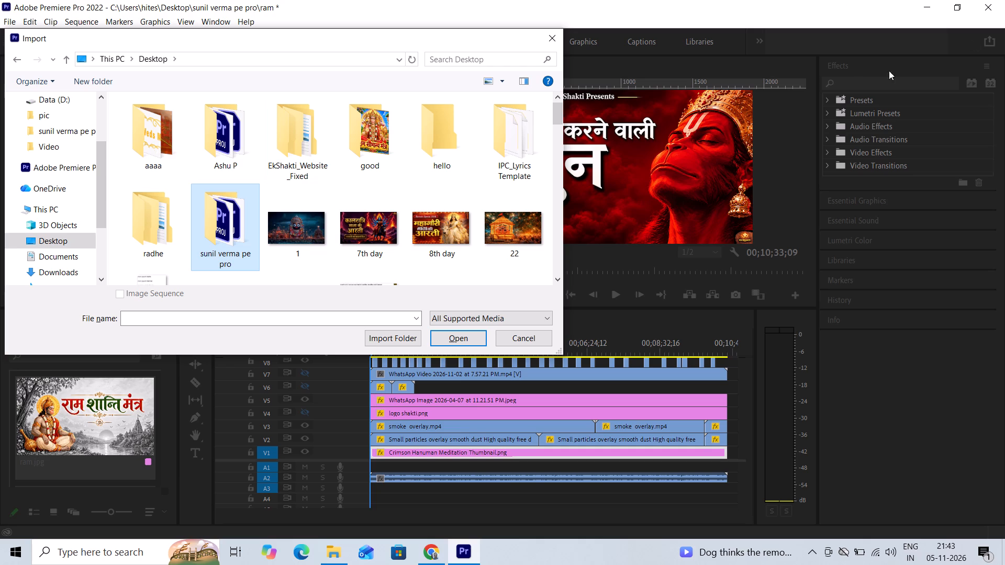
Minimize all open windows to show the desktop.
{"action": "key", "text": "super+d"}
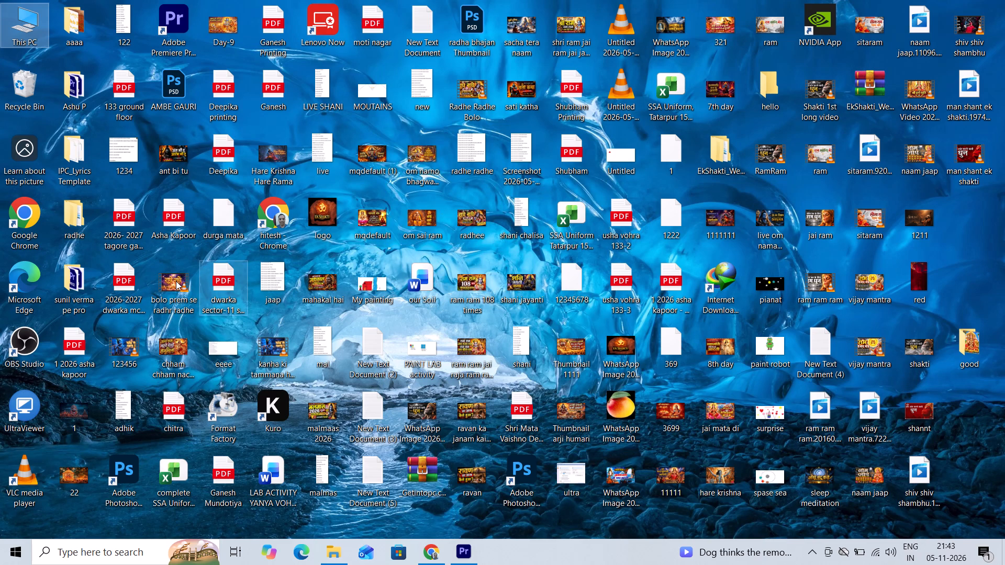
Launch the Kuro application from the desktop.
{"action": "double_click", "coordinate": [277, 406]}
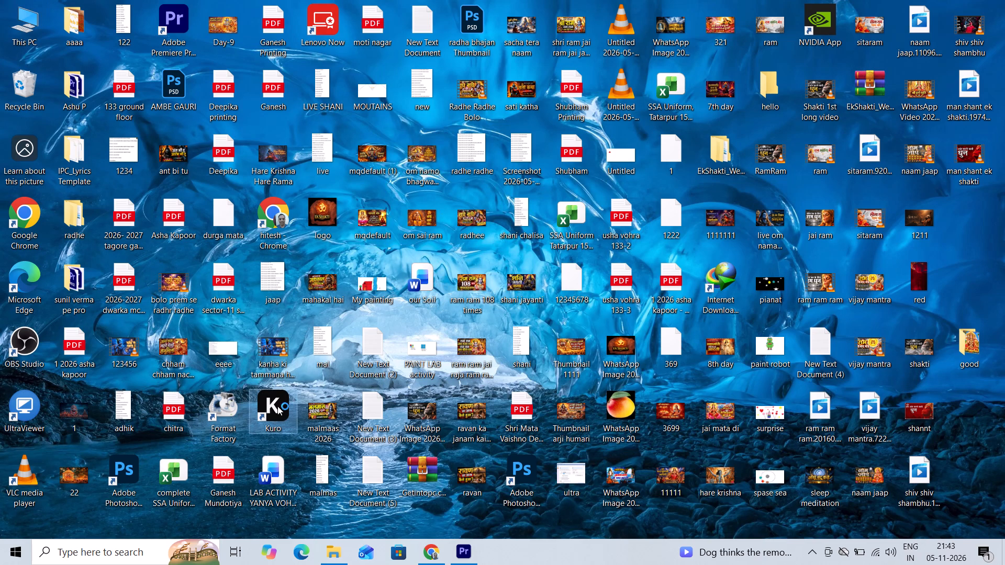
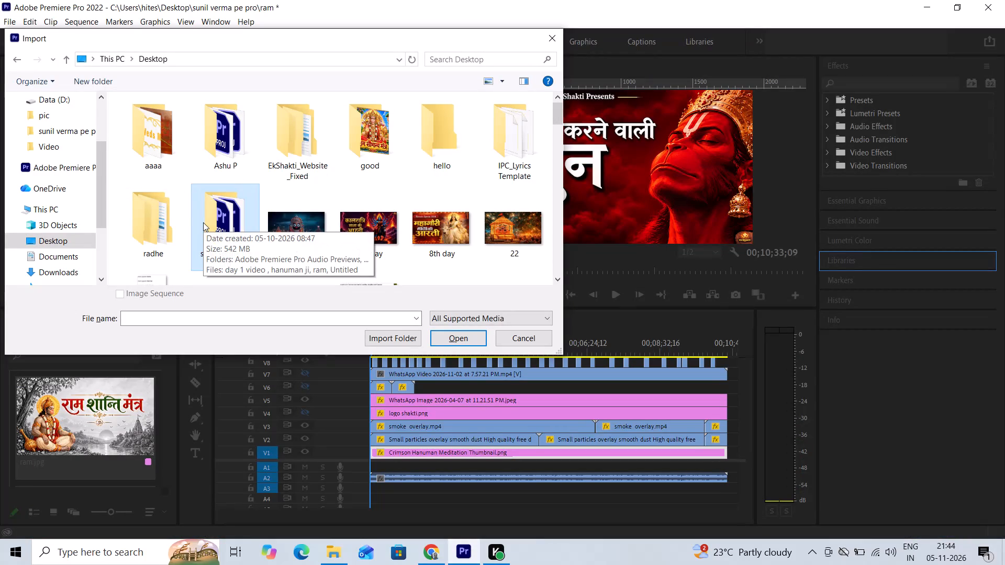
Import "WhatsApp Image 2026-11-05 at 9.30.18 PM" from the Desktop folder "good" into the project.
{"action": "left_click", "coordinate": [308, 150]}
{"action": "key", "text": "g"}
{"action": "key", "text": "Return"}
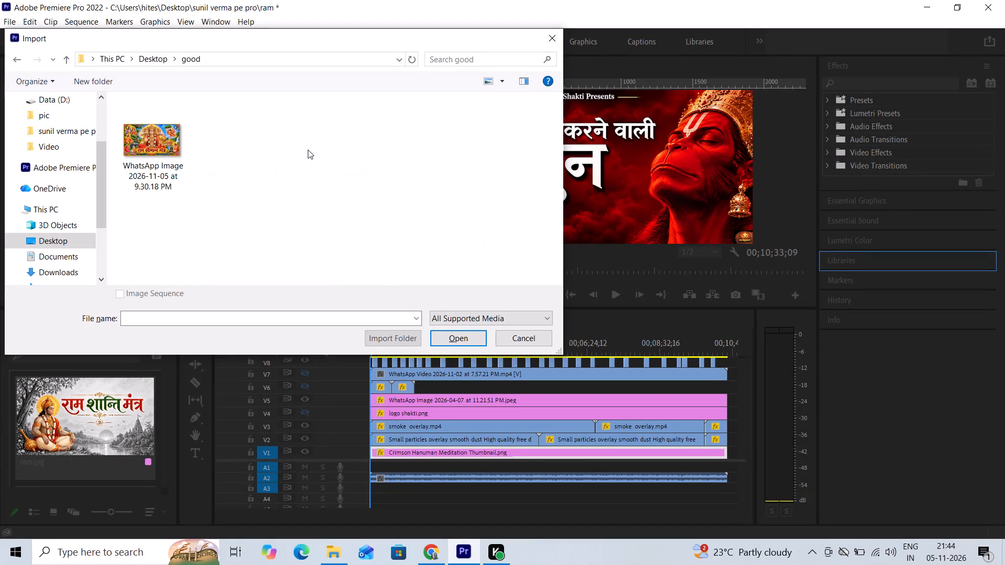
{"action": "double_click", "coordinate": [168, 142]}
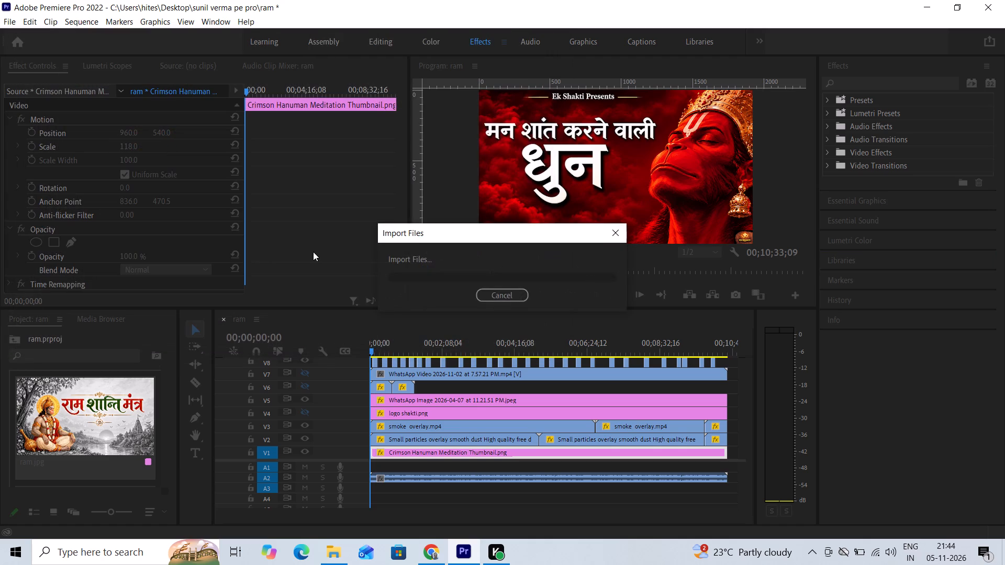
Delete the Crimson Hanuman Meditation Thumbnail.png clip from track V1.
{"action": "left_click", "coordinate": [463, 450]}
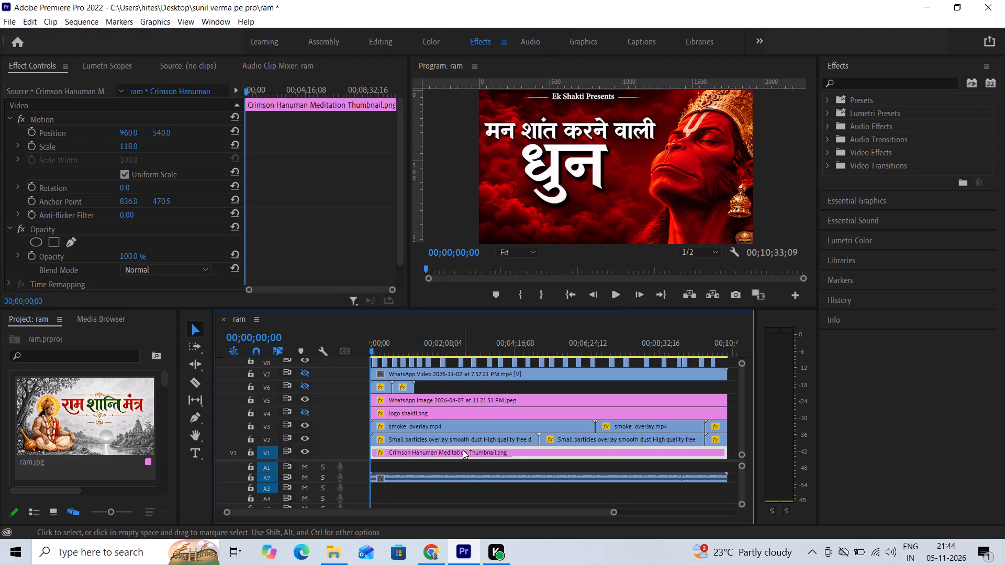
{"action": "key", "text": "Delete"}
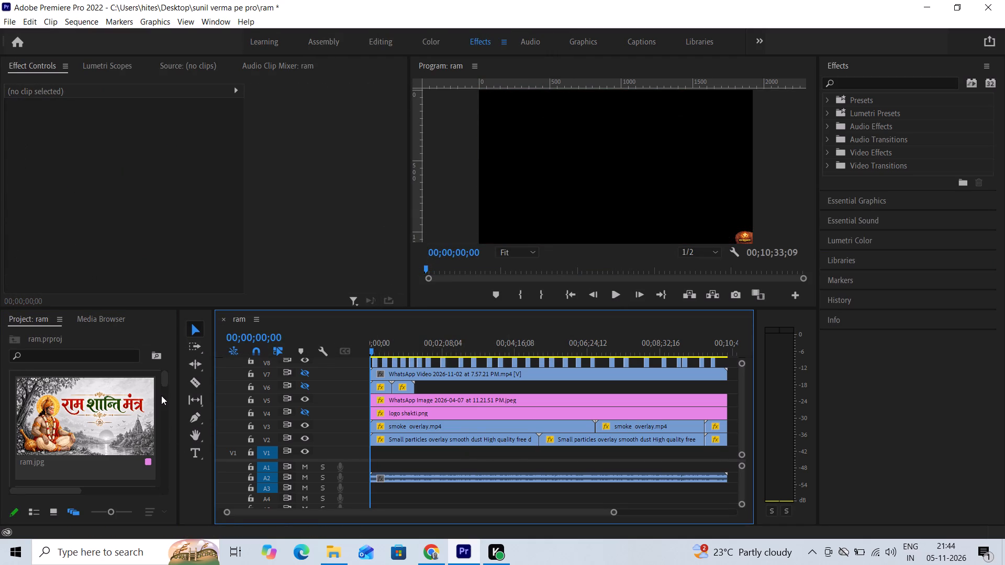
Place the imported WhatsApp Image 2026-11-05 at 9.30.18 PM on track V1 at the start of the sequence.
{"action": "left_click_drag", "start_coordinate": [167, 383], "coordinate": [166, 515]}
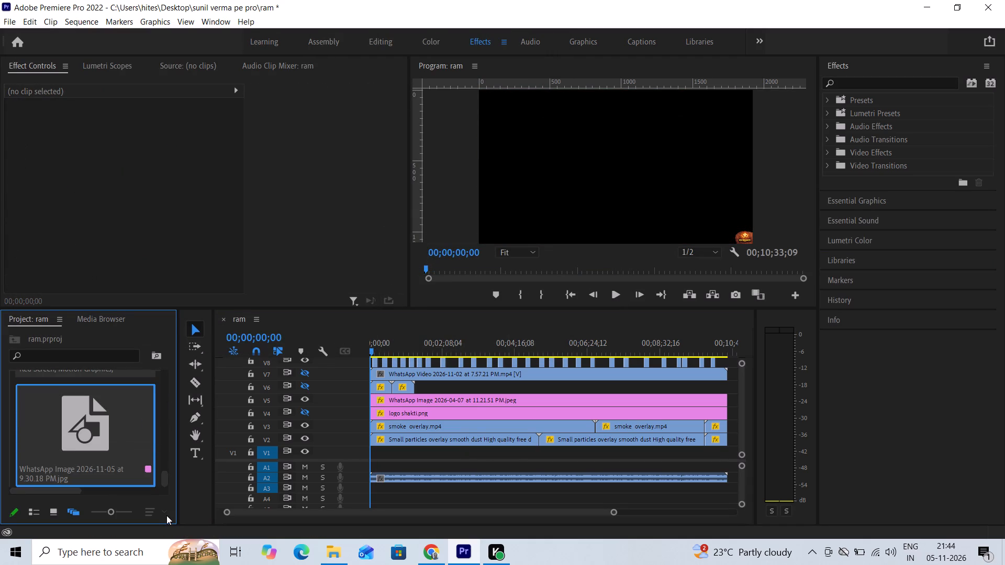
{"action": "left_click", "coordinate": [164, 478]}
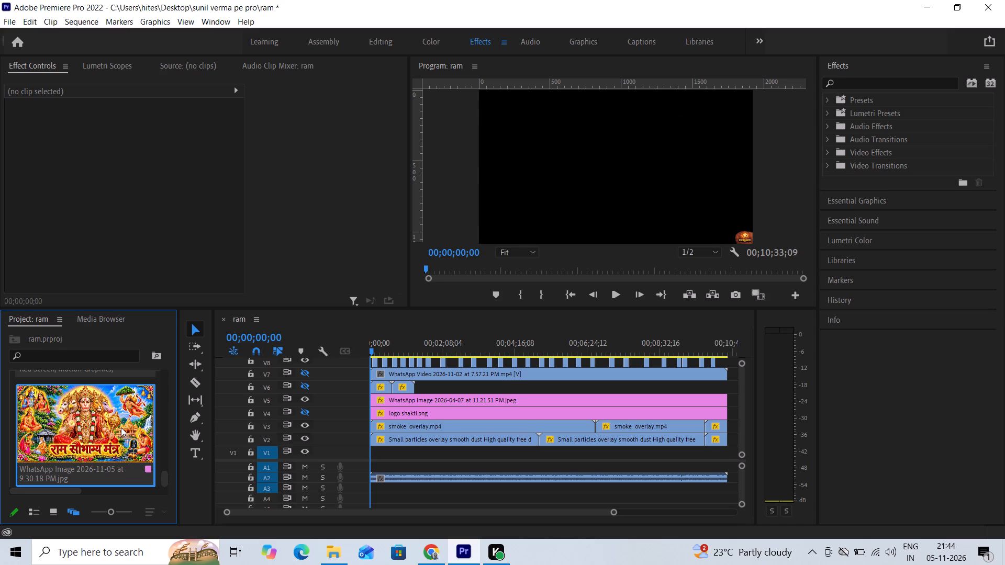
{"action": "left_click_drag", "start_coordinate": [121, 427], "coordinate": [368, 455]}
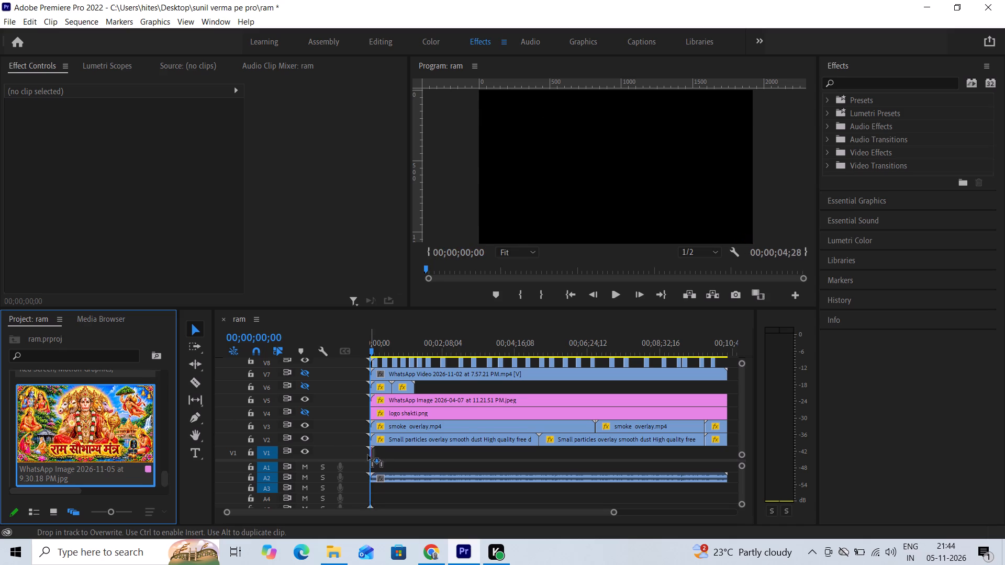
Drop the new Hanuman image at the start of track V1 and extend its clip to the end of the other tracks' clips.
{"action": "left_click_drag", "start_coordinate": [368, 455], "coordinate": [367, 455]}
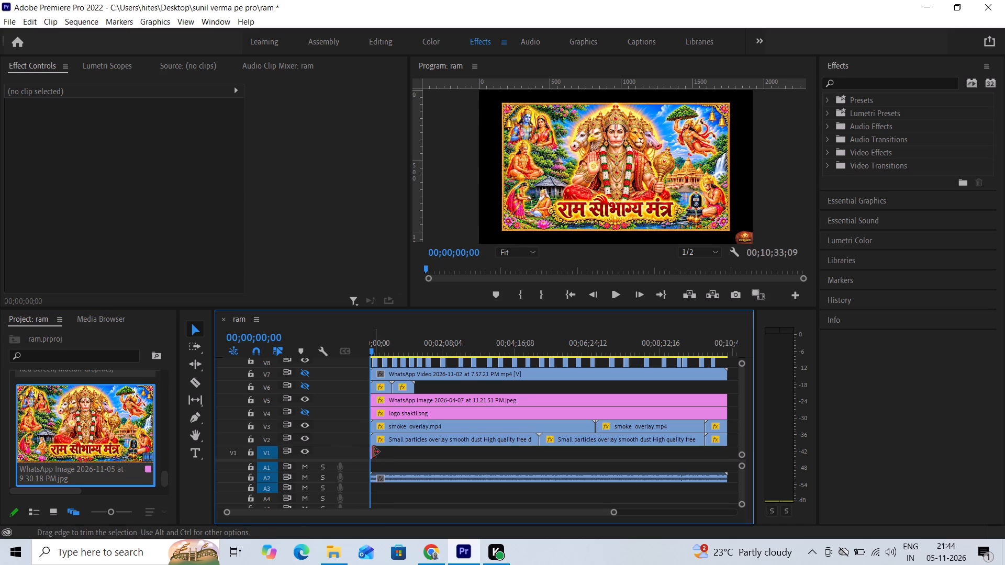
{"action": "left_click_drag", "start_coordinate": [373, 452], "coordinate": [653, 455]}
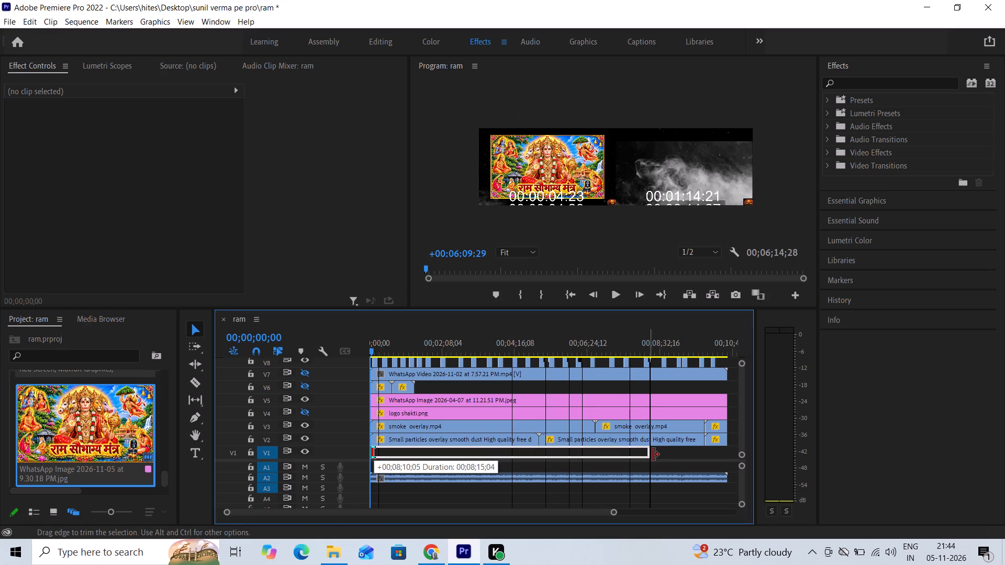
{"action": "left_click_drag", "start_coordinate": [653, 455], "coordinate": [591, 478]}
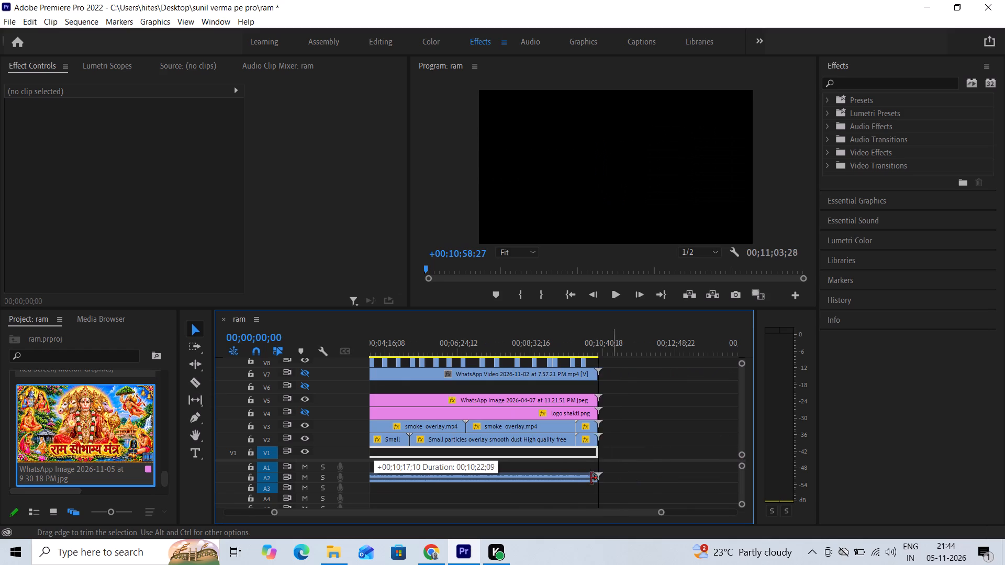
{"action": "left_click_drag", "start_coordinate": [591, 478], "coordinate": [600, 476]}
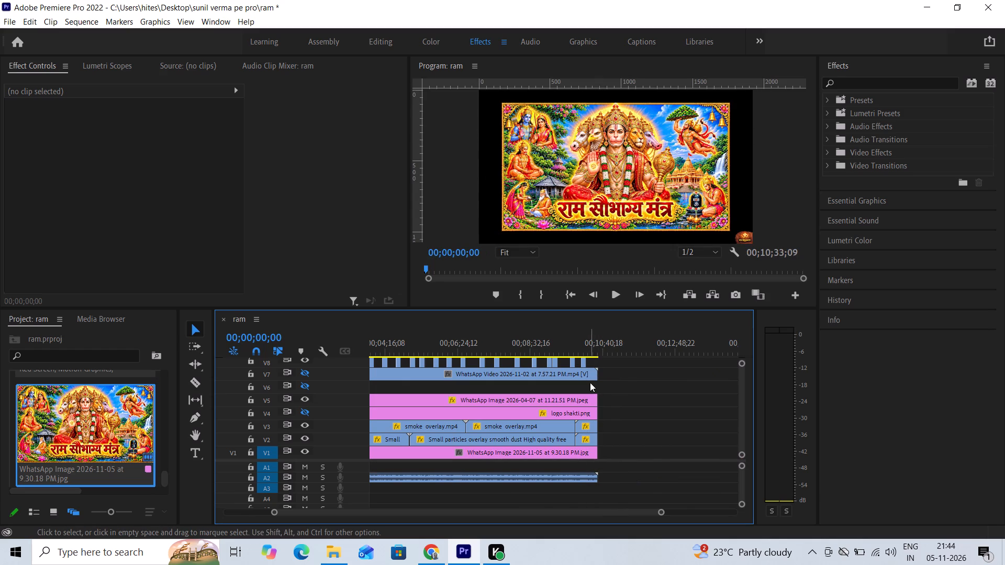
Set the Scale of the Hanuman image clip on V1 to 121 so it fills the frame.
{"action": "left_click", "coordinate": [506, 451]}
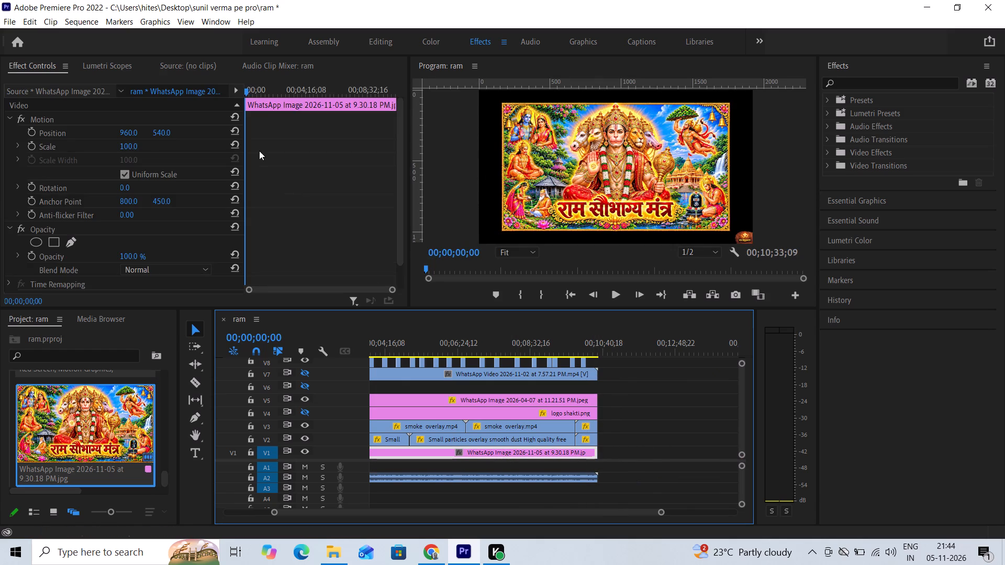
{"action": "left_click_drag", "start_coordinate": [128, 145], "coordinate": [139, 149]}
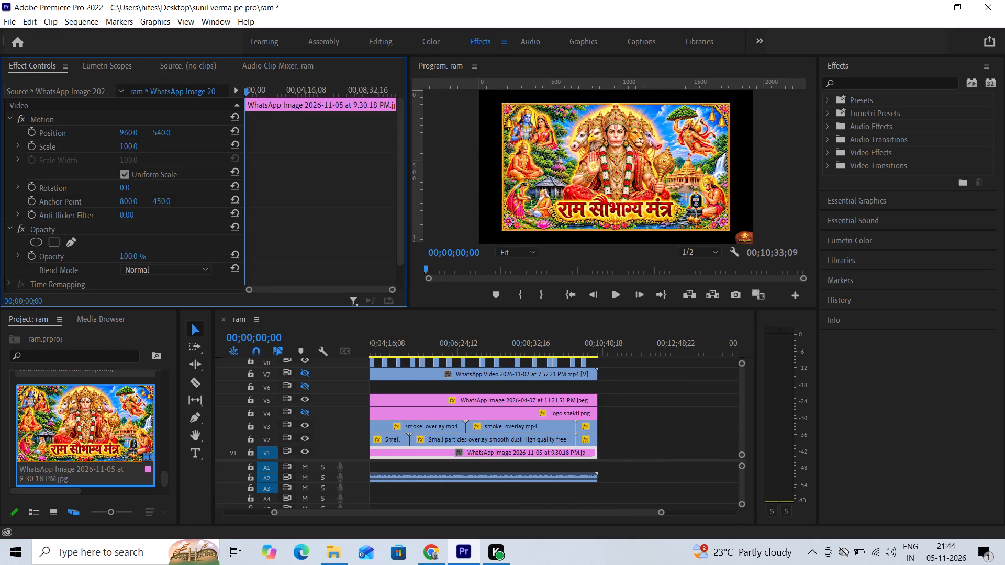
{"action": "left_click_drag", "start_coordinate": [139, 149], "coordinate": [157, 151]}
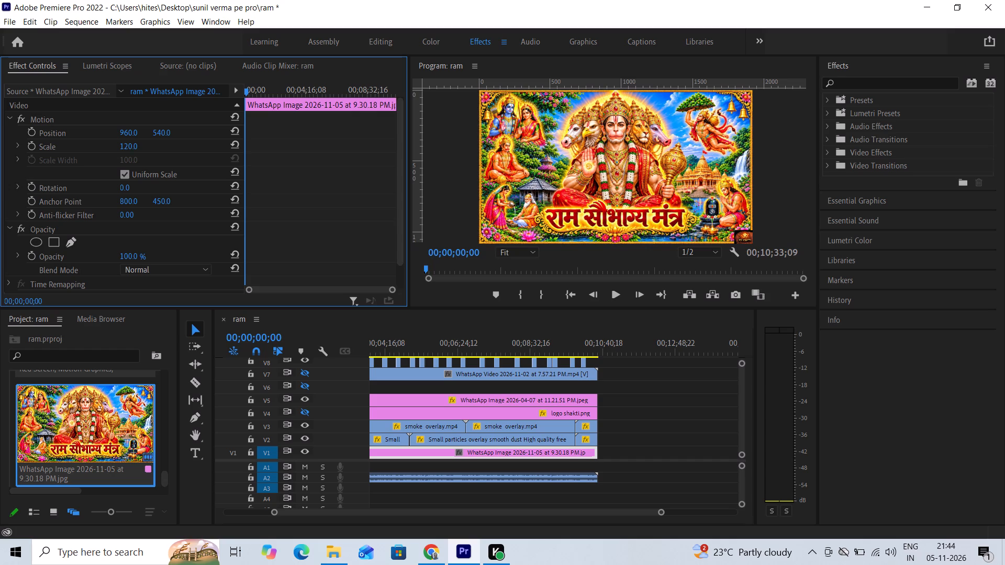
{"action": "left_click_drag", "start_coordinate": [157, 151], "coordinate": [158, 151]}
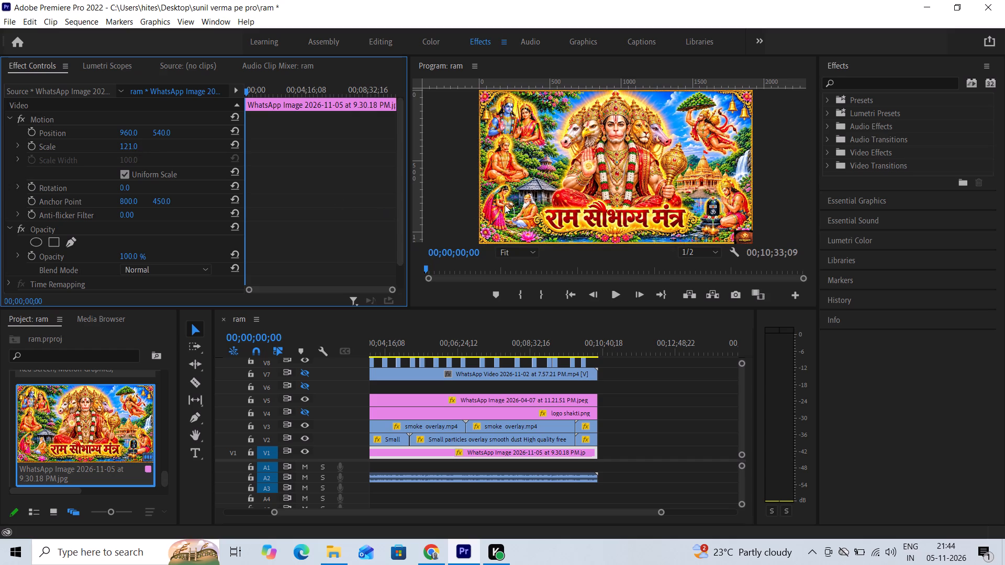
Inspect the scaled image in a maximized Program monitor, and restore the normal workspace layout.
{"action": "left_click", "coordinate": [506, 204]}
{"action": "key", "text": "grave"}
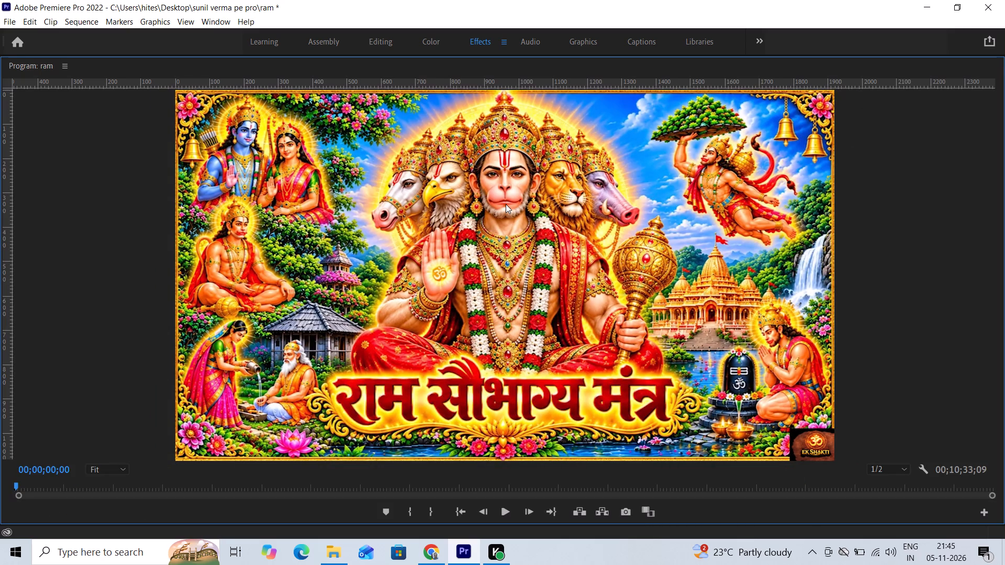
{"action": "key", "text": "Escape"}
{"action": "key", "text": "grave"}
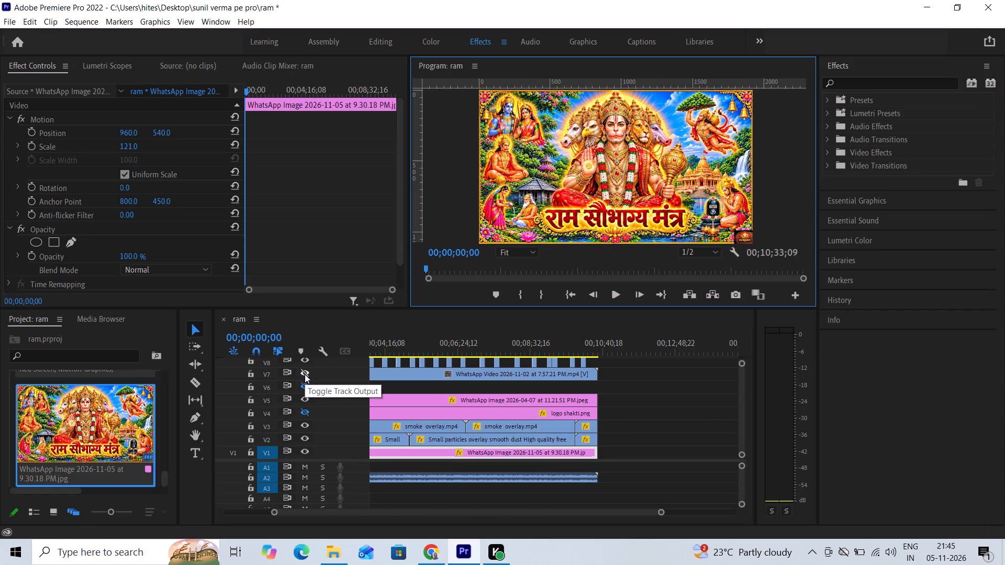
Hide track V8 and briefly show track V7 to check its content, leaving V7 hidden.
{"action": "left_click", "coordinate": [304, 359]}
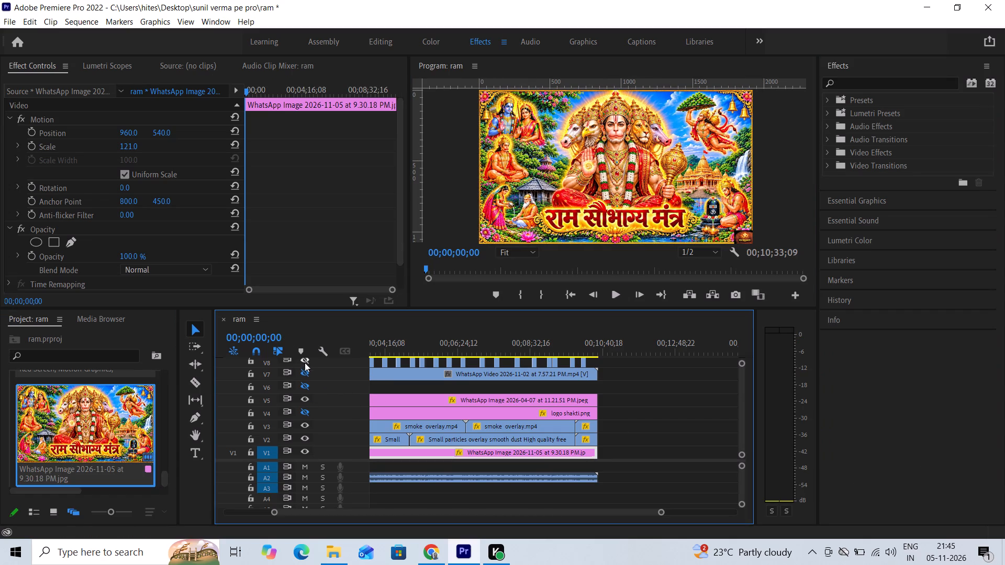
{"action": "left_click", "coordinate": [306, 374]}
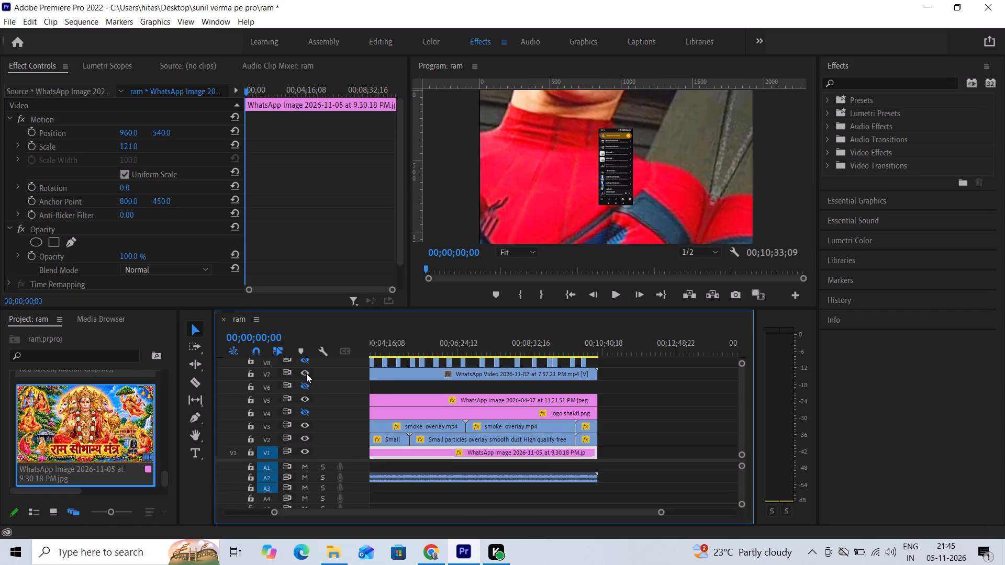
{"action": "left_click", "coordinate": [306, 374]}
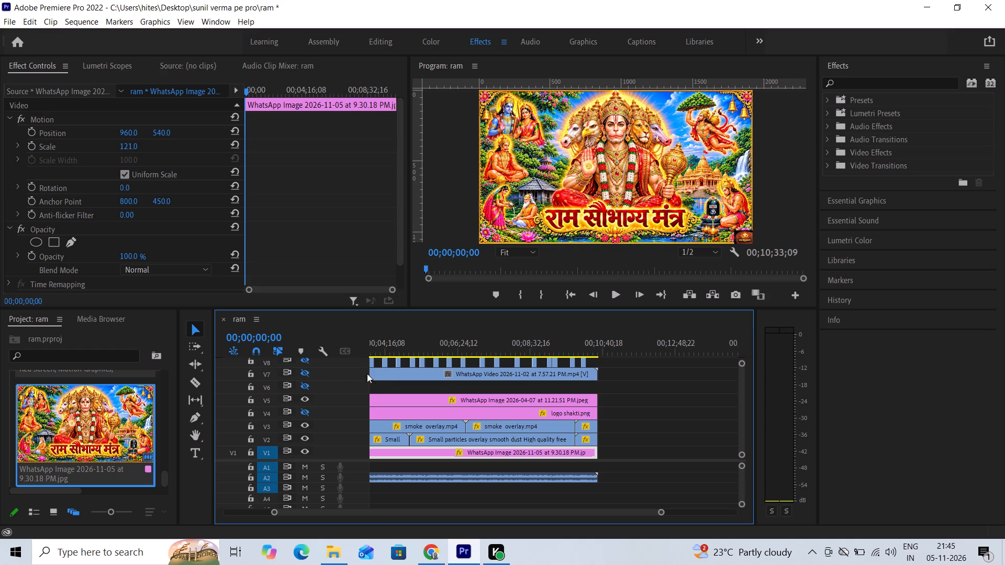
Delete the "WhatsApp Video 2026-11-02 at 7.57.21 PM.mp4" clip on track V7 together with its linked audio.
{"action": "left_click", "coordinate": [383, 370]}
{"action": "key", "text": "Delete"}
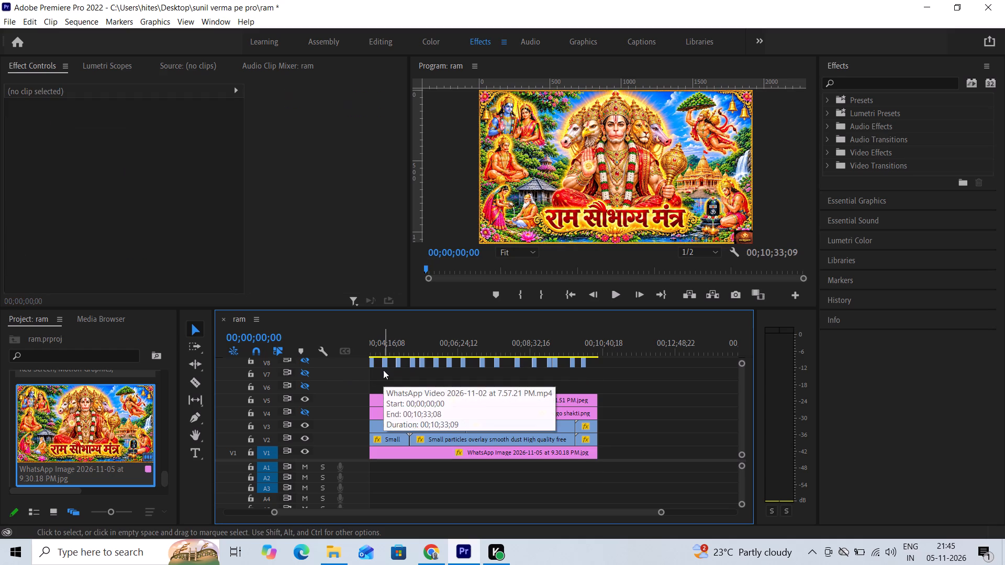
Hide track V5, show the logo track V4, and move the playhead to 00;05;31;24 to check the frame.
{"action": "left_click", "coordinate": [304, 399]}
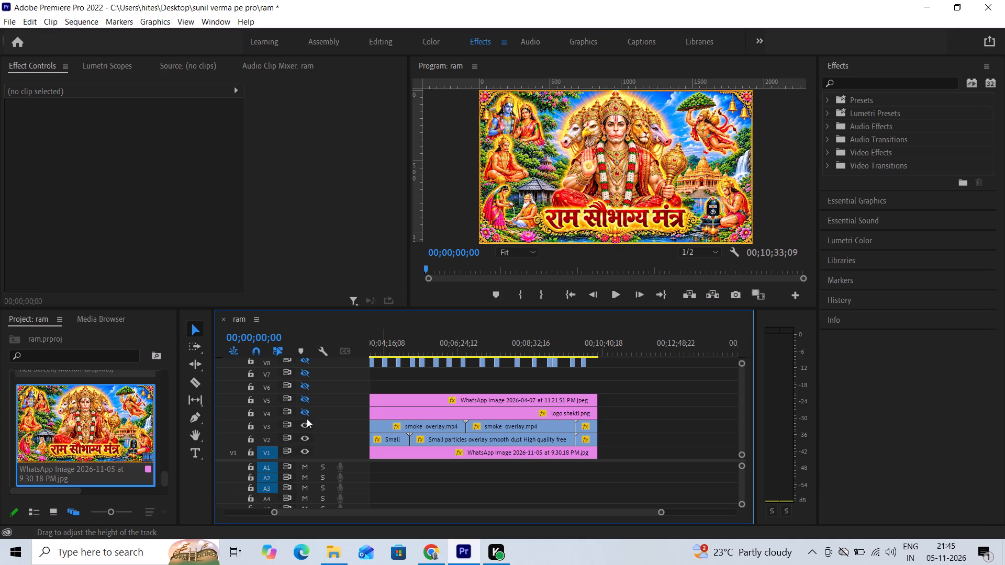
{"action": "left_click", "coordinate": [304, 414]}
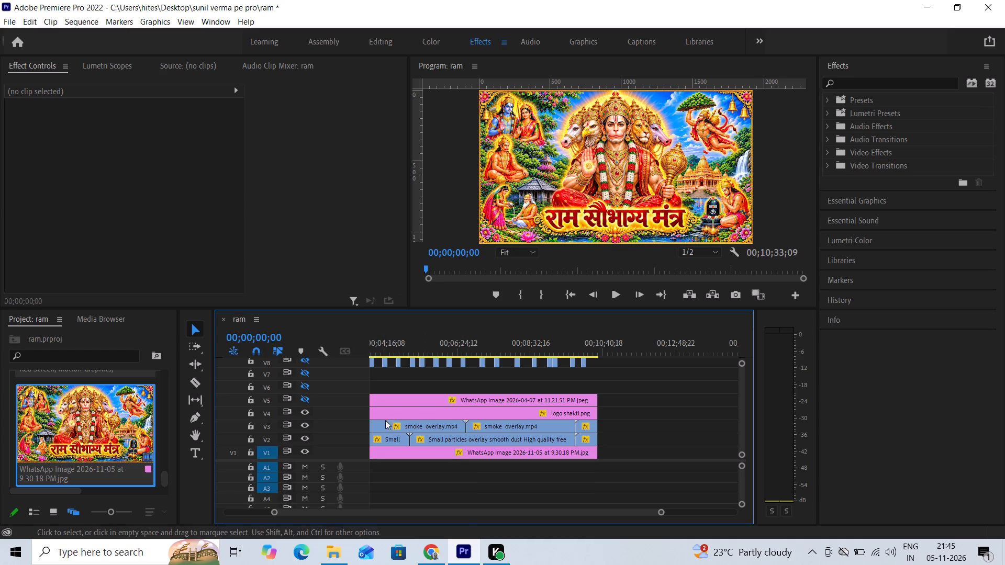
{"action": "left_click", "coordinate": [429, 348]}
{"action": "left_click", "coordinate": [431, 352]}
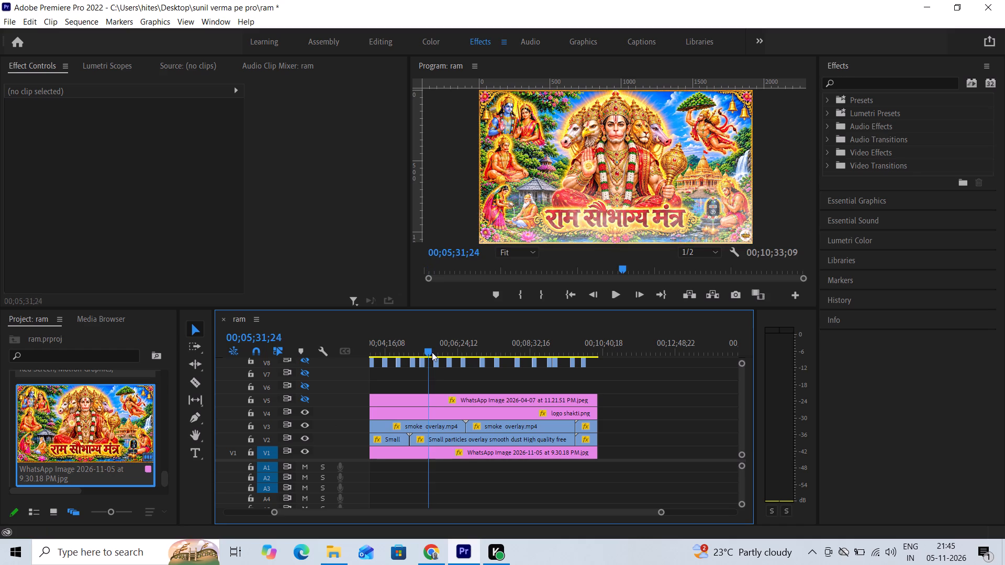
Hide the smoke overlay track V3 and the particles overlay track V2.
{"action": "left_click", "coordinate": [307, 426]}
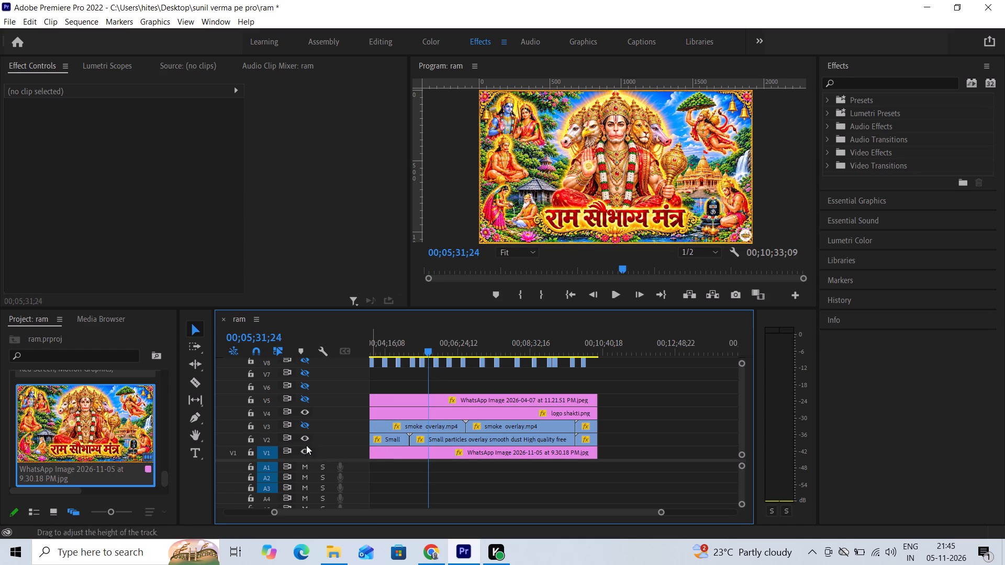
{"action": "left_click", "coordinate": [305, 440]}
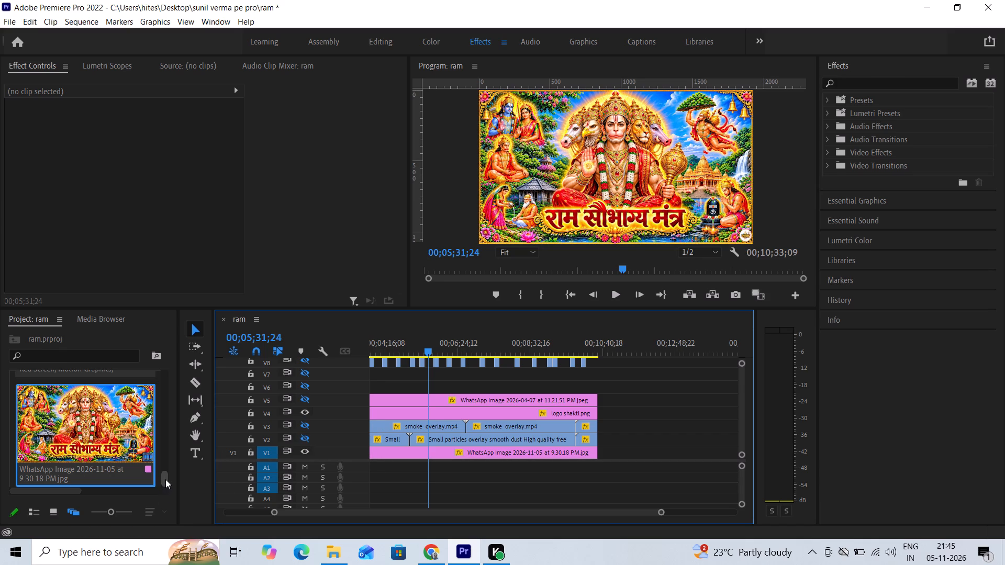
Import the WhatsApp Audio 2026-11-05 at 9.30.18 PM file from the Downloads folder into the project.
{"action": "key", "text": "ctrl+i"}
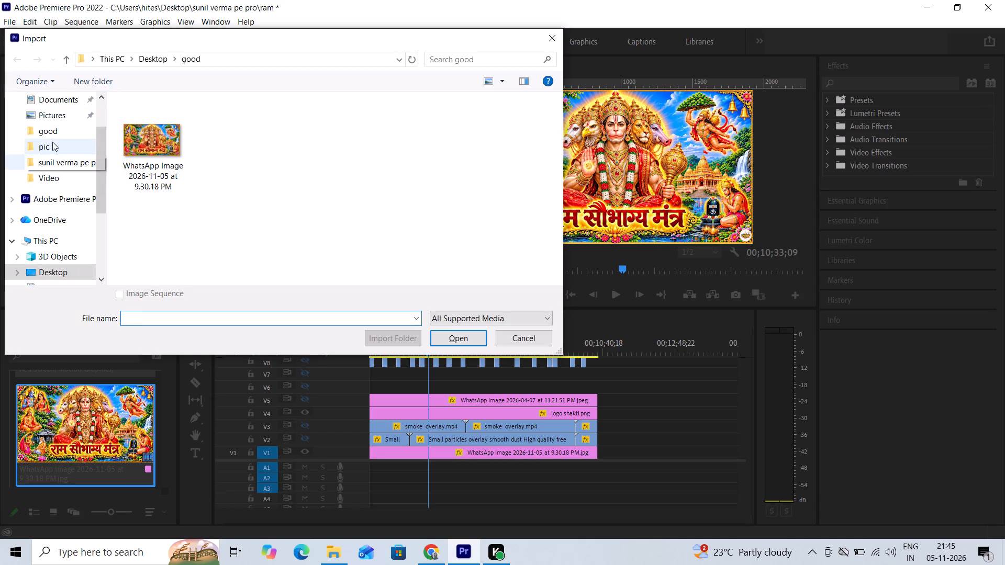
{"action": "left_click_drag", "start_coordinate": [102, 149], "coordinate": [103, 117]}
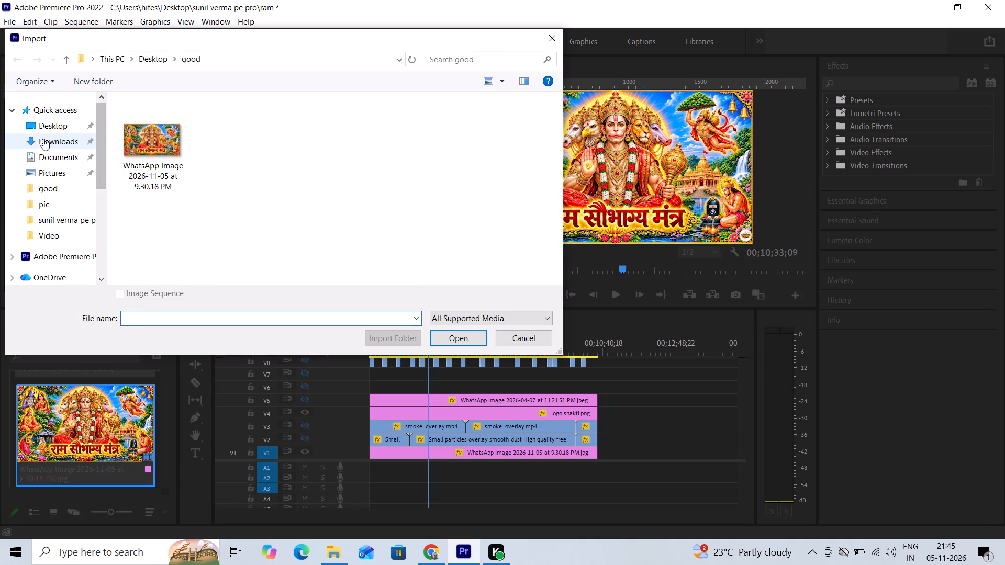
{"action": "left_click", "coordinate": [42, 140]}
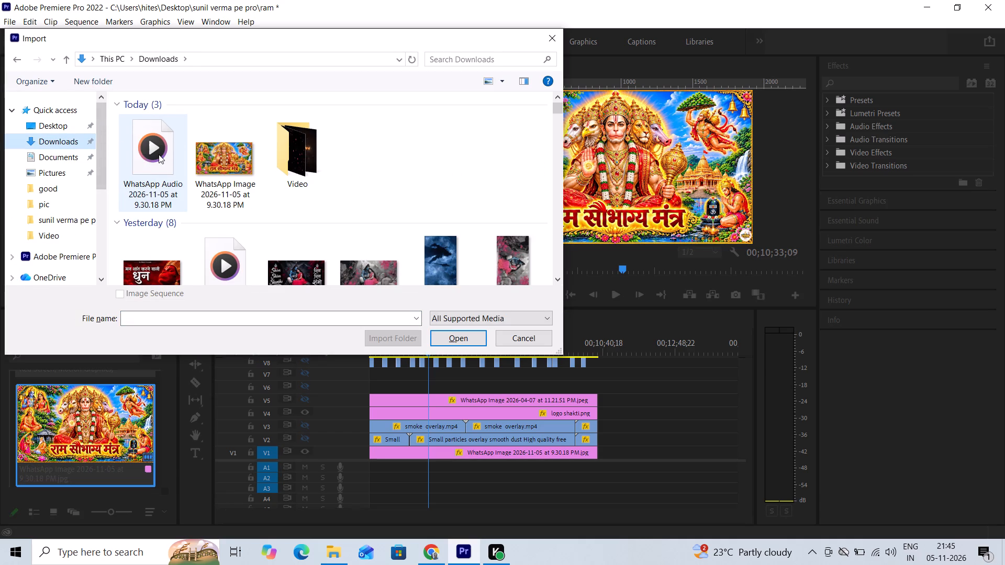
{"action": "double_click", "coordinate": [158, 154]}
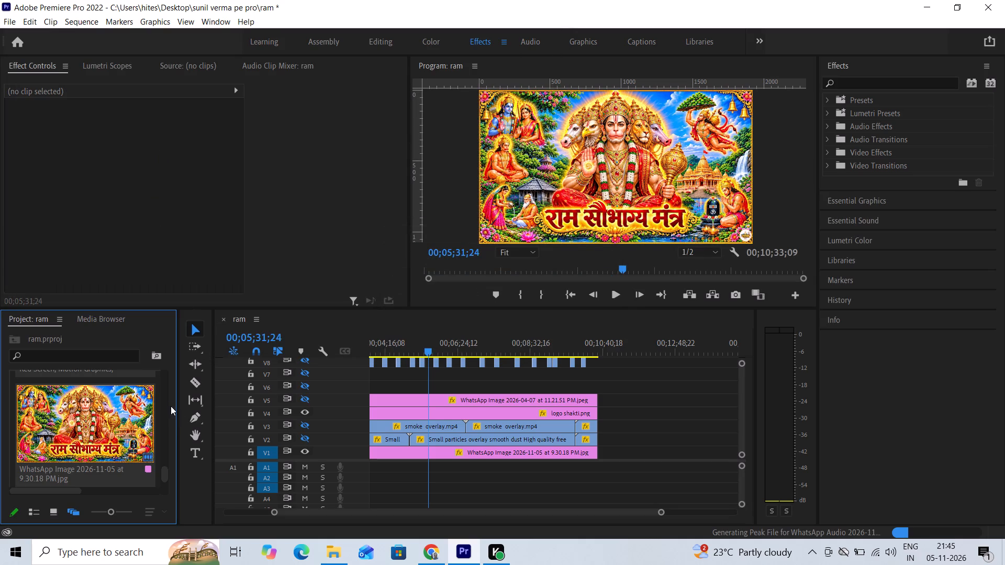
Locate the imported WhatsApp Audio 2026-11-05 at 9.30.18 PM.aac in the project bin and add it to the sequence.
{"action": "left_click_drag", "start_coordinate": [166, 473], "coordinate": [166, 489]}
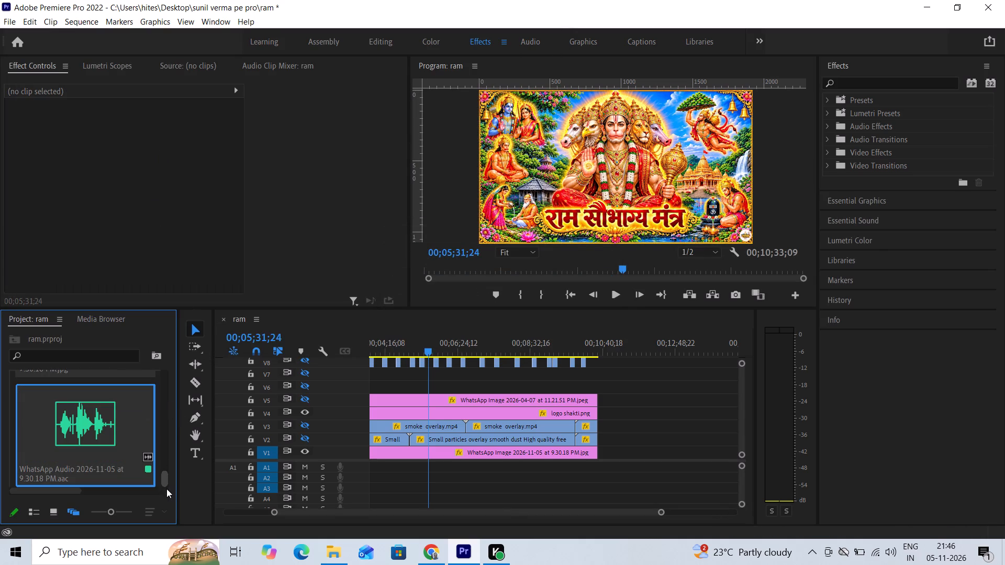
{"action": "left_click_drag", "start_coordinate": [166, 489], "coordinate": [167, 489]}
Place "WhatsApp Audio 2026-11-05 at 9.30.18 PM.aac" on track A1 and shift it to begin at the start of the sequence.
{"action": "left_click_drag", "start_coordinate": [103, 442], "coordinate": [384, 459]}
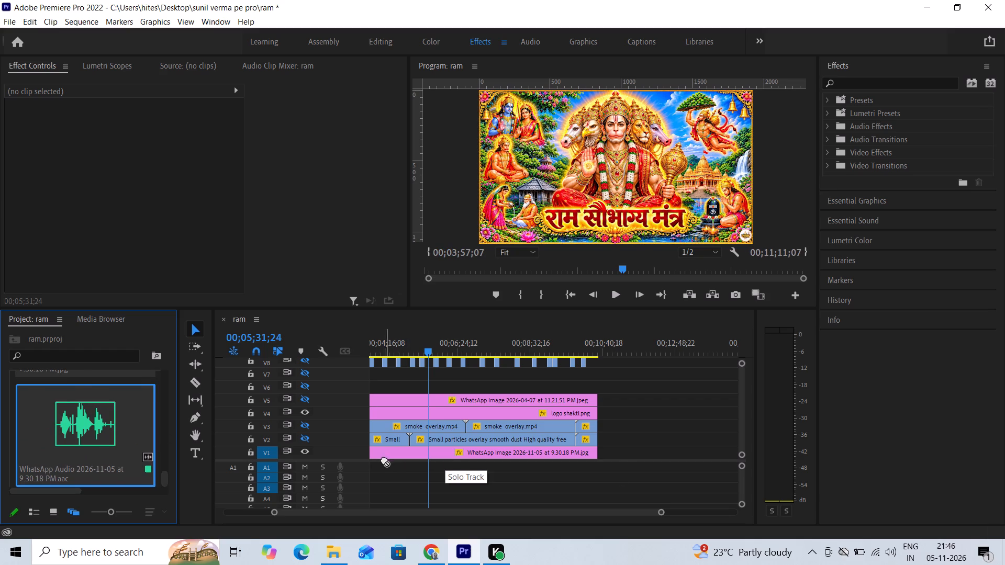
{"action": "left_click_drag", "start_coordinate": [384, 459], "coordinate": [370, 465]}
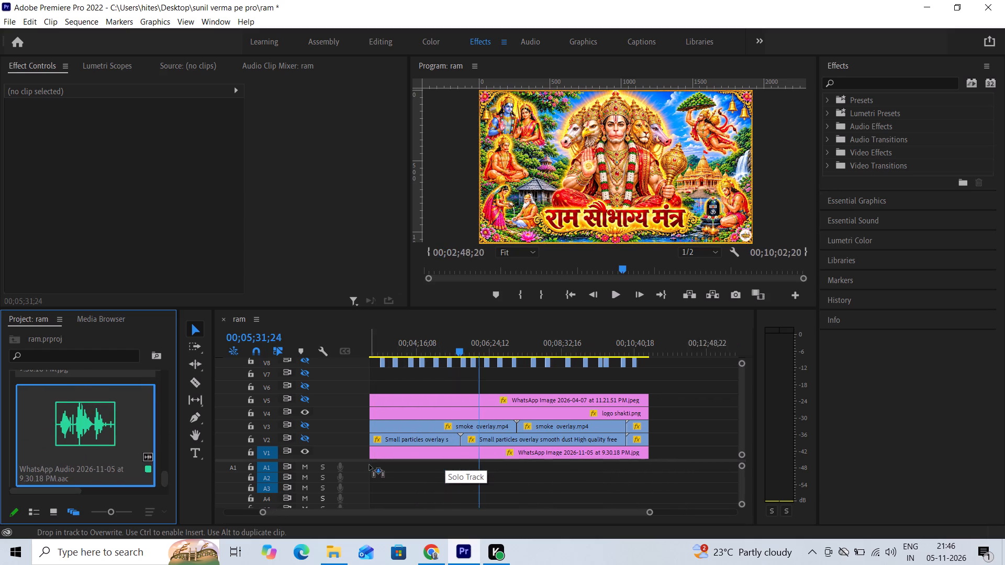
{"action": "left_click_drag", "start_coordinate": [370, 465], "coordinate": [419, 464]}
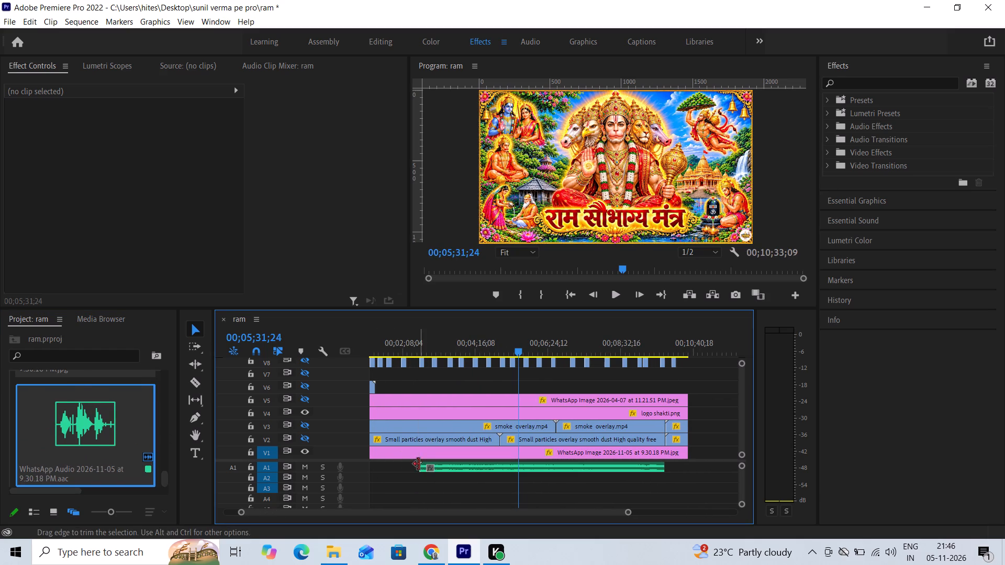
{"action": "left_click", "coordinate": [406, 467]}
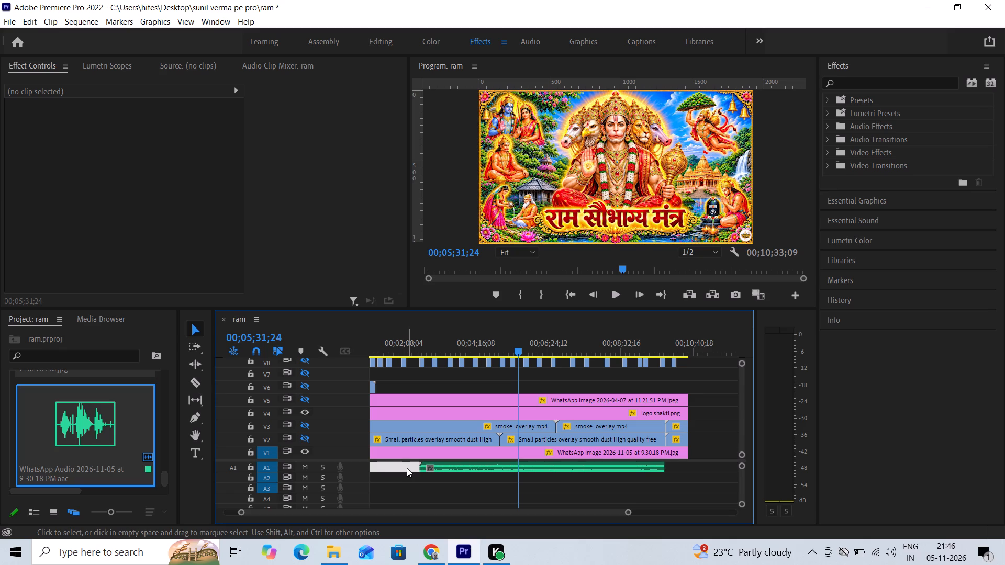
{"action": "left_click", "coordinate": [392, 467]}
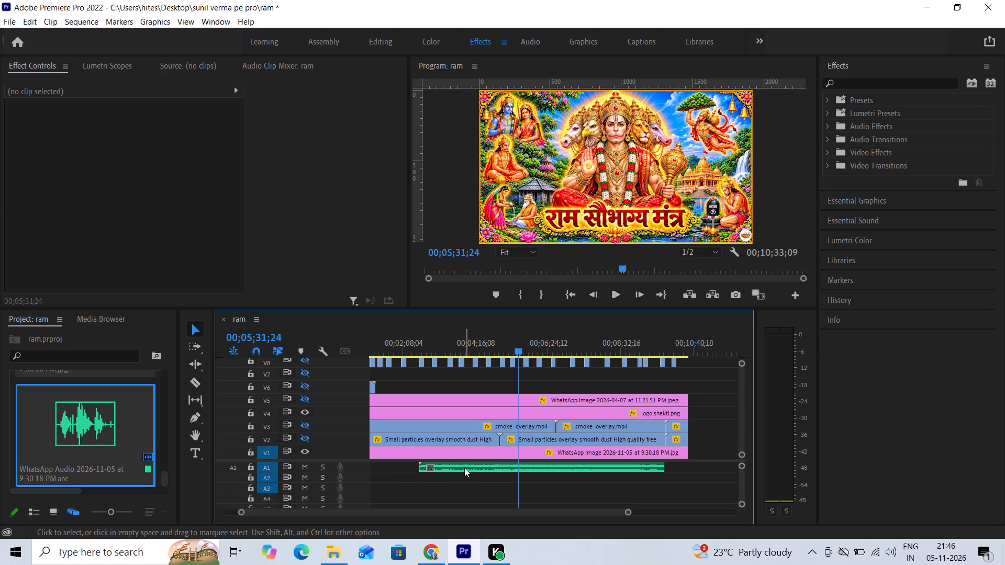
{"action": "left_click_drag", "start_coordinate": [464, 468], "coordinate": [403, 466]}
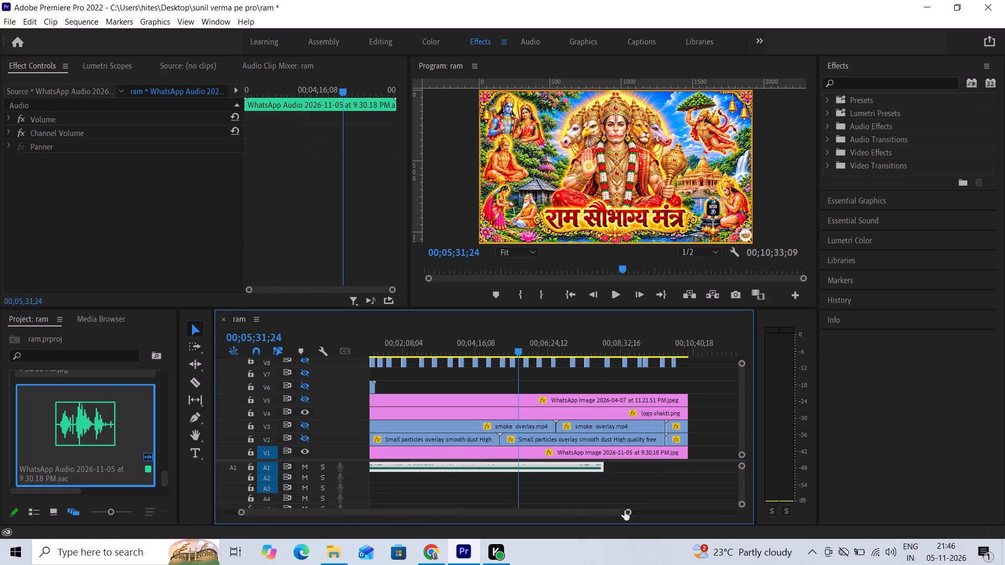
{"action": "left_click_drag", "start_coordinate": [624, 511], "coordinate": [700, 507]}
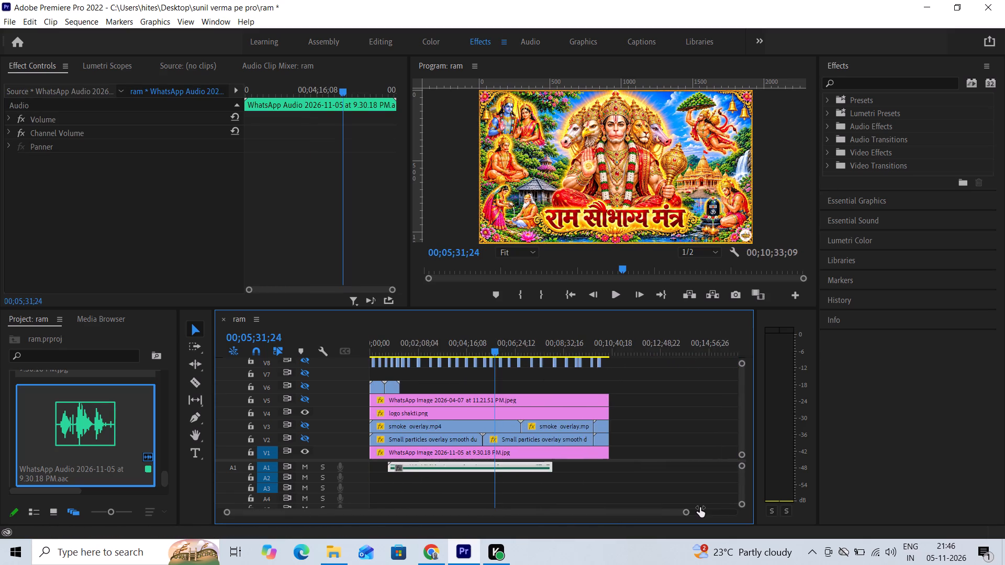
{"action": "left_click_drag", "start_coordinate": [700, 507], "coordinate": [720, 505]}
{"action": "left_click_drag", "start_coordinate": [516, 467], "coordinate": [479, 467]}
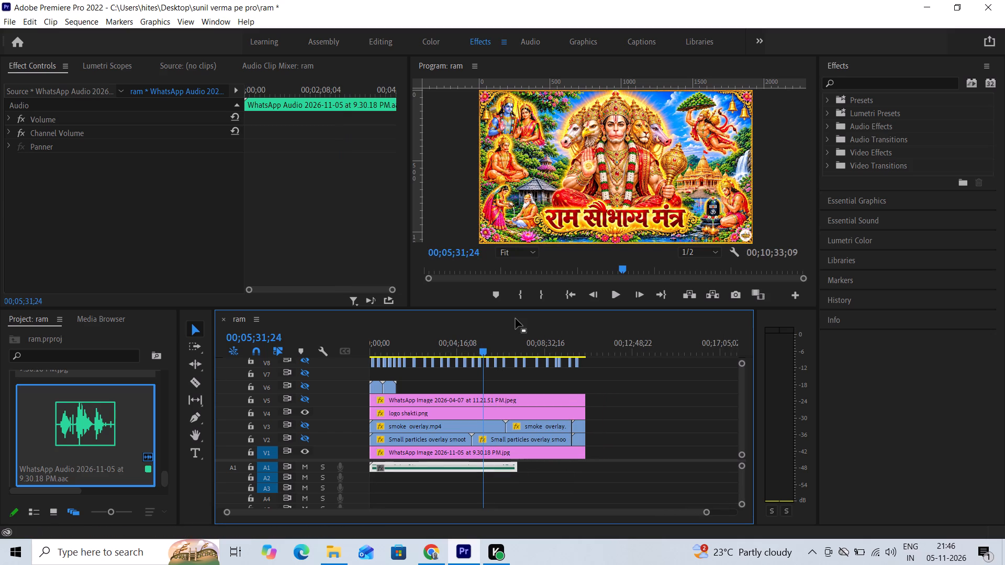
Play the sequence from the beginning to about 00;00;28;17 to review the new image and audio.
{"action": "left_click", "coordinate": [573, 292]}
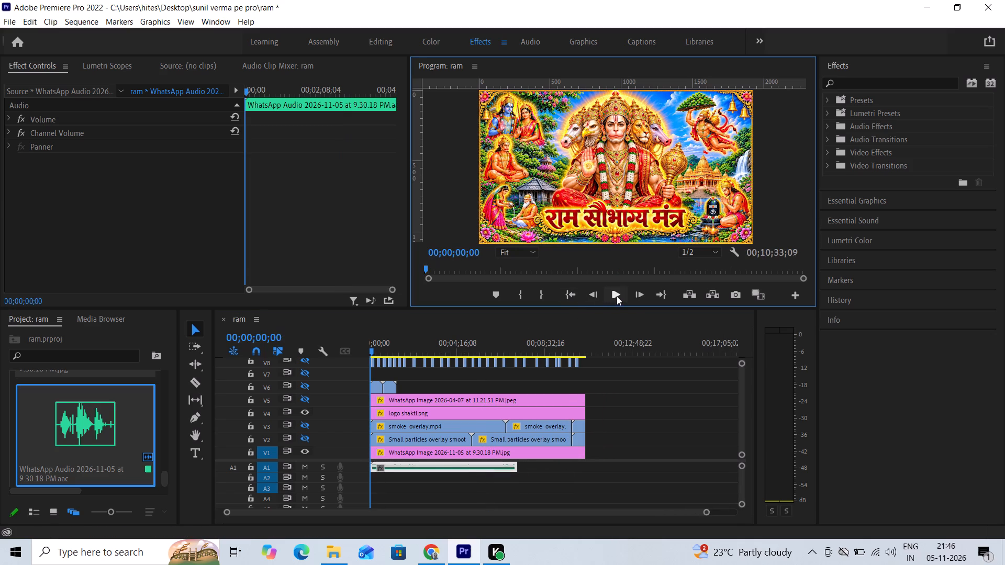
{"action": "left_click", "coordinate": [617, 296]}
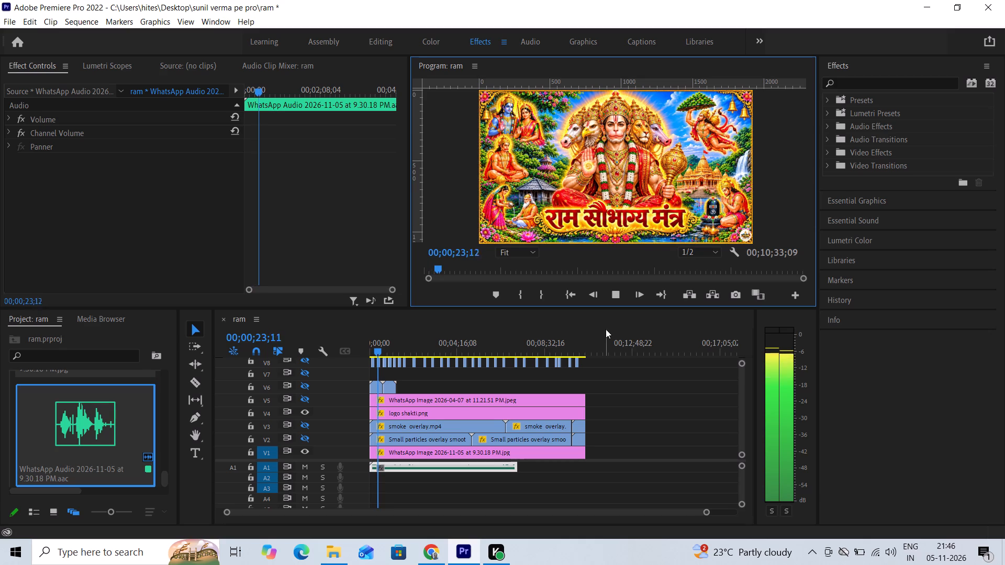
{"action": "left_click", "coordinate": [619, 295]}
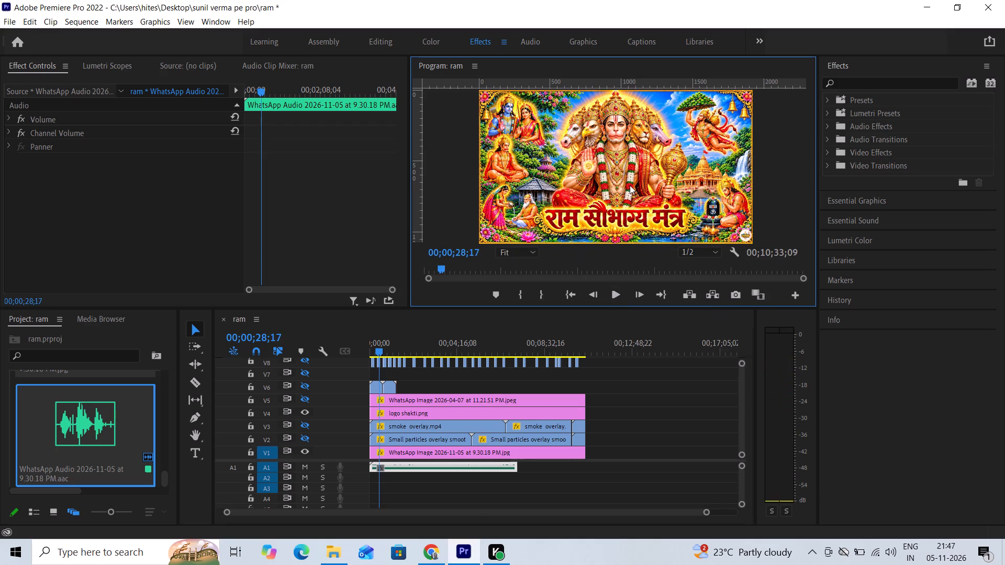
{"action": "left_click", "coordinate": [612, 179]}
{"action": "left_click", "coordinate": [633, 174]}
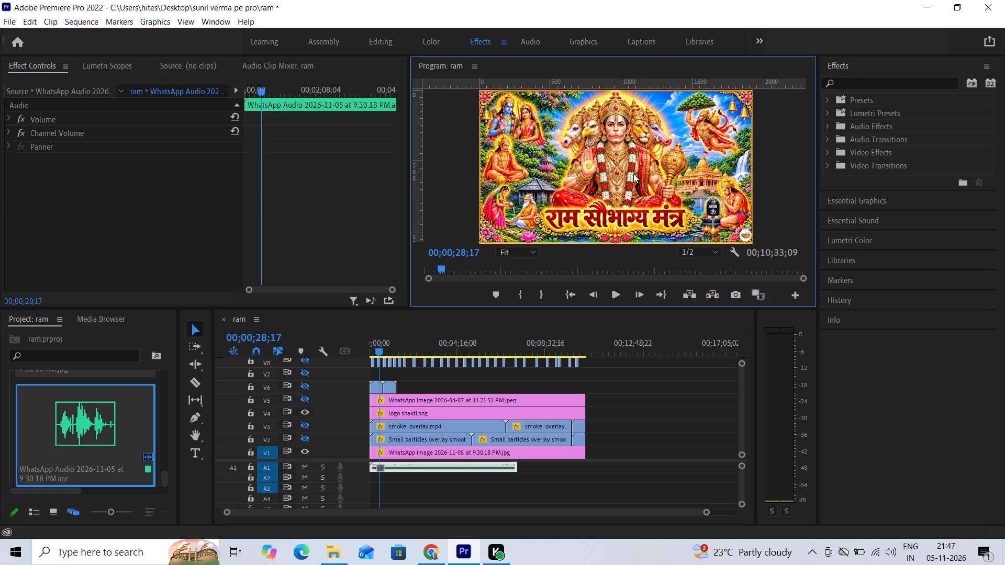
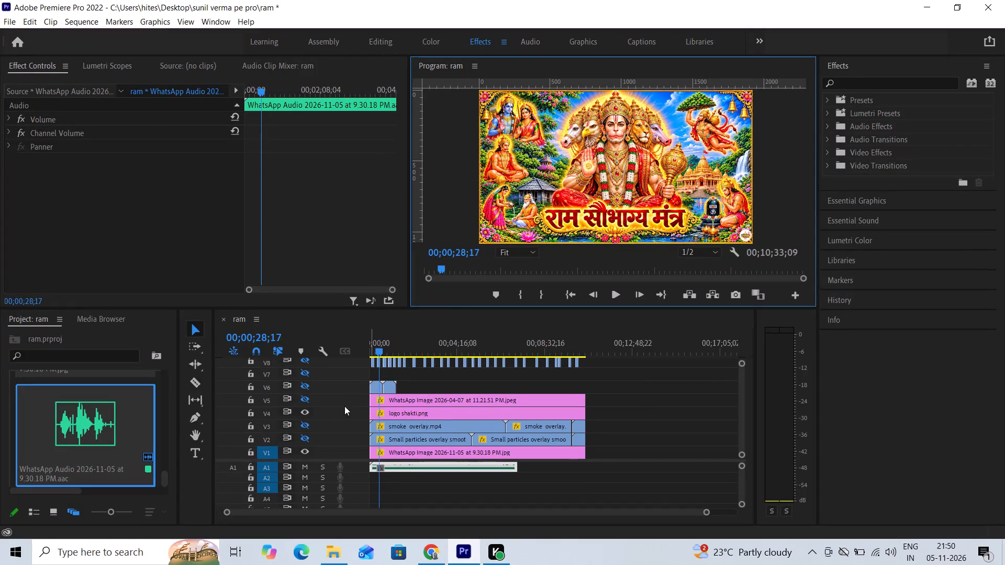
Show track V6 and play the sequence from near the beginning to about 00;00;16;21 to check its overlay.
{"action": "left_click_drag", "start_coordinate": [379, 350], "coordinate": [370, 355]}
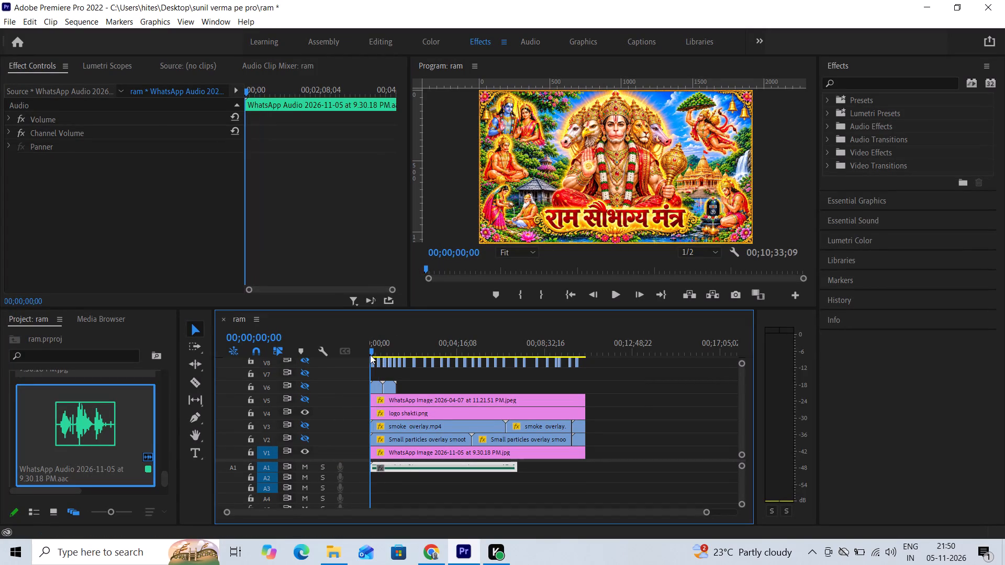
{"action": "left_click_drag", "start_coordinate": [370, 355], "coordinate": [376, 359]}
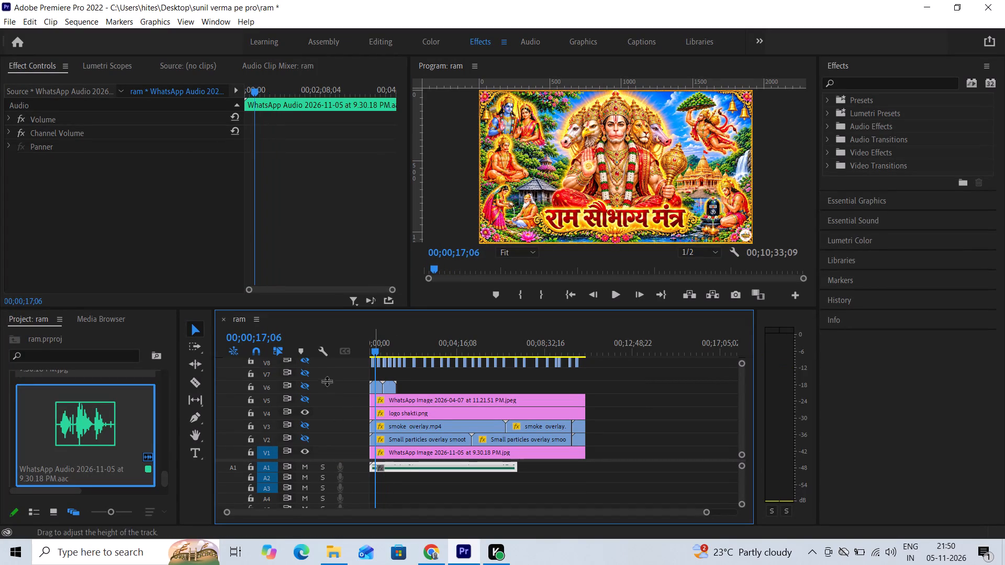
{"action": "left_click", "coordinate": [304, 388]}
{"action": "left_click_drag", "start_coordinate": [376, 349], "coordinate": [374, 357]}
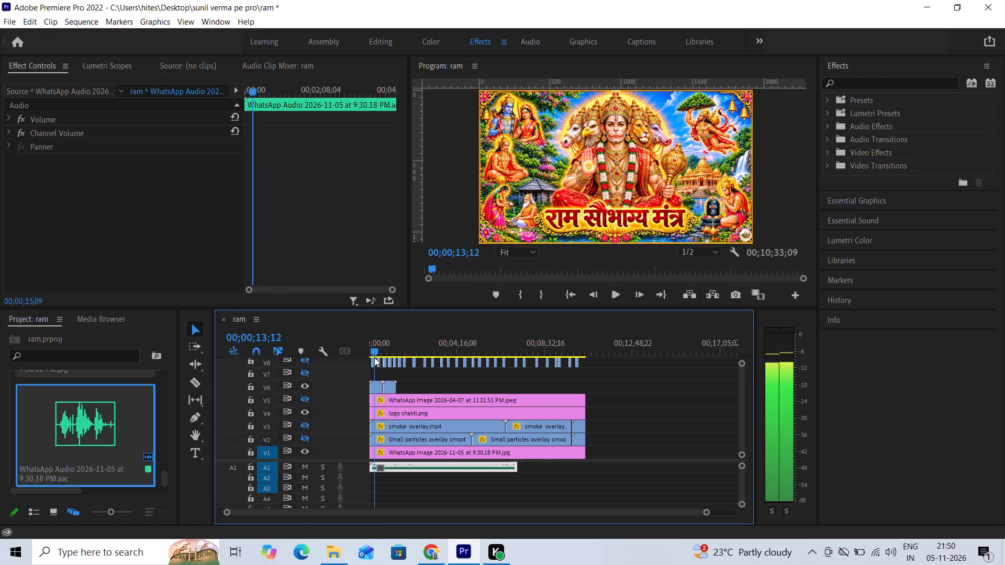
{"action": "left_click_drag", "start_coordinate": [374, 357], "coordinate": [371, 358]}
{"action": "key", "text": "space"}
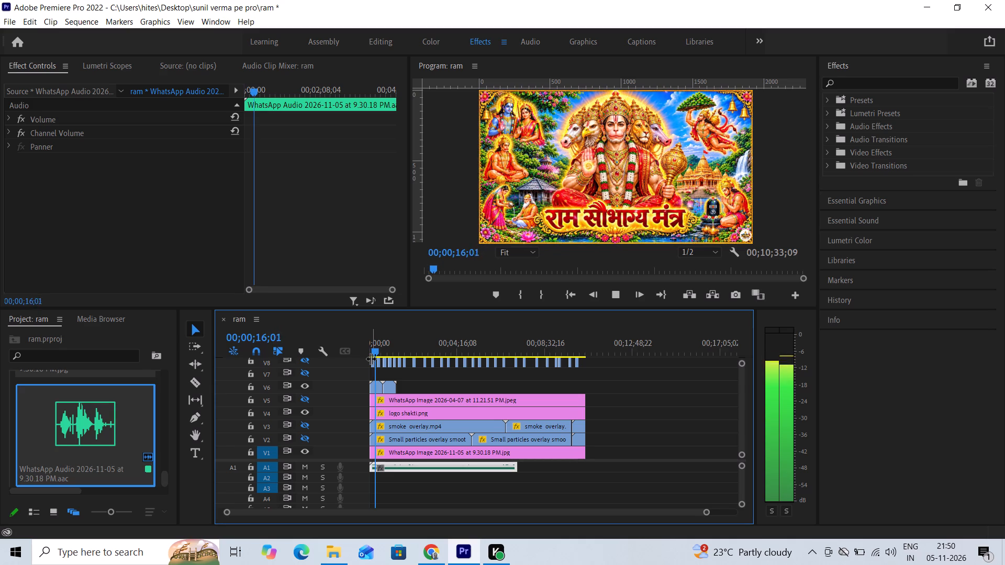
{"action": "key", "text": "space"}
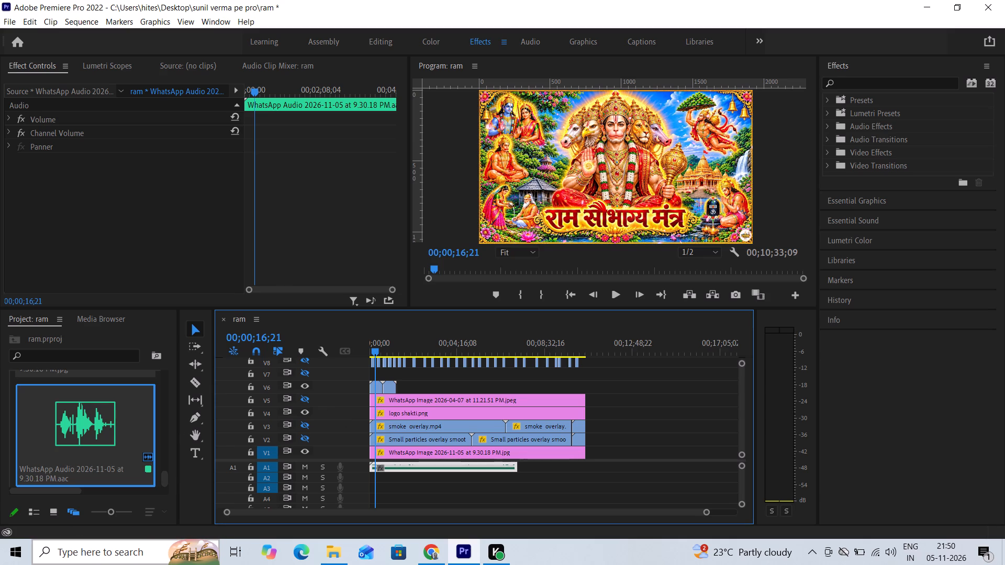
Import the "Purple Classic Galaxy ~60_00 Minutes Space Wallpaper" video from the Video folder in Downloads.
{"action": "key", "text": "ctrl+i"}
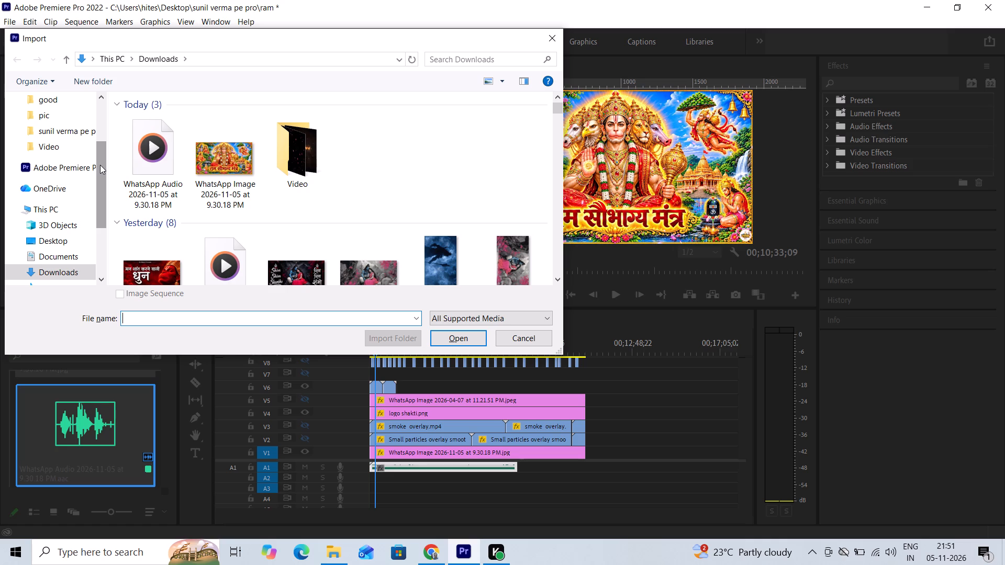
{"action": "left_click_drag", "start_coordinate": [100, 165], "coordinate": [103, 187]}
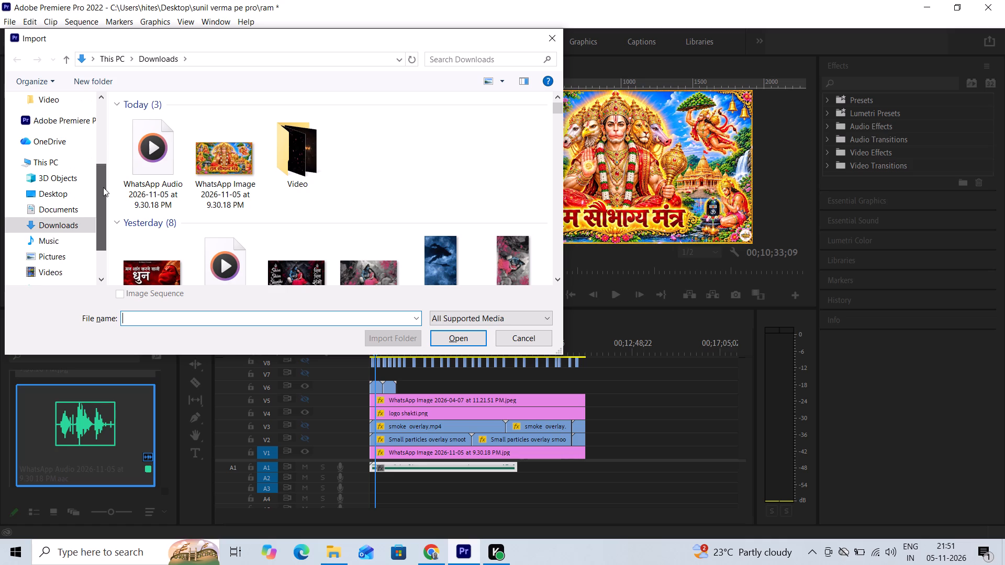
{"action": "left_click_drag", "start_coordinate": [103, 187], "coordinate": [106, 178]}
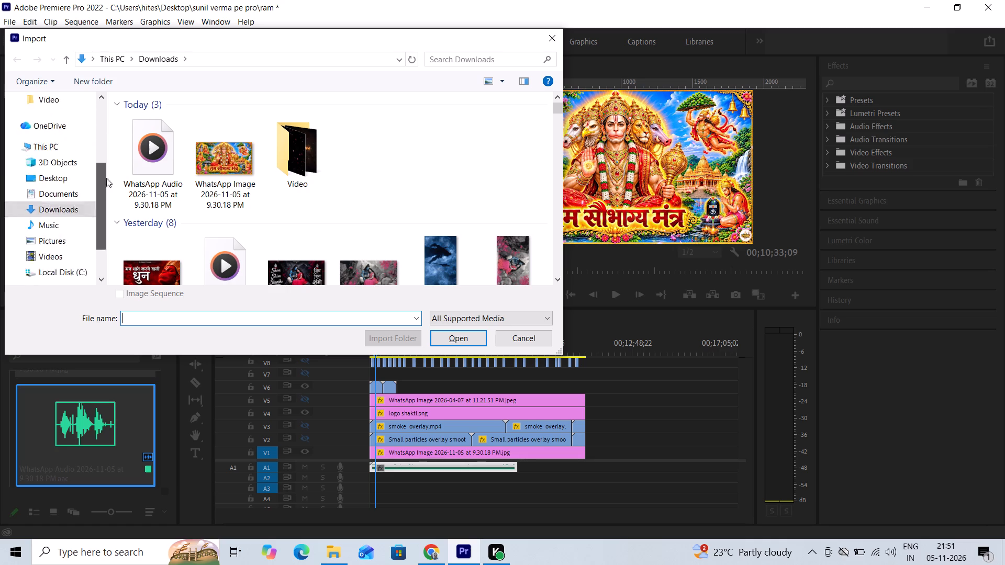
{"action": "left_click_drag", "start_coordinate": [106, 178], "coordinate": [97, 126]}
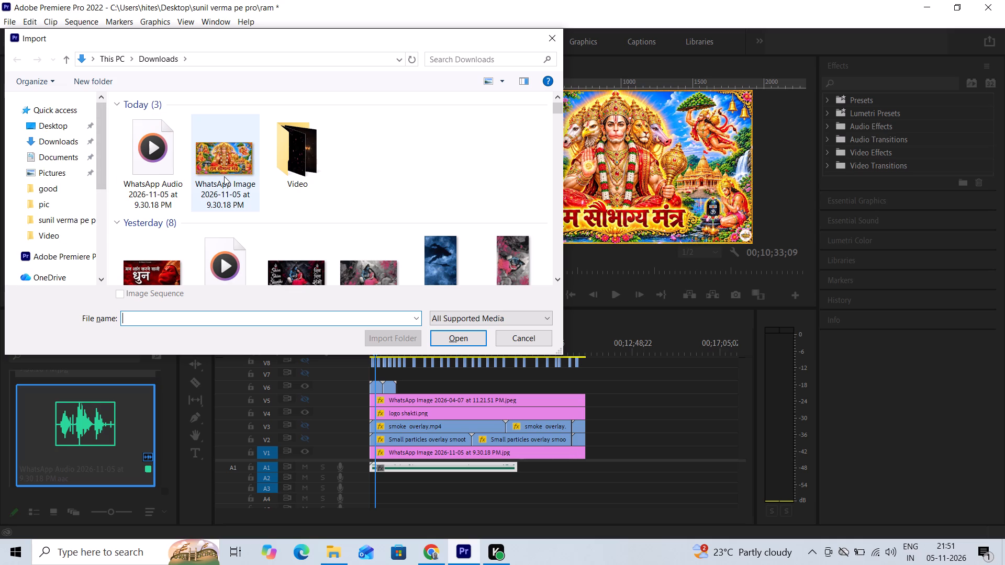
{"action": "double_click", "coordinate": [301, 143]}
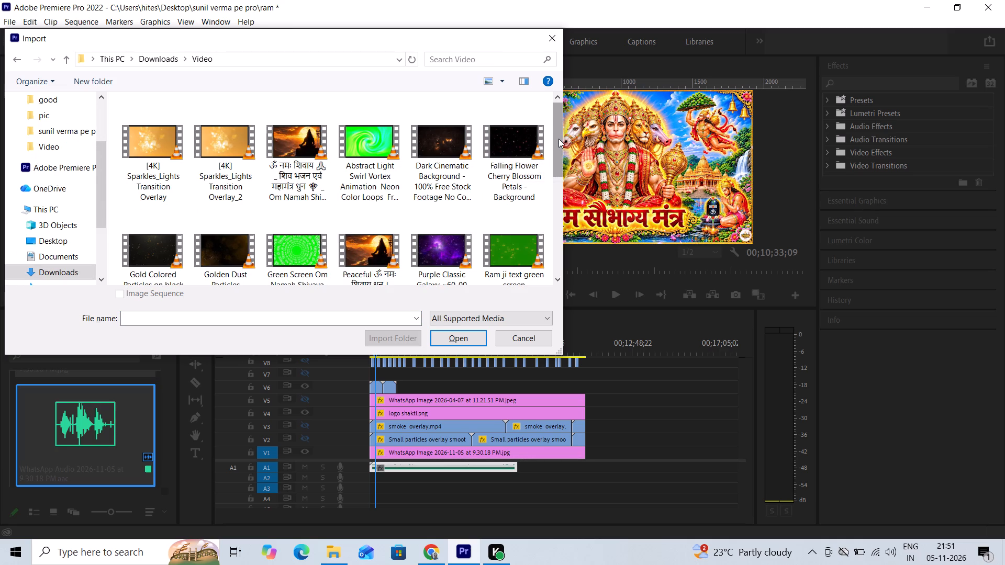
{"action": "left_click_drag", "start_coordinate": [559, 139], "coordinate": [557, 173]}
{"action": "double_click", "coordinate": [447, 160]}
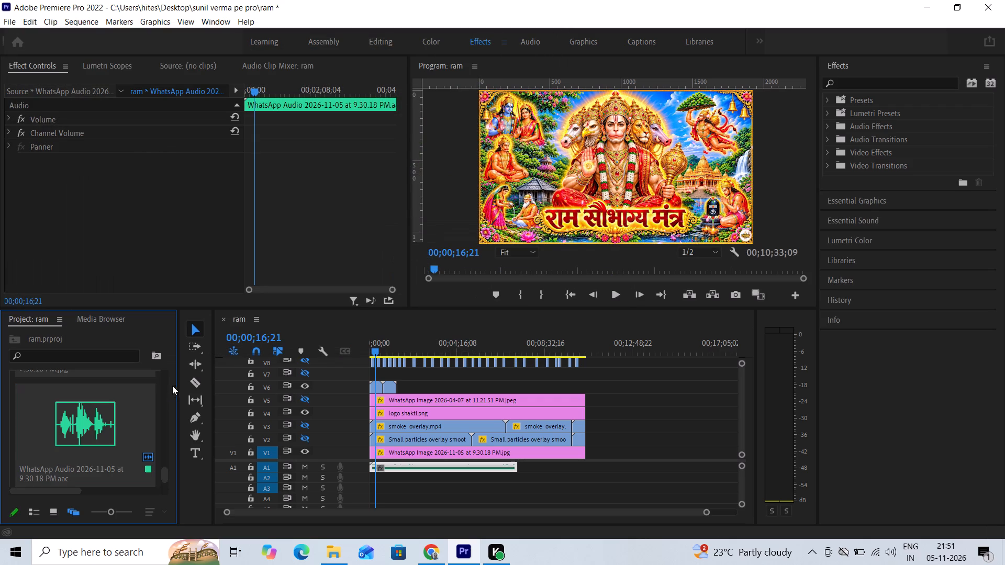
Place the Purple Classic Galaxy video on track V6, starting shortly after the short clips at the track's beginning.
{"action": "left_click_drag", "start_coordinate": [164, 476], "coordinate": [165, 495]}
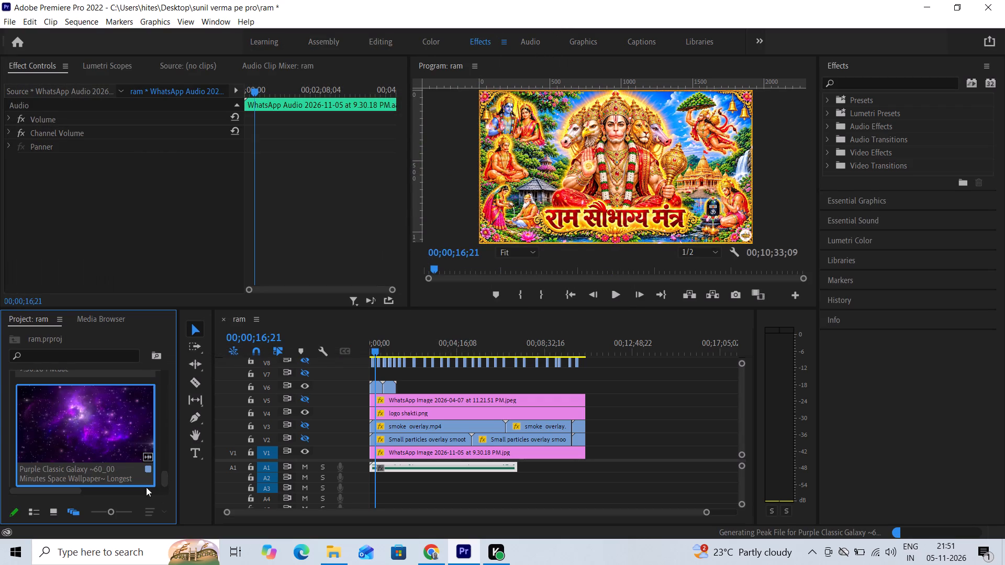
{"action": "left_click_drag", "start_coordinate": [103, 445], "coordinate": [401, 398]}
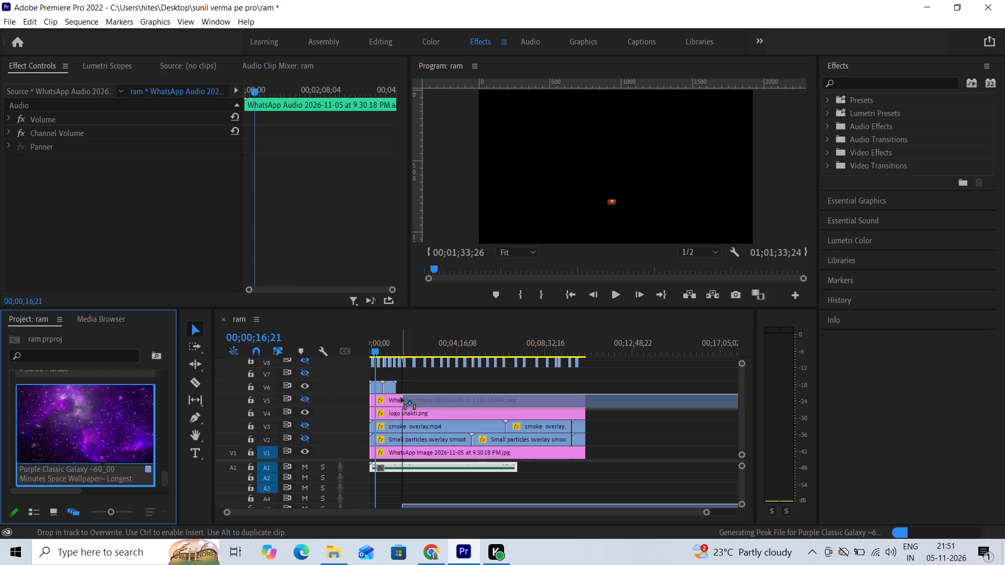
{"action": "left_click_drag", "start_coordinate": [401, 398], "coordinate": [415, 427]}
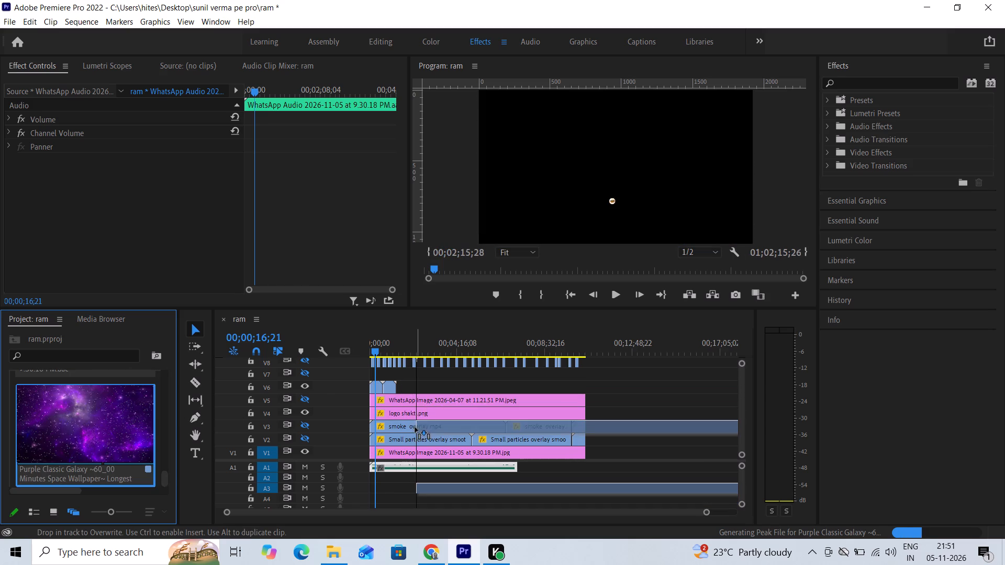
{"action": "left_click_drag", "start_coordinate": [415, 427], "coordinate": [403, 385]}
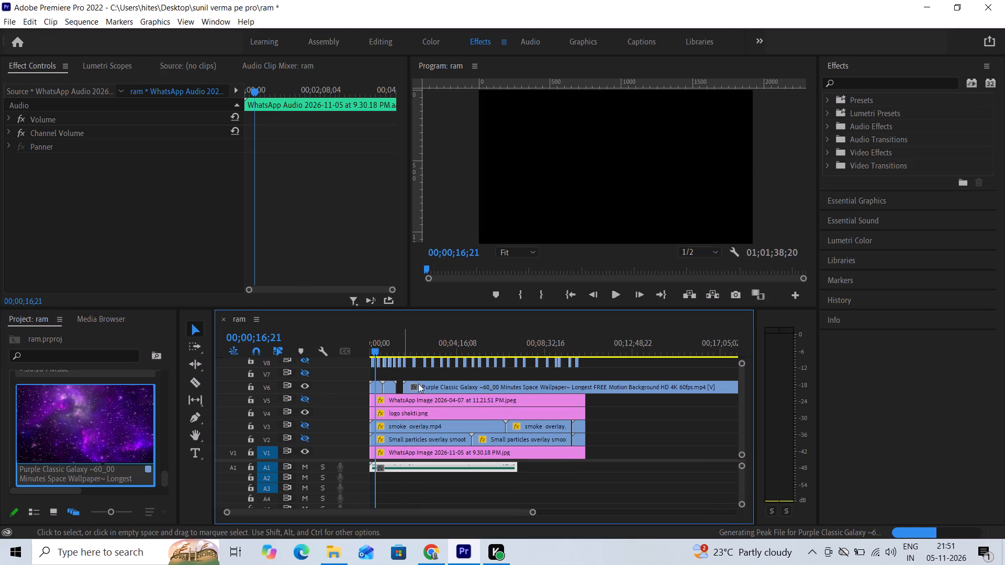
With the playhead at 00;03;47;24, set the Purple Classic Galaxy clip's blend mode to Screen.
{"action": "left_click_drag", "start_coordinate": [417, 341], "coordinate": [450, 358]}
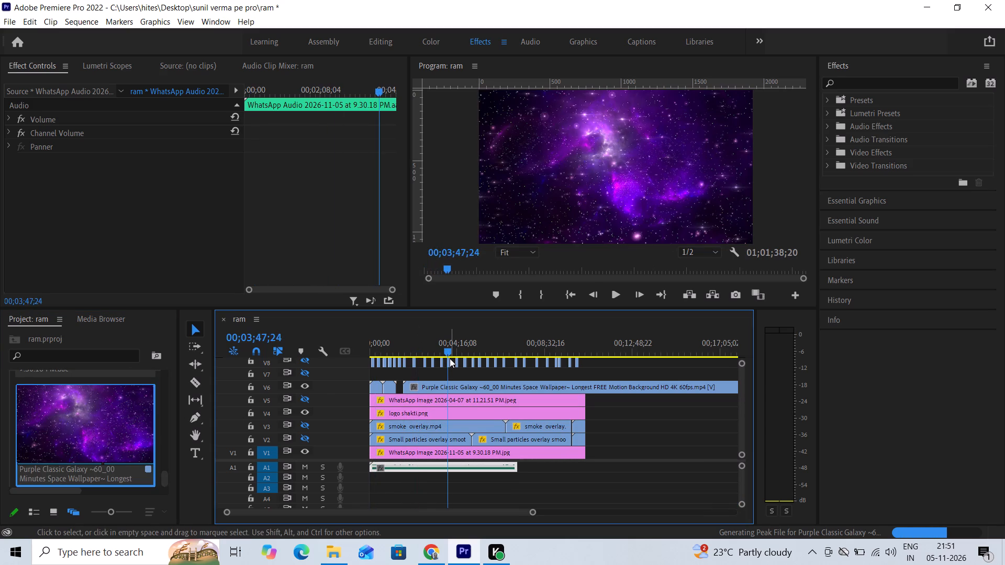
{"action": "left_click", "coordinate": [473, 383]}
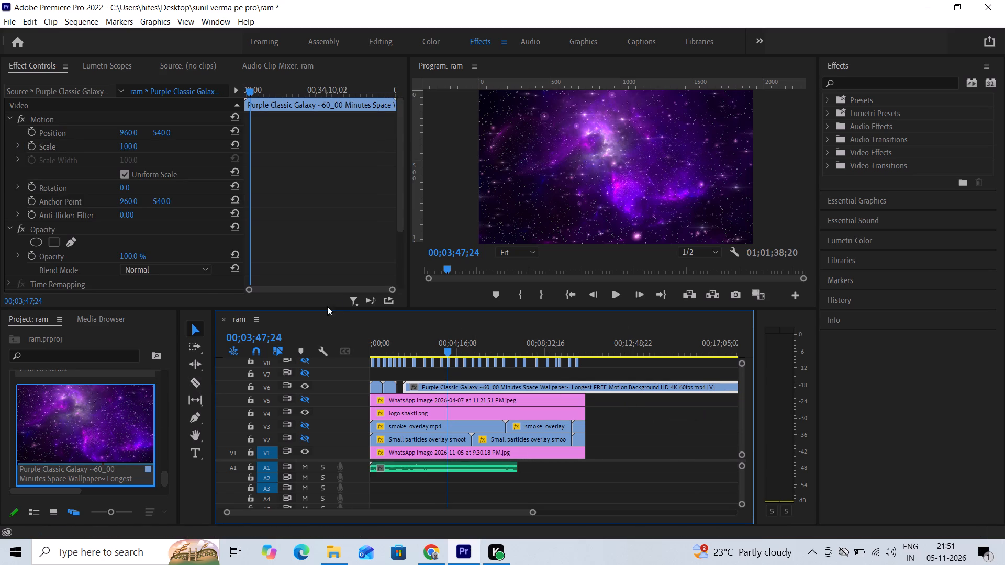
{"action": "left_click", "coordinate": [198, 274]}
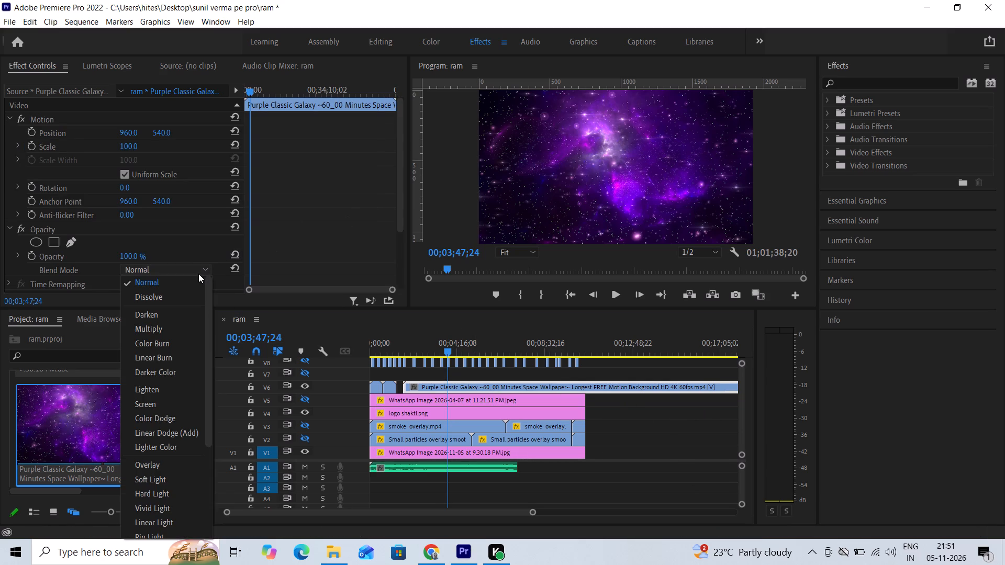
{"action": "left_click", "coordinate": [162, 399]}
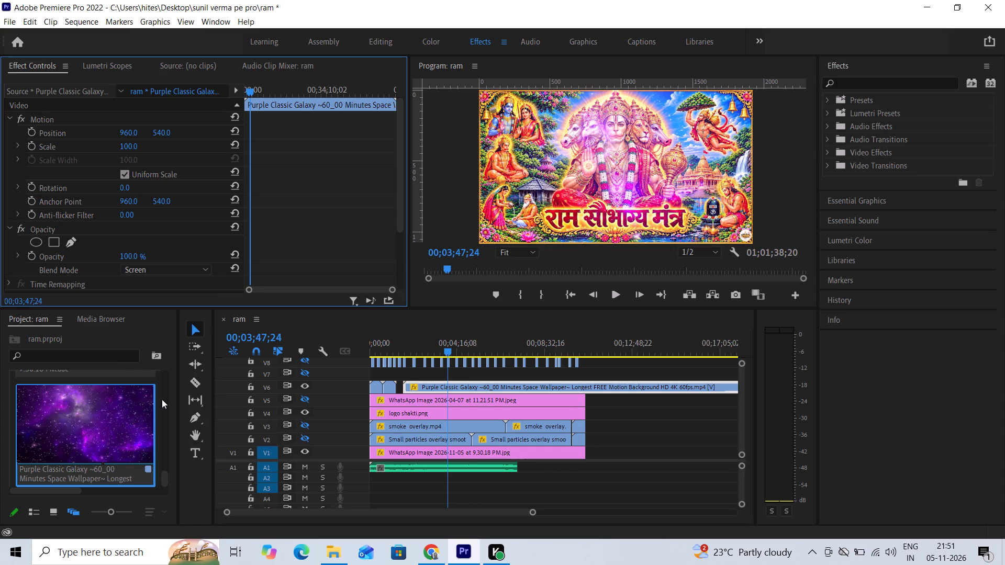
Play the sequence from 00;03;47;24 to about 00;04;19;18 to review the galaxy overlay.
{"action": "left_click", "coordinate": [616, 294]}
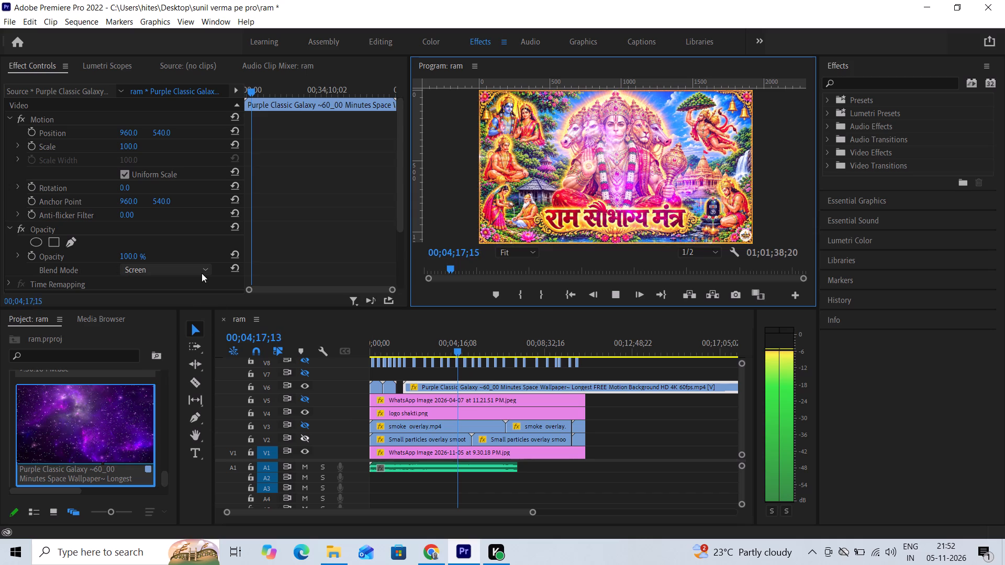
{"action": "left_click", "coordinate": [618, 302]}
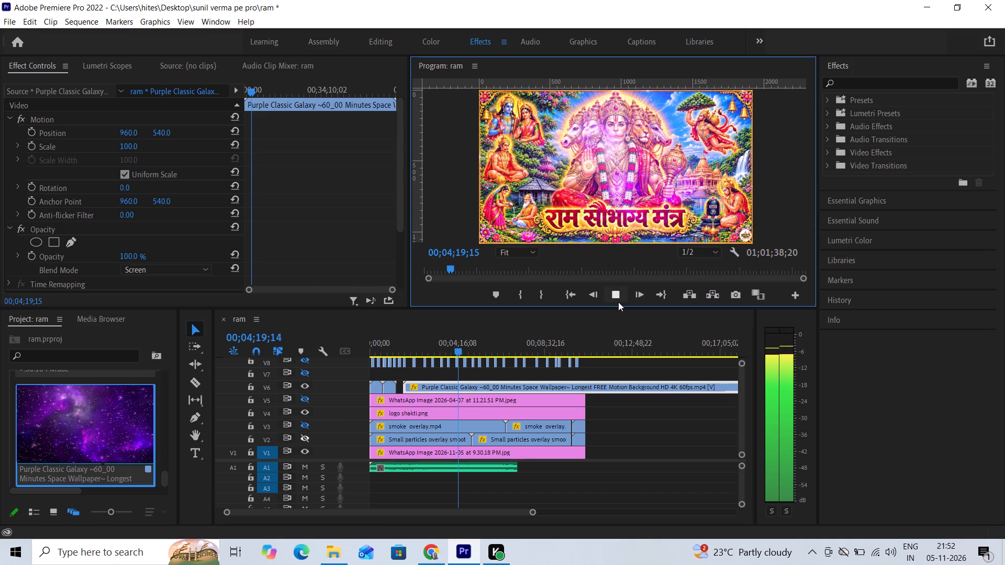
Set the Purple Classic Galaxy clip's blend mode to Hue.
{"action": "left_click", "coordinate": [164, 272]}
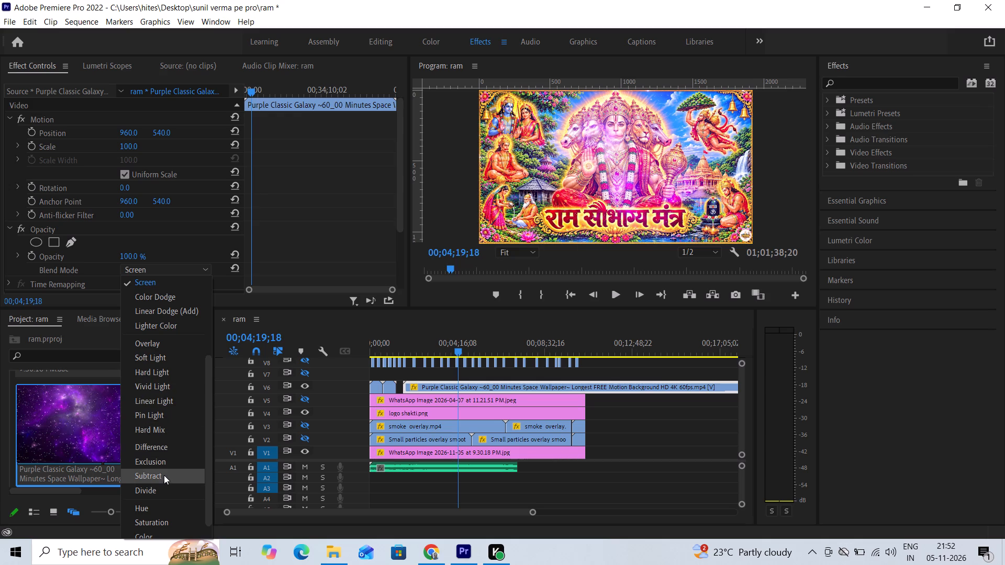
{"action": "left_click", "coordinate": [156, 513]}
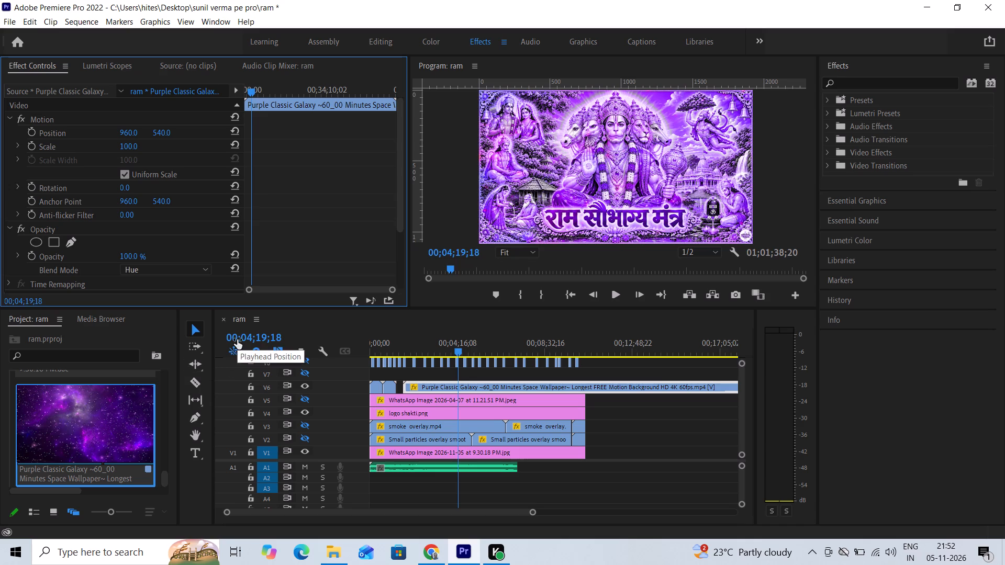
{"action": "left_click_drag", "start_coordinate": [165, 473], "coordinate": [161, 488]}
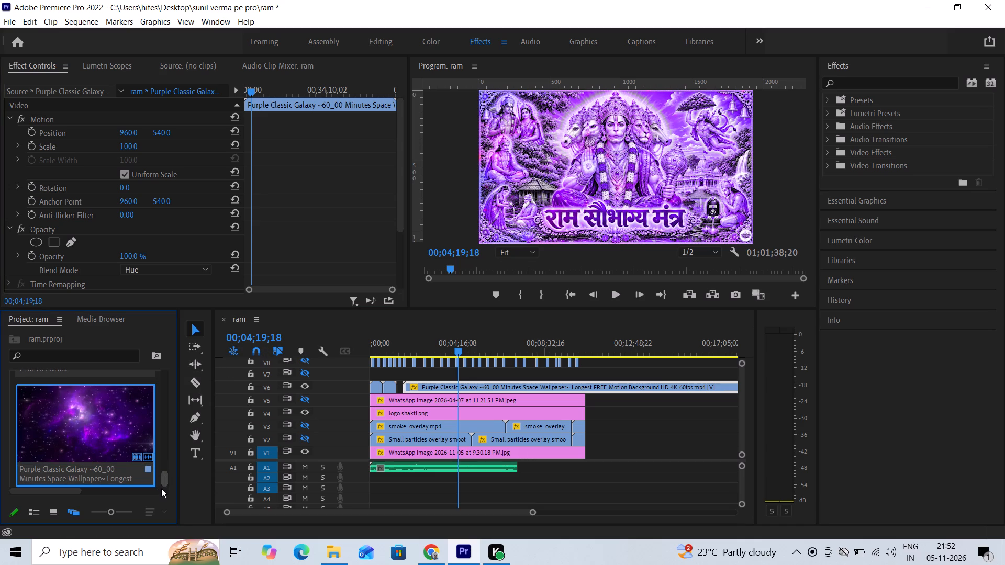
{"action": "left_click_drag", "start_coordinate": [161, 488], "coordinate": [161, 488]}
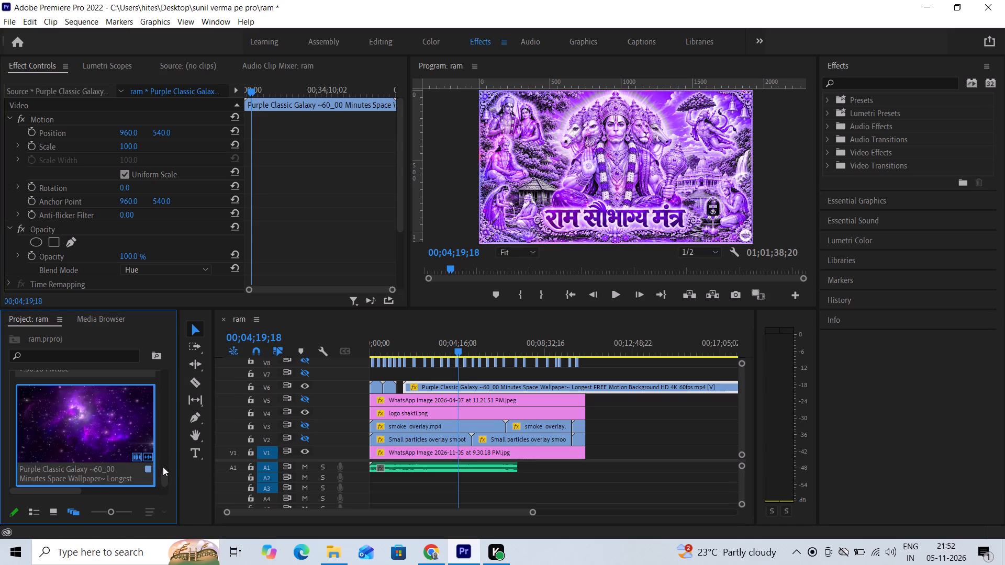
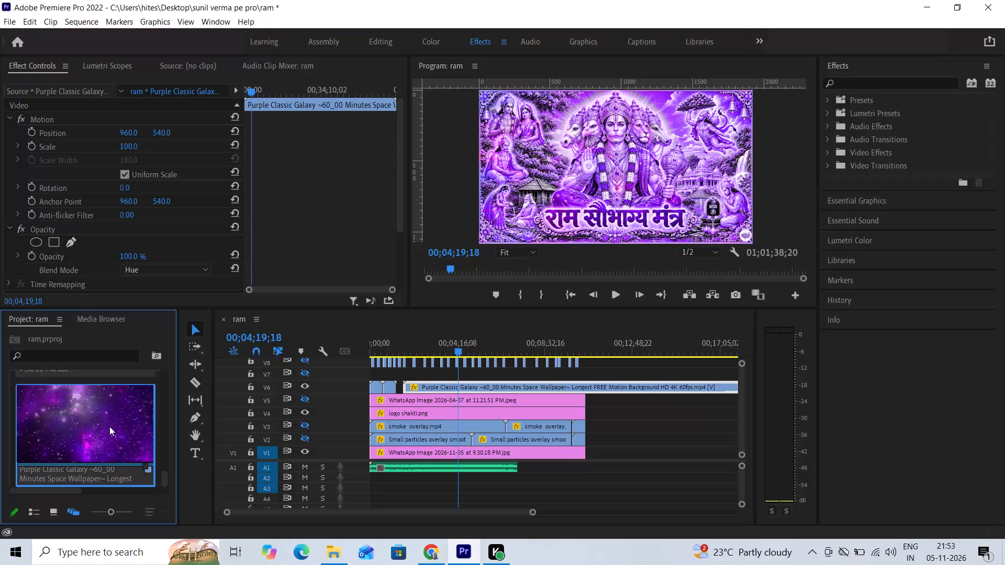
Play the sequence from 00;04;19;18 to about 00;04;26;21 to review the galaxy overlay in Hue mode.
{"action": "left_click", "coordinate": [109, 426]}
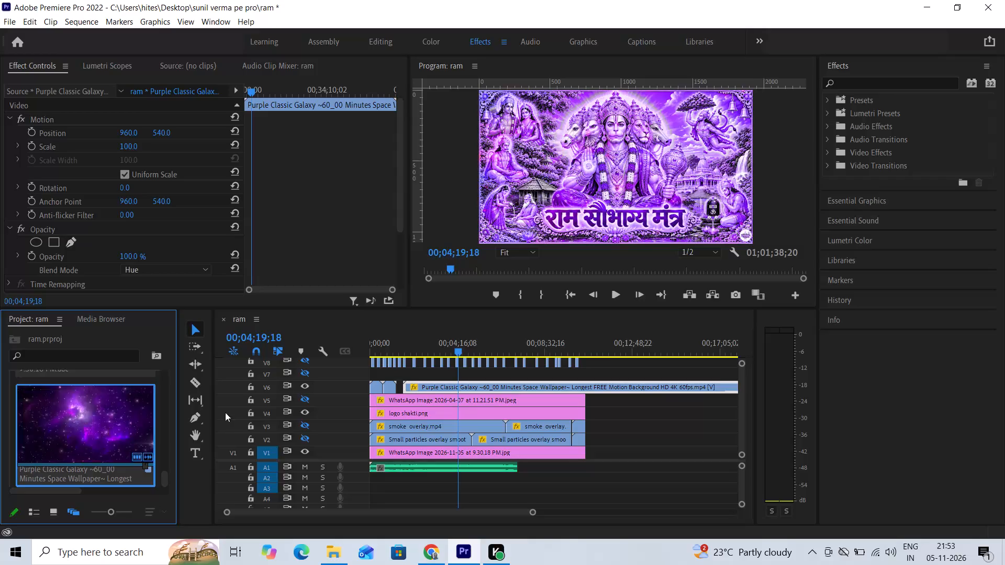
{"action": "key", "text": "space"}
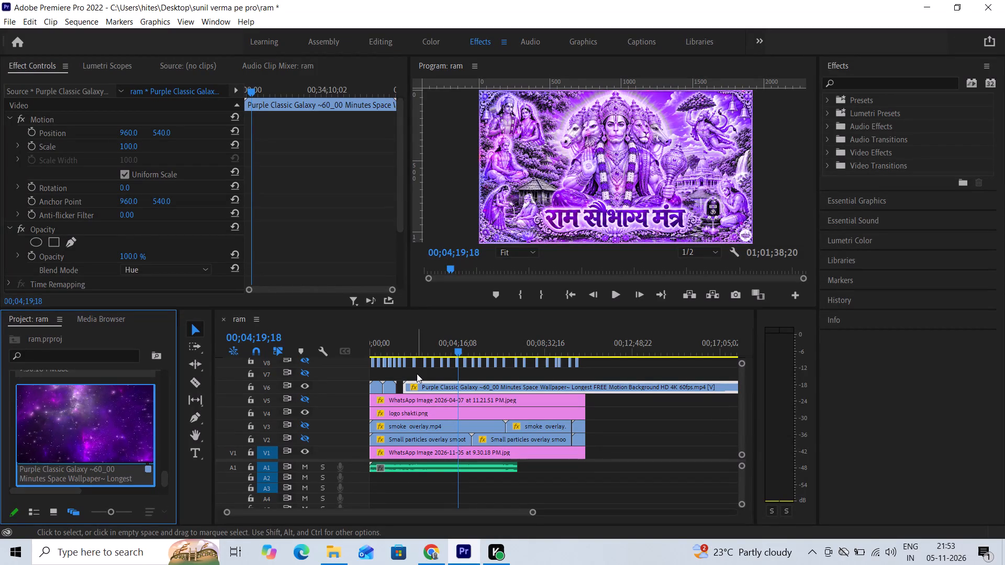
{"action": "left_click", "coordinate": [615, 299]}
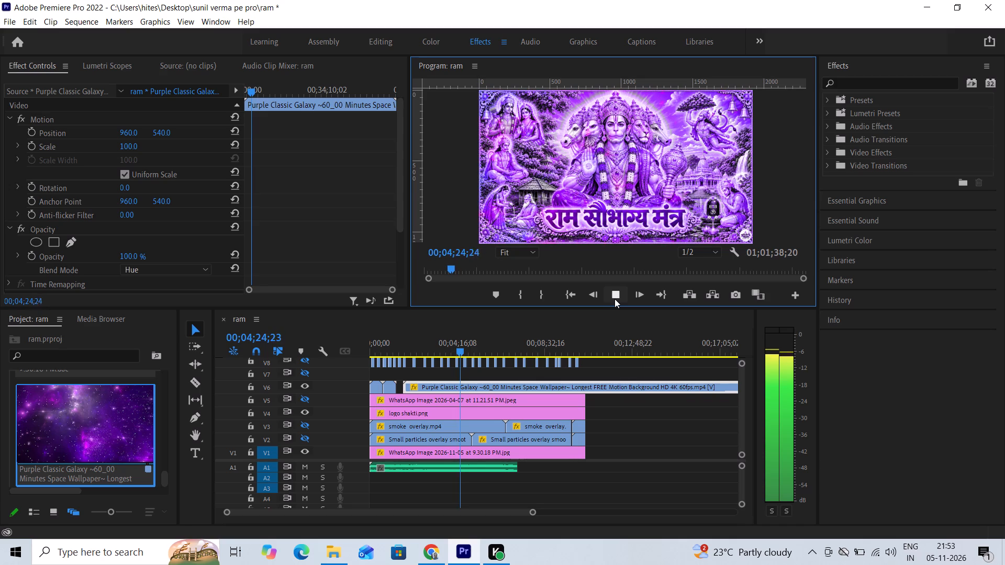
{"action": "left_click", "coordinate": [615, 299]}
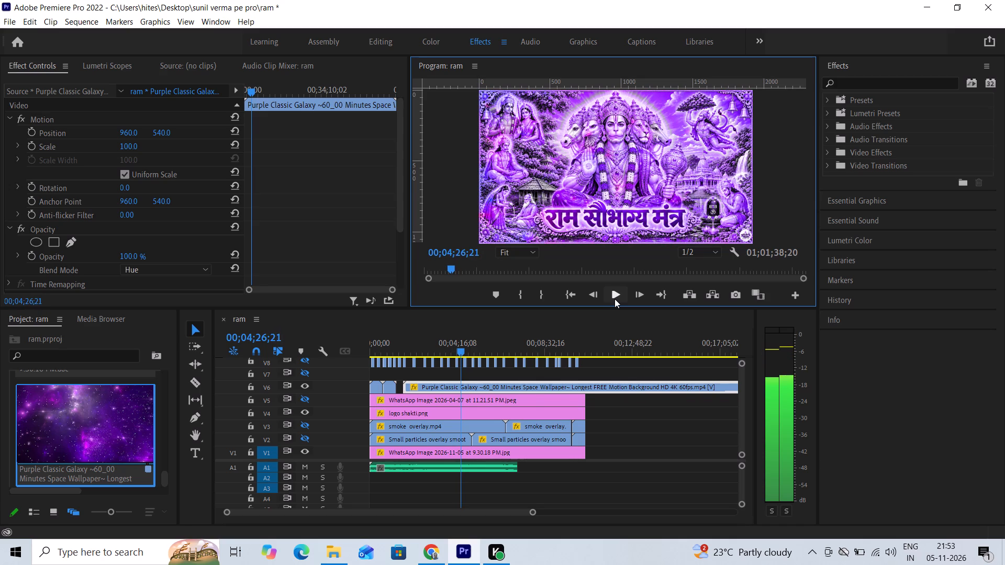
Delete the Purple Classic Galaxy clip from track V6 and from the project.
{"action": "left_click", "coordinate": [510, 388]}
{"action": "key", "text": "Delete"}
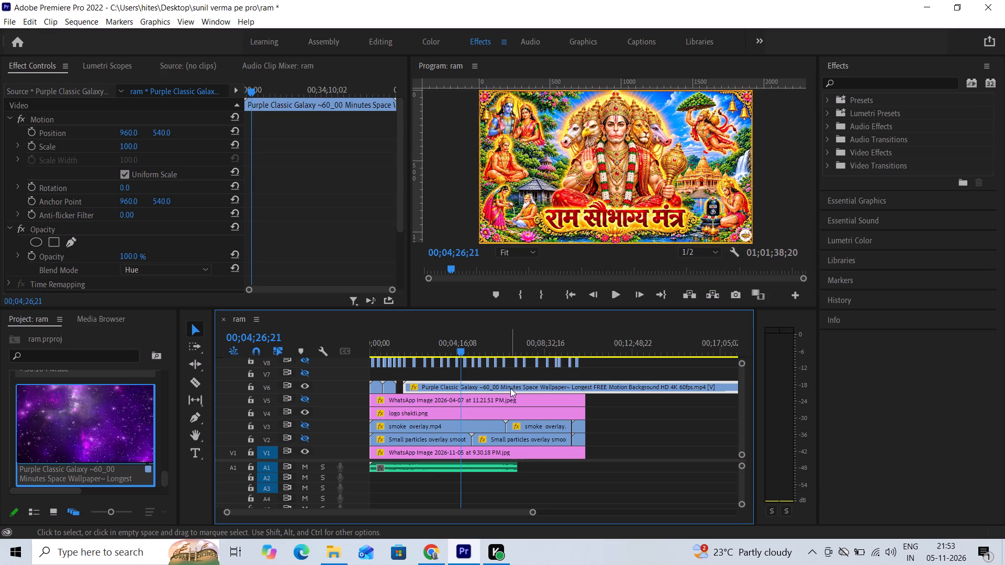
{"action": "left_click", "coordinate": [164, 473]}
{"action": "left_click", "coordinate": [113, 445]}
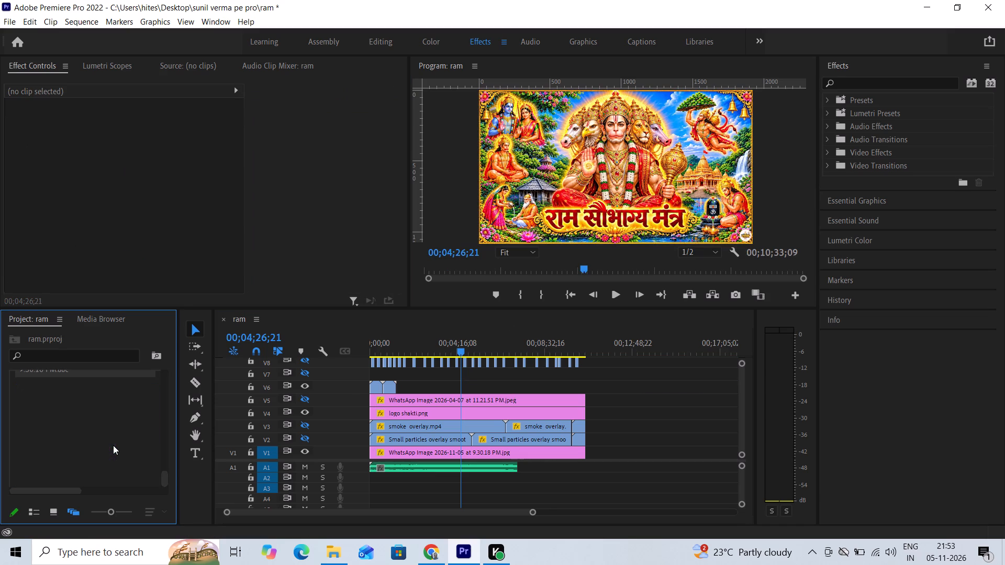
Import the Gold Colored Particles on black Background 4K video and place it on track V6 at about 00;02;37.
{"action": "double_click", "coordinate": [98, 444]}
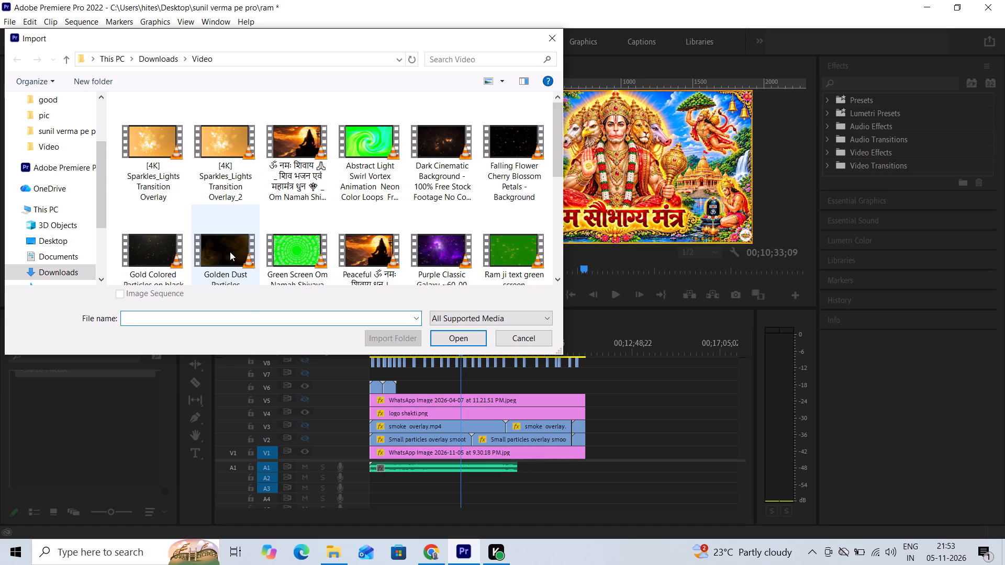
{"action": "double_click", "coordinate": [151, 244]}
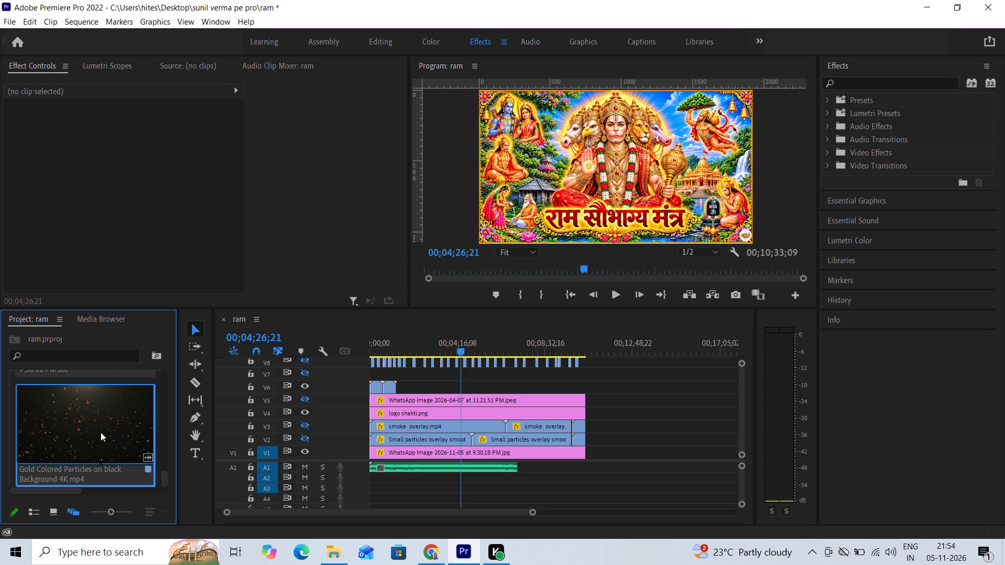
{"action": "left_click_drag", "start_coordinate": [100, 432], "coordinate": [428, 390]}
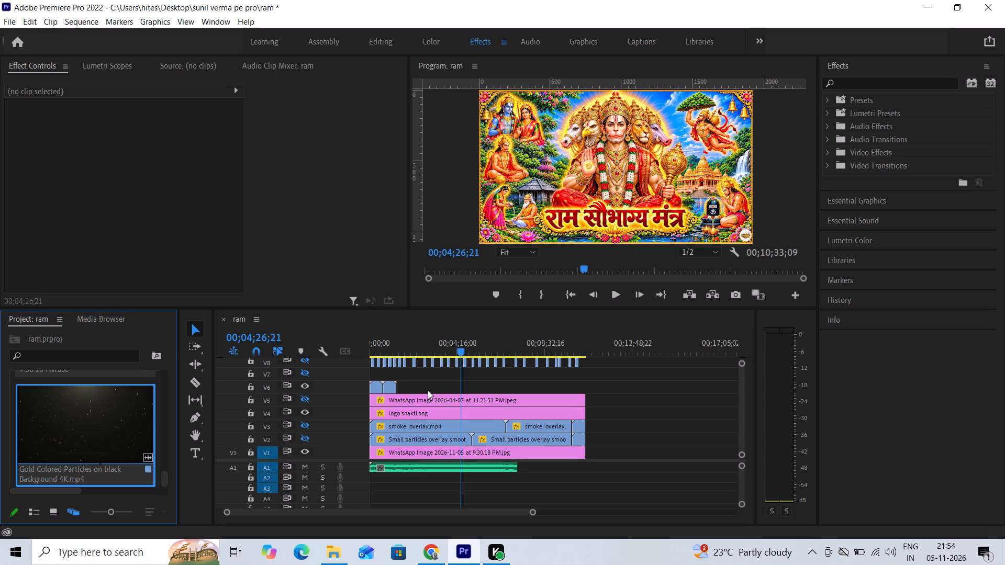
{"action": "left_click_drag", "start_coordinate": [428, 390], "coordinate": [425, 392]}
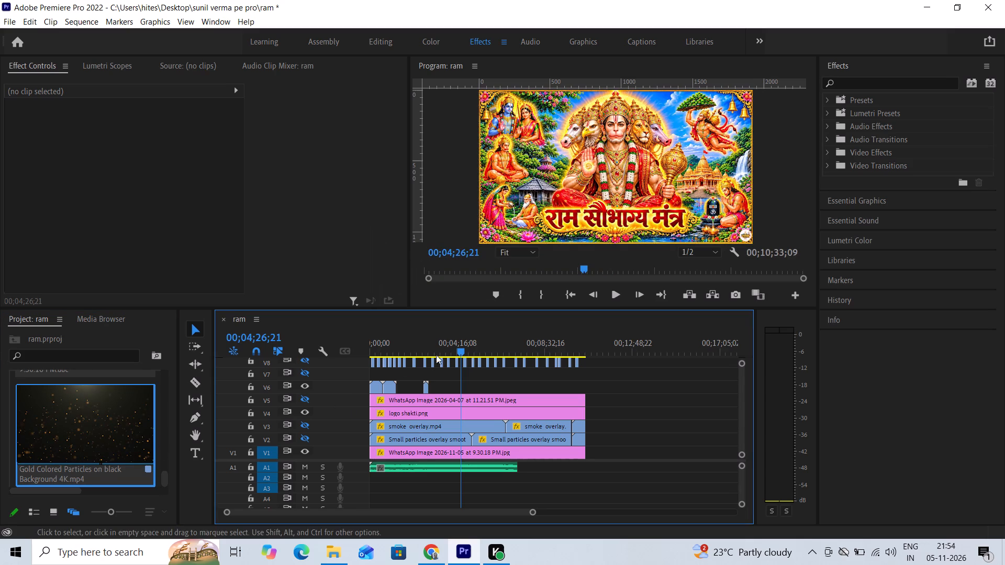
Set the Gold Colored Particles clip's blend mode to Screen and play it from 00;02;40;23 to about 00;02;48;13.
{"action": "left_click_drag", "start_coordinate": [463, 346], "coordinate": [435, 351]}
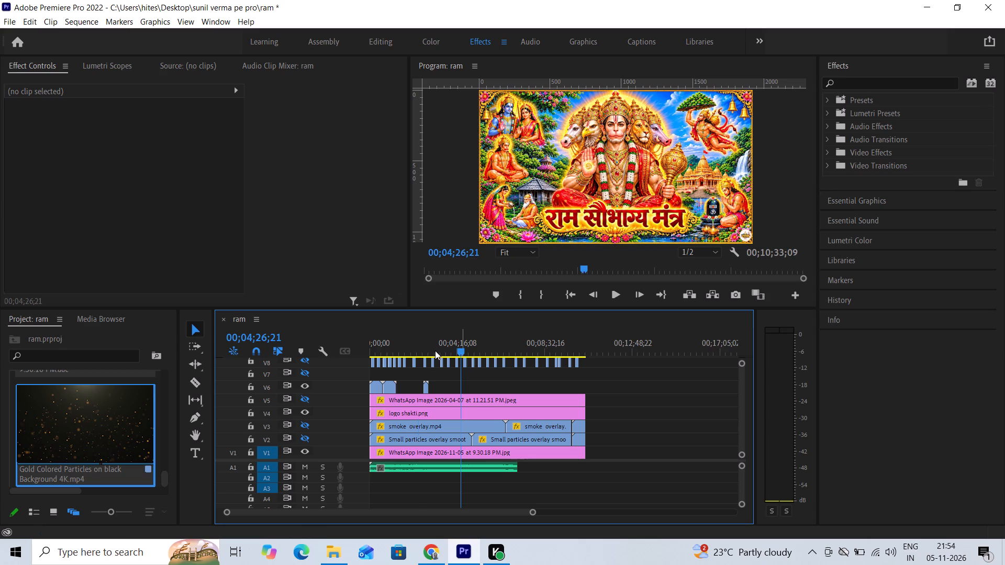
{"action": "left_click_drag", "start_coordinate": [435, 351], "coordinate": [423, 356]}
{"action": "key", "text": "space"}
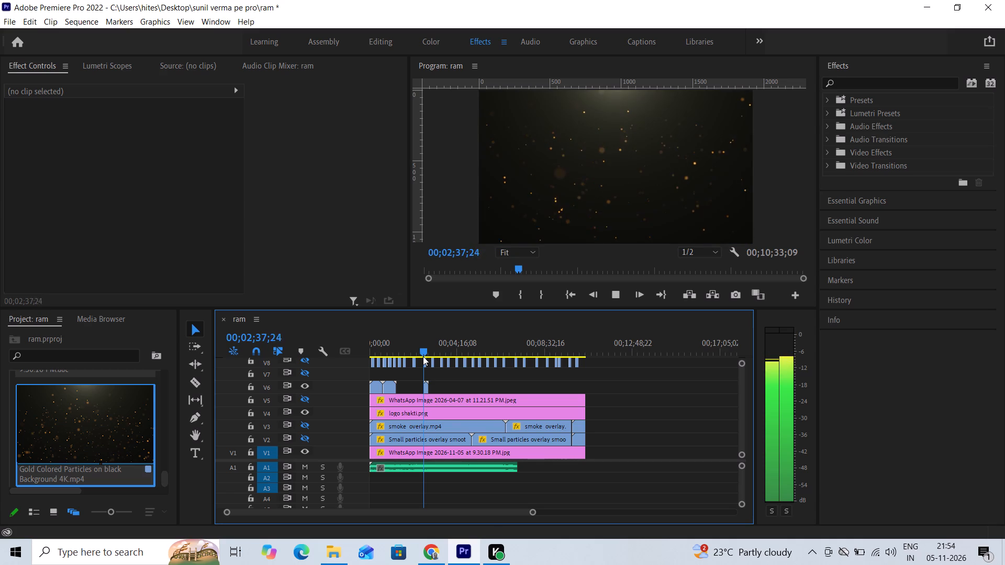
{"action": "key", "text": "space"}
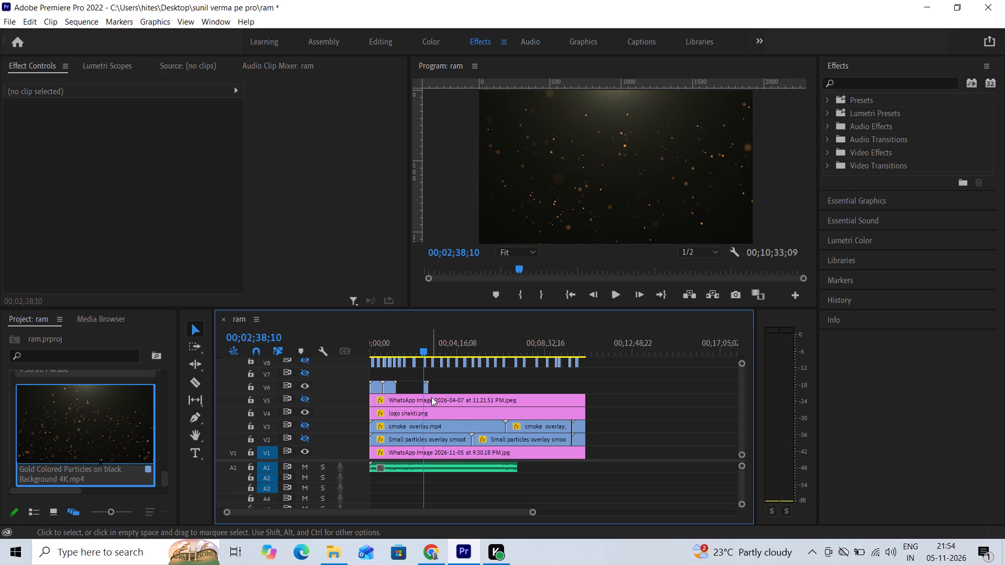
{"action": "left_click", "coordinate": [427, 390]}
{"action": "left_click", "coordinate": [425, 389]}
{"action": "left_click_drag", "start_coordinate": [423, 348], "coordinate": [425, 353]}
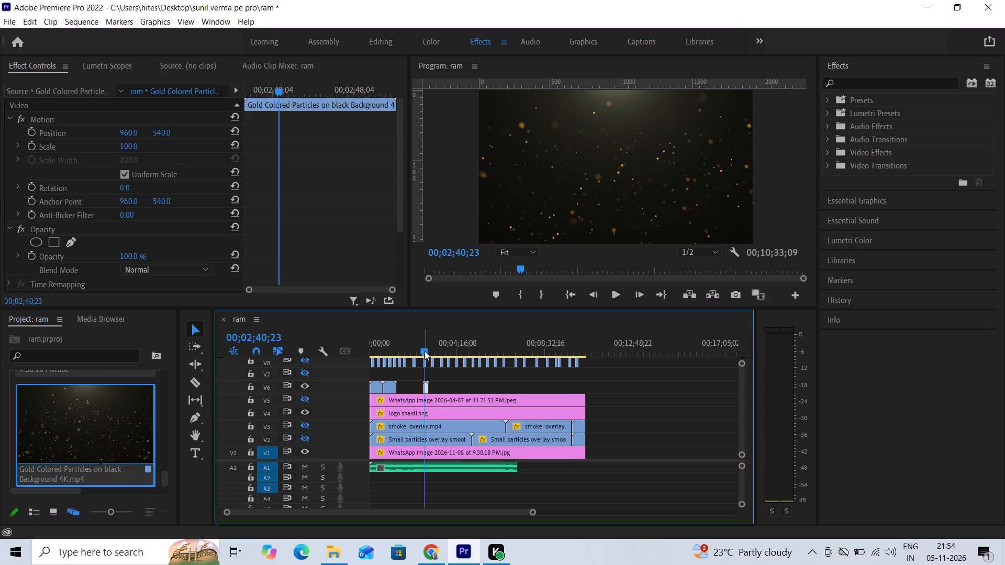
{"action": "left_click", "coordinate": [157, 269]}
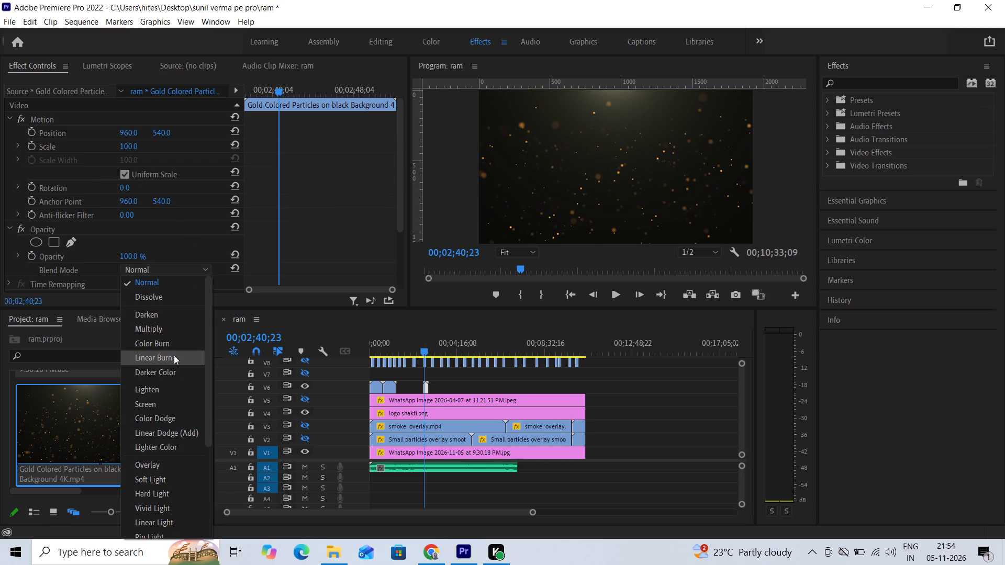
{"action": "left_click", "coordinate": [152, 405]}
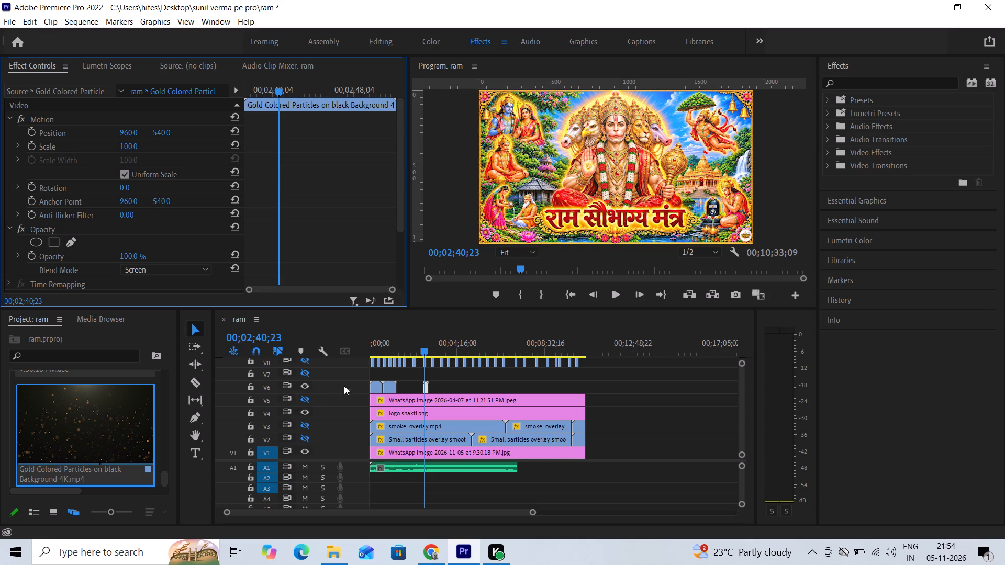
{"action": "key", "text": "space"}
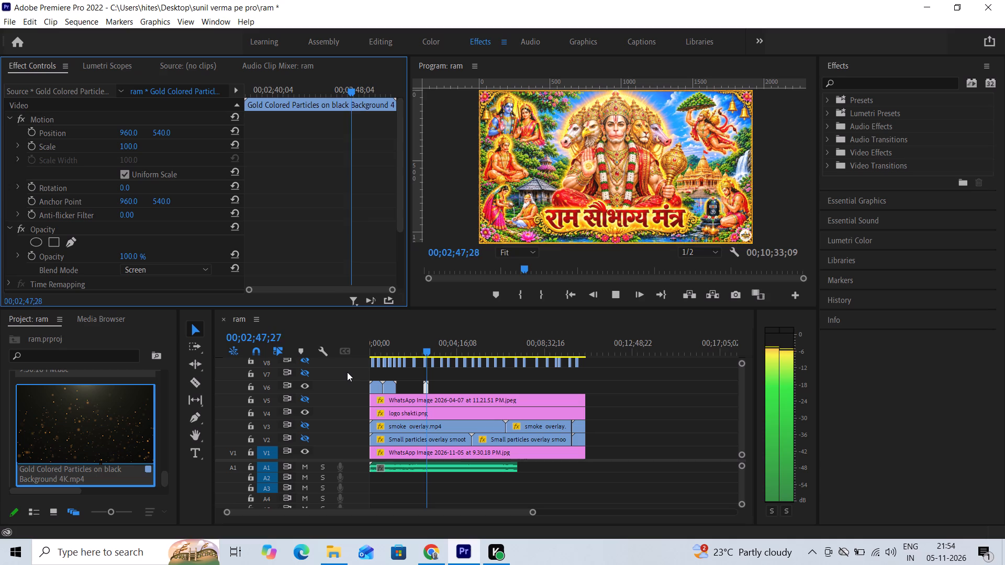
{"action": "key", "text": "space"}
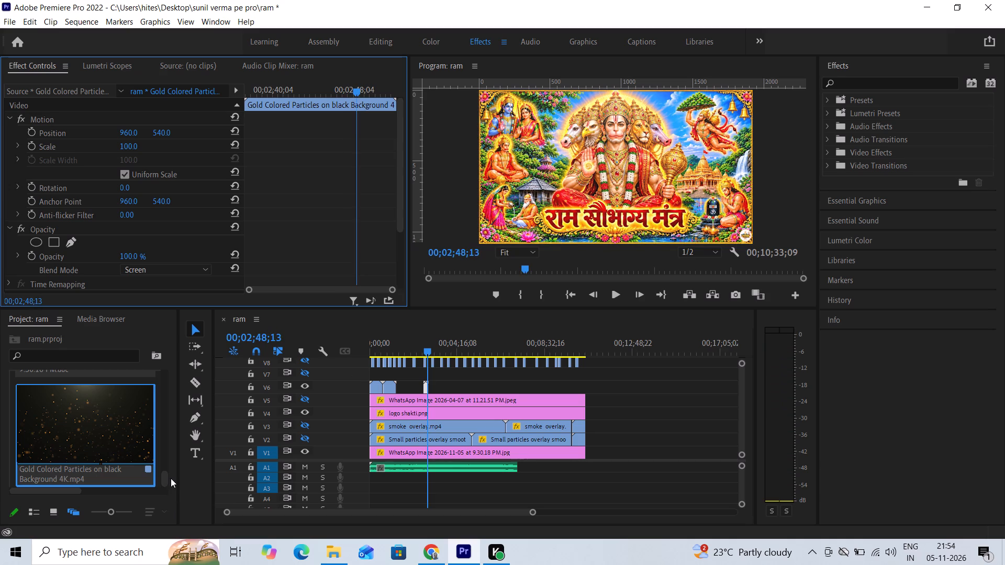
Import the Golden Dust Particles Animation Background video and place it on track V6 at about 00;03;37;15.
{"action": "key", "text": "ctrl+i"}
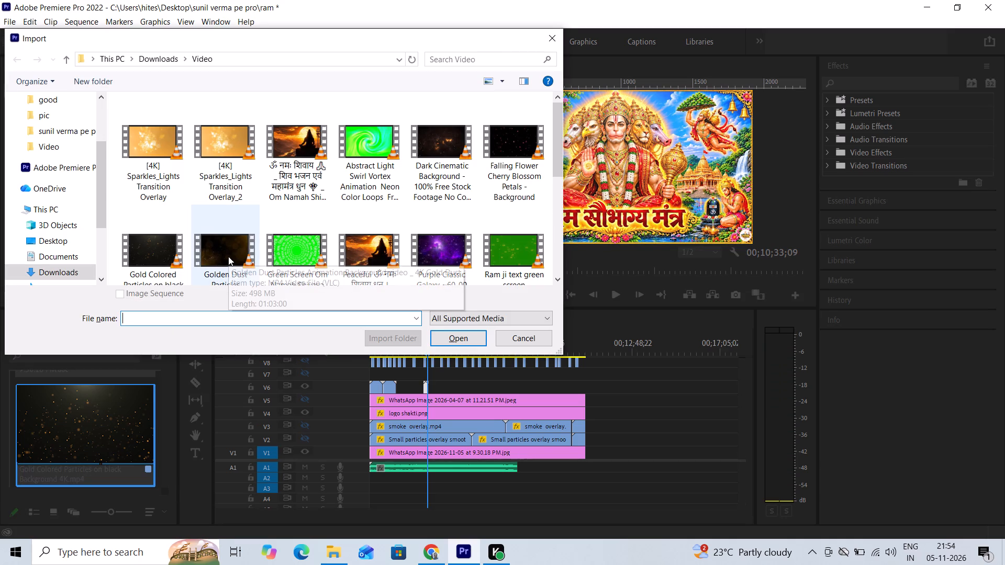
{"action": "left_click", "coordinate": [228, 256]}
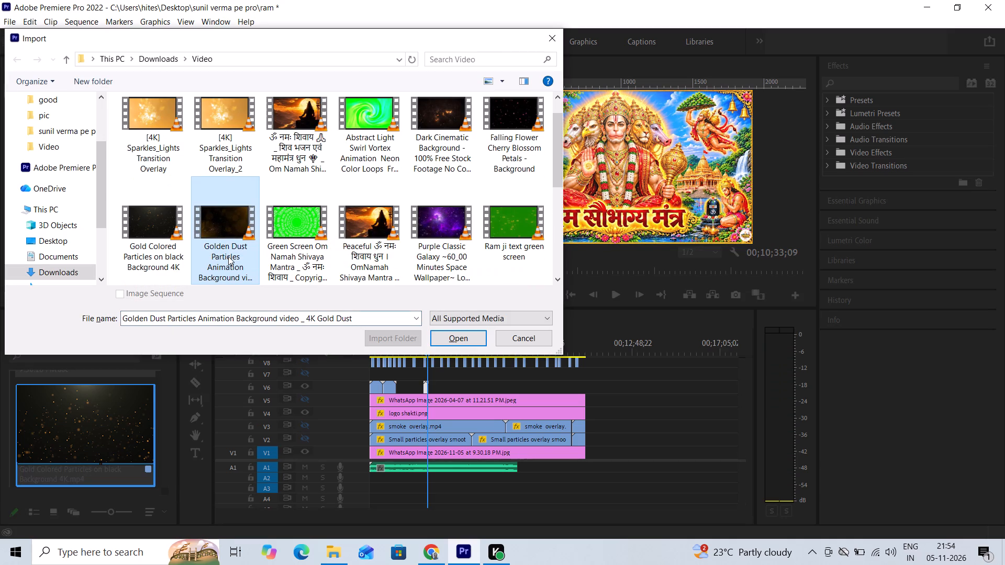
{"action": "double_click", "coordinate": [229, 213]}
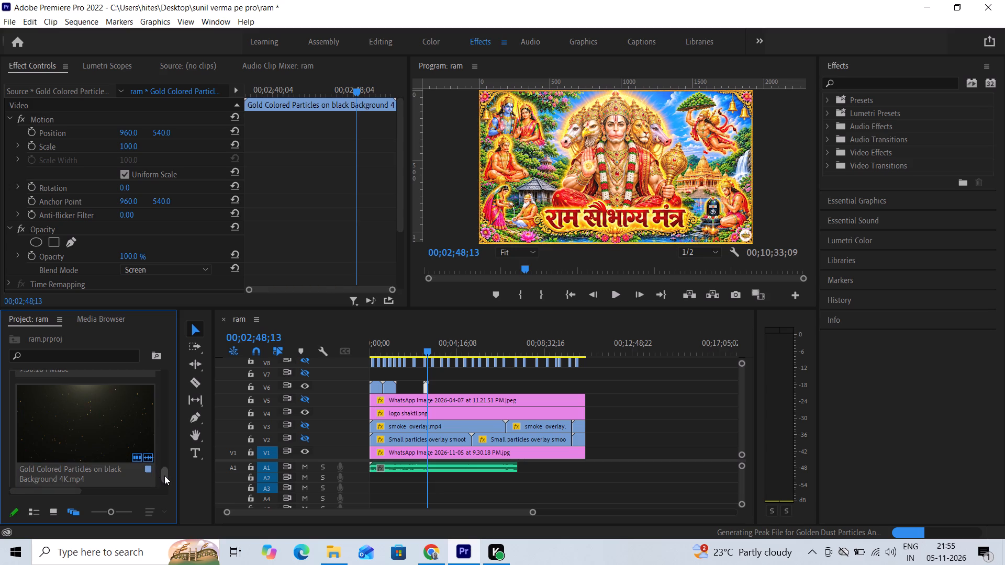
{"action": "left_click_drag", "start_coordinate": [164, 476], "coordinate": [166, 405]}
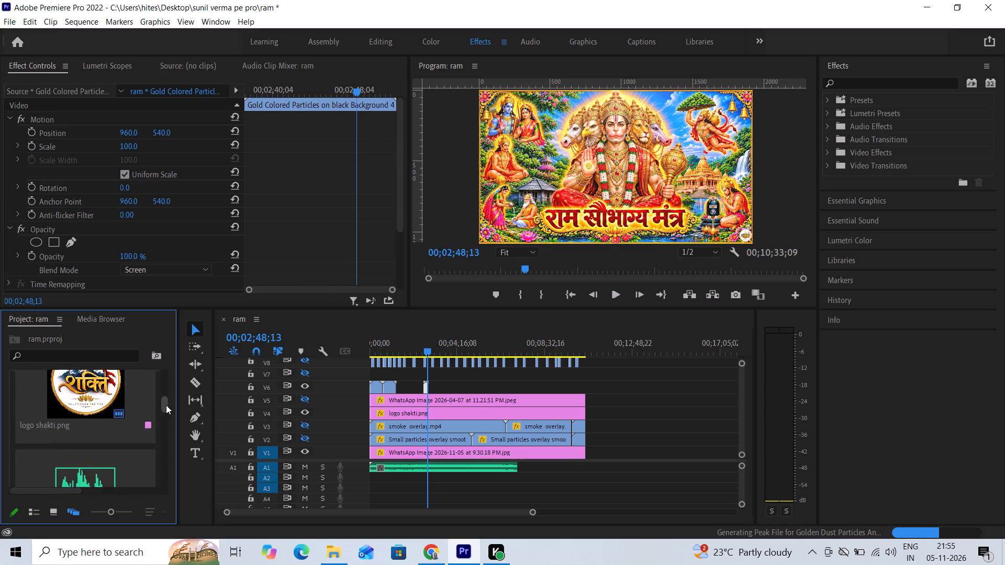
{"action": "left_click_drag", "start_coordinate": [166, 405], "coordinate": [166, 403]}
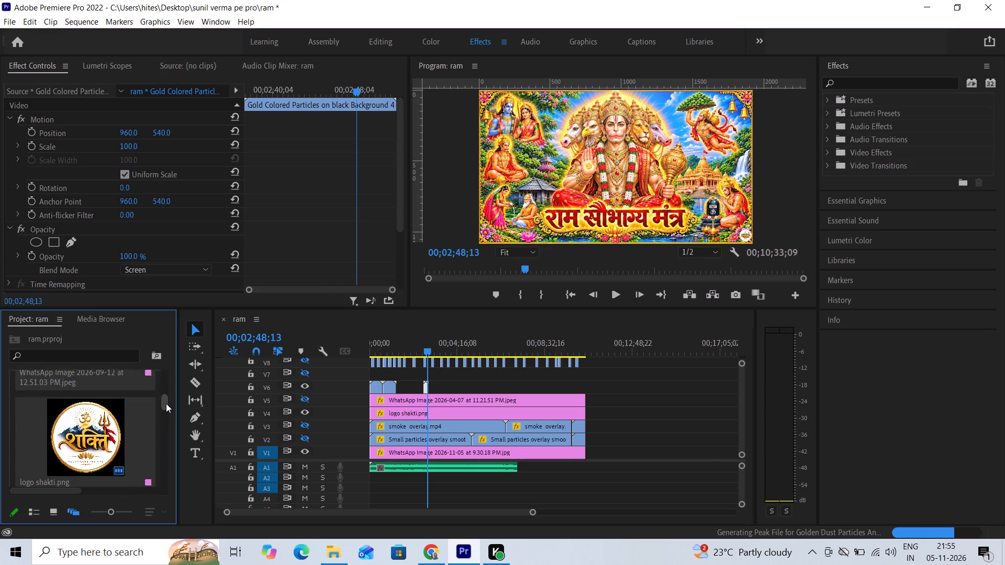
{"action": "left_click_drag", "start_coordinate": [166, 403], "coordinate": [162, 508]}
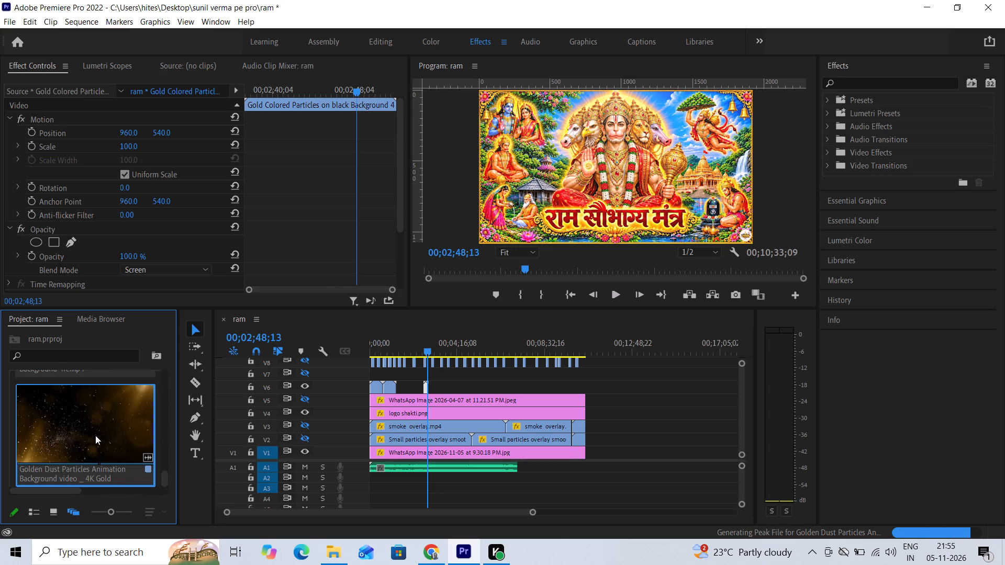
{"action": "left_click_drag", "start_coordinate": [93, 431], "coordinate": [443, 372]}
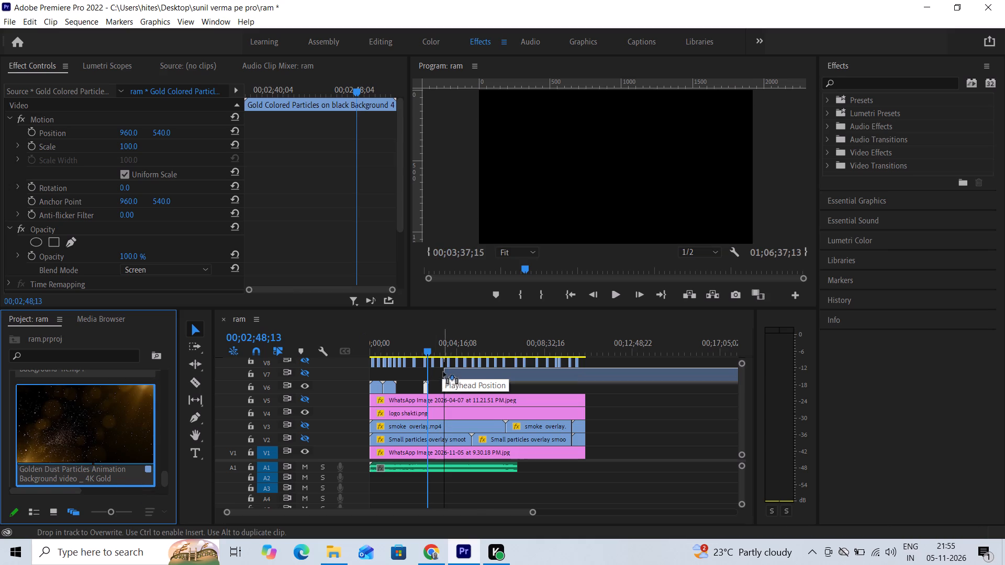
{"action": "left_click_drag", "start_coordinate": [443, 372], "coordinate": [443, 389]}
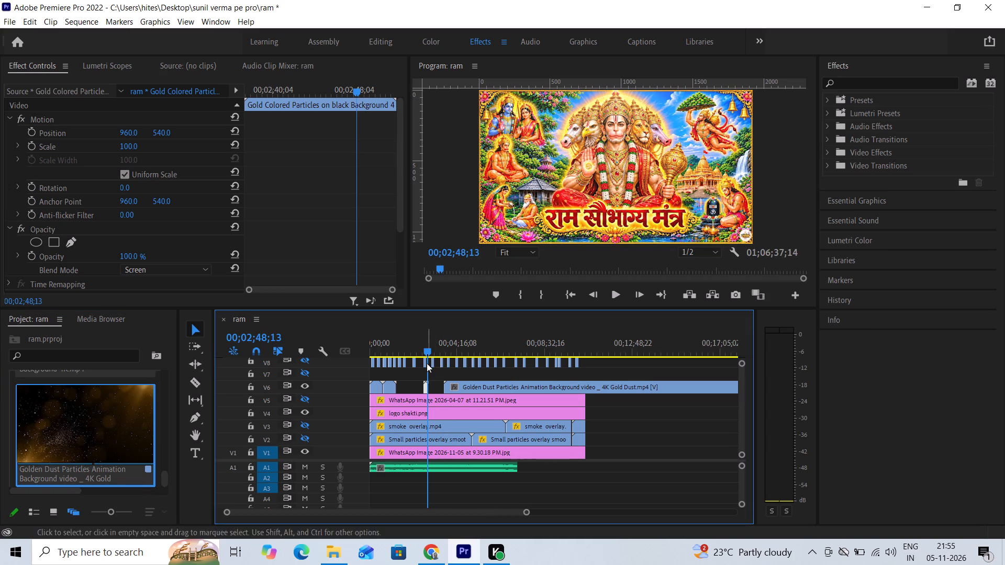
With the playhead at 00;03;38;07, scale the Golden Dust Particles clip to 162 so it fills the frame.
{"action": "left_click_drag", "start_coordinate": [429, 349], "coordinate": [446, 354]}
{"action": "left_click", "coordinate": [465, 386]}
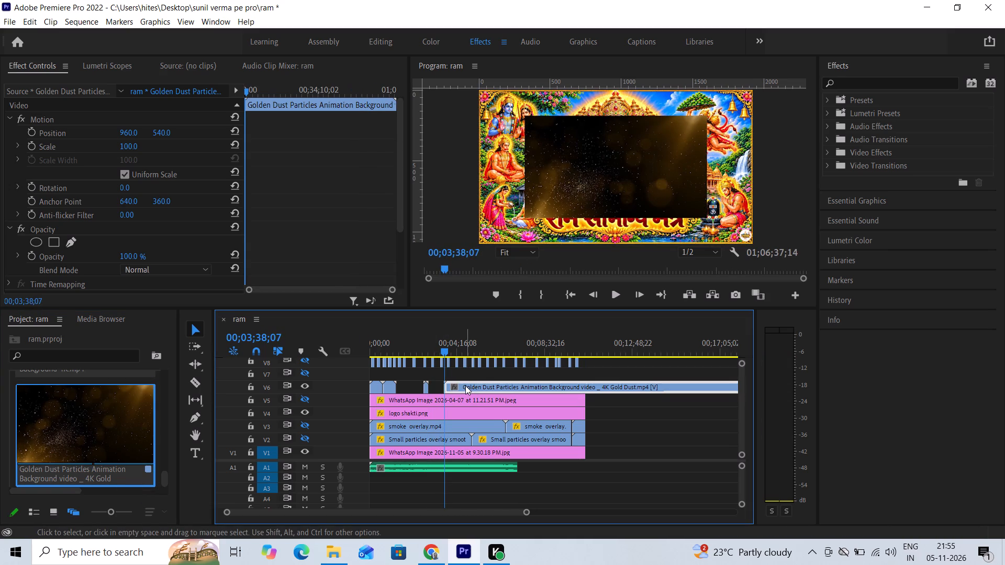
{"action": "left_click_drag", "start_coordinate": [126, 146], "coordinate": [135, 145]}
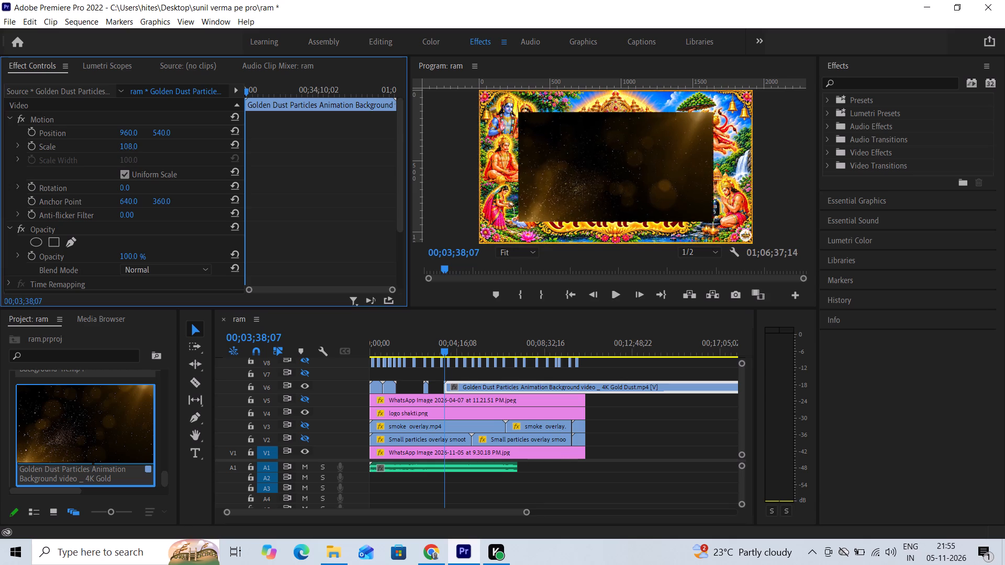
{"action": "left_click_drag", "start_coordinate": [135, 145], "coordinate": [175, 150]}
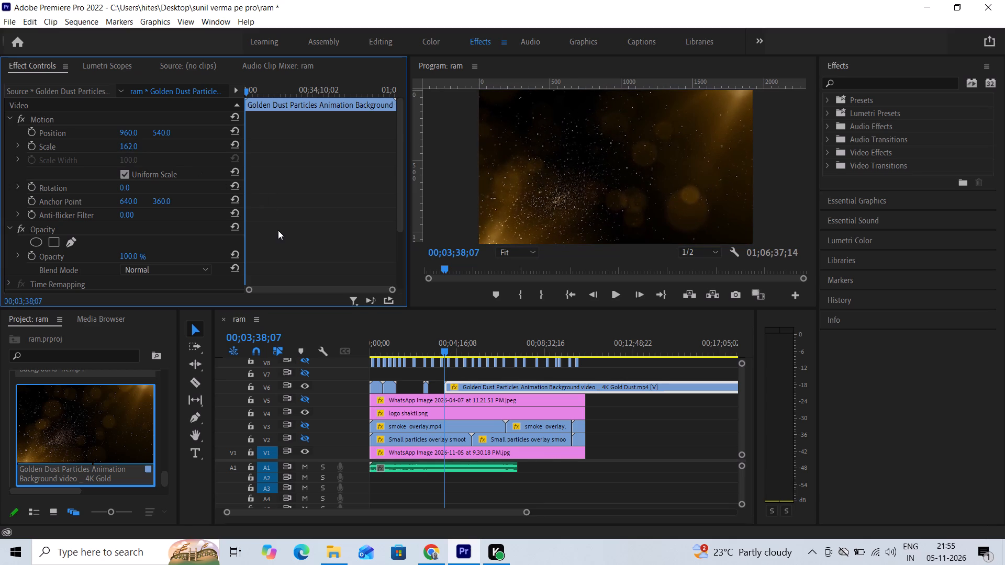
Open the blend mode choices for the Golden Dust Particles clip.
{"action": "left_click", "coordinate": [196, 270]}
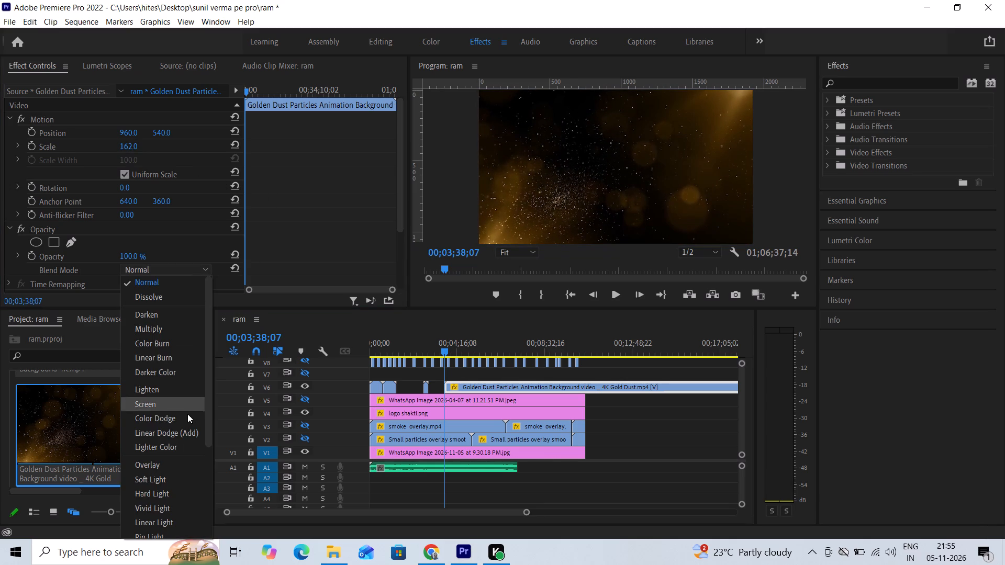
Set the Golden Dust Particles clip's blend mode to Screen and play it from 00;03;38;07 to about 00;03;50;19.
{"action": "left_click", "coordinate": [161, 405]}
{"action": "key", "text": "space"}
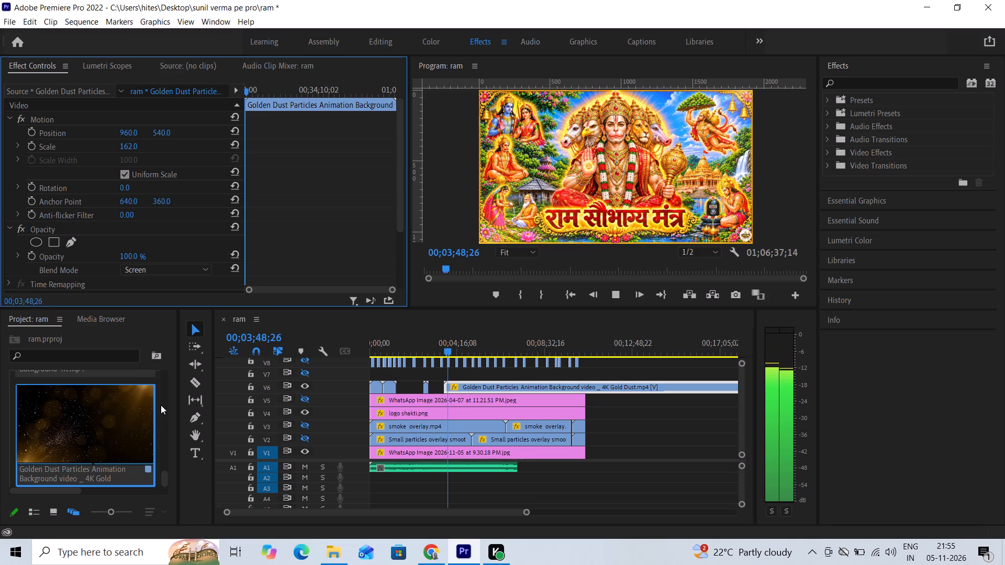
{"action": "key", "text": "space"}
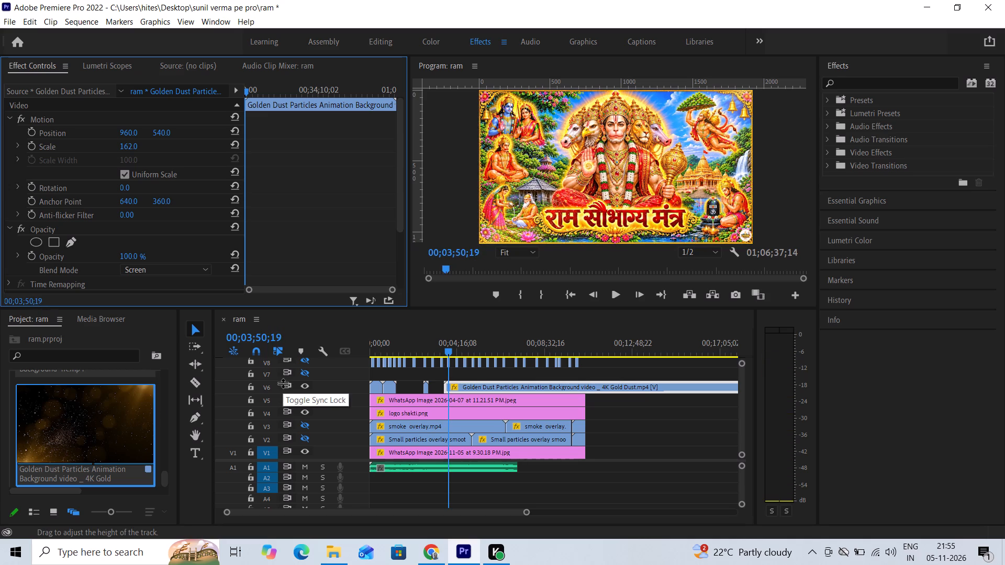
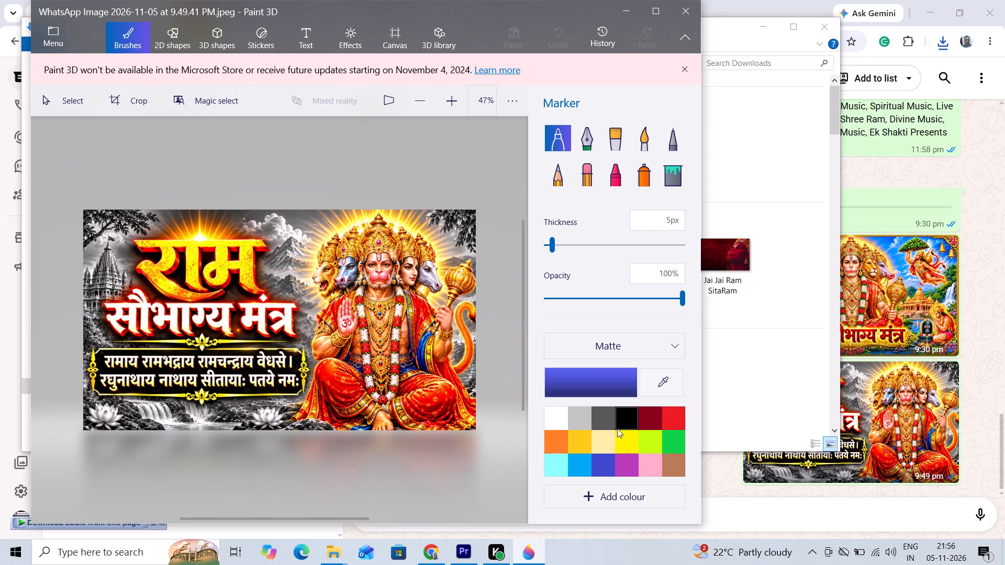
Save a copy of the Ram Saubhagya Mantra picture as a JPEG image named rough in the Desktop folder good.
{"action": "left_click", "coordinate": [46, 33]}
{"action": "left_click", "coordinate": [51, 216]}
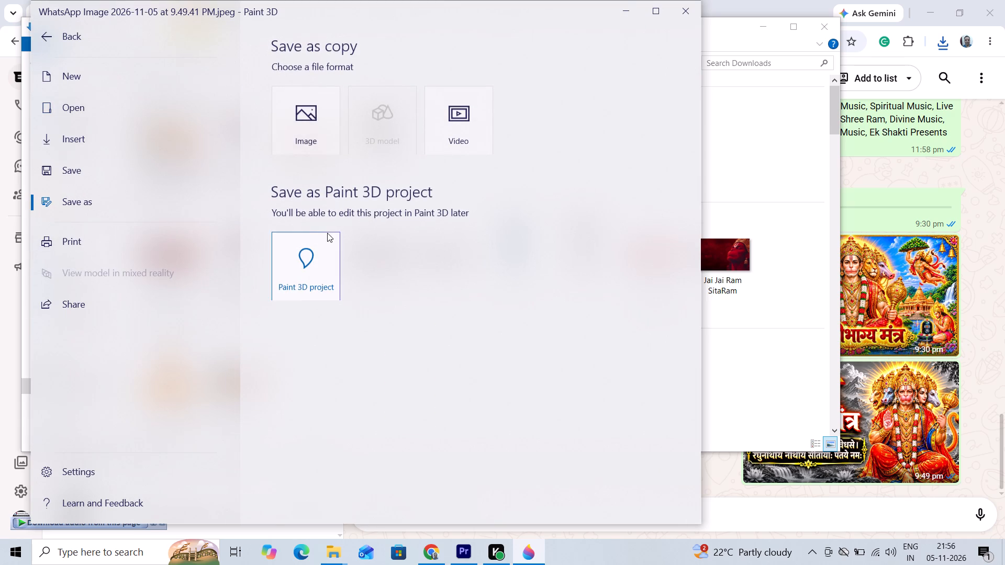
{"action": "left_click", "coordinate": [311, 129]}
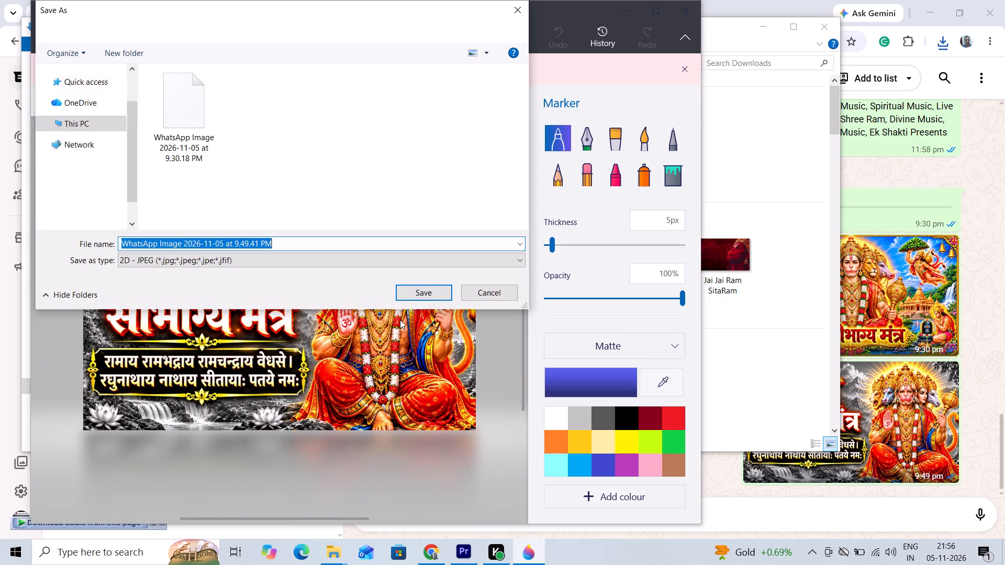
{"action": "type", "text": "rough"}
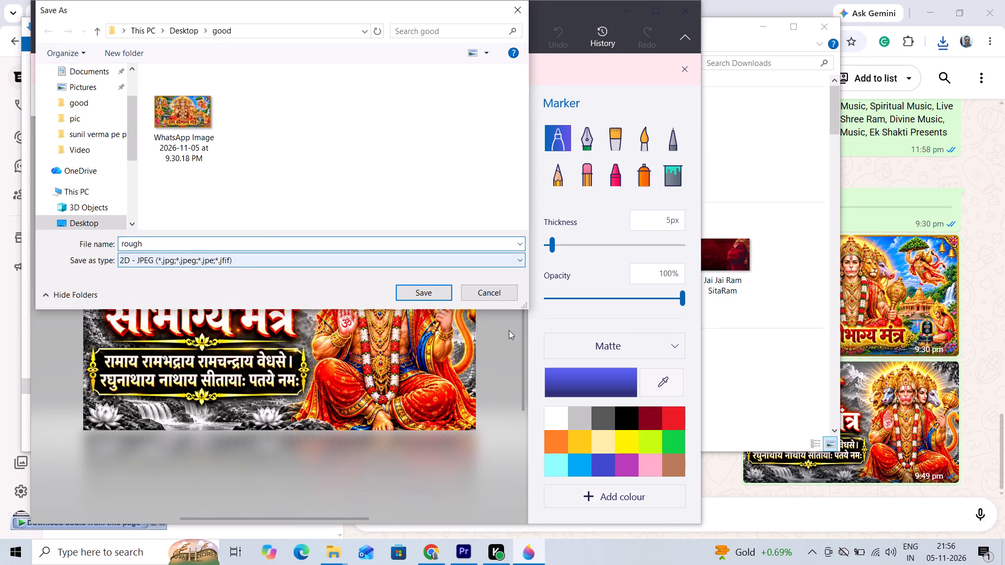
{"action": "left_click", "coordinate": [425, 287]}
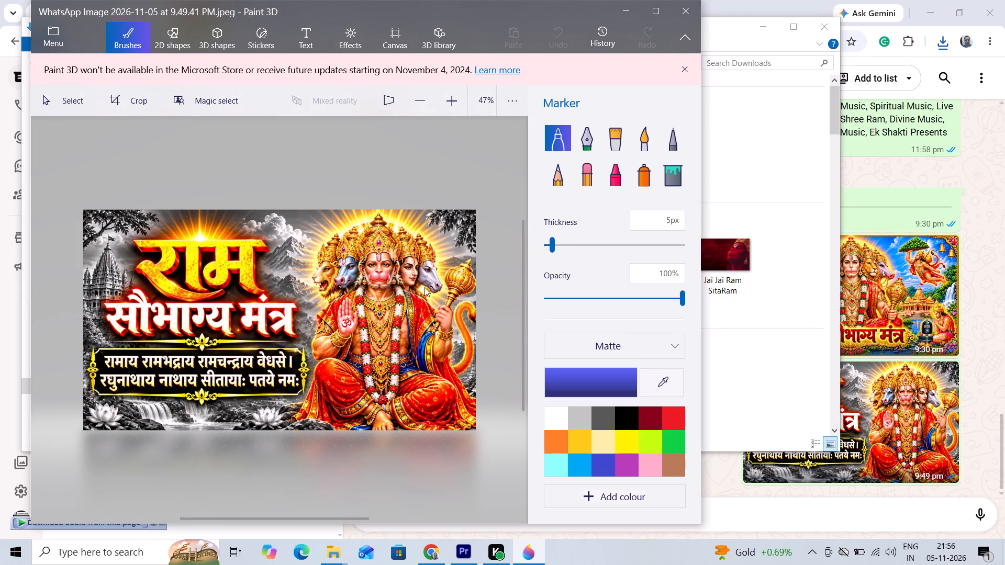
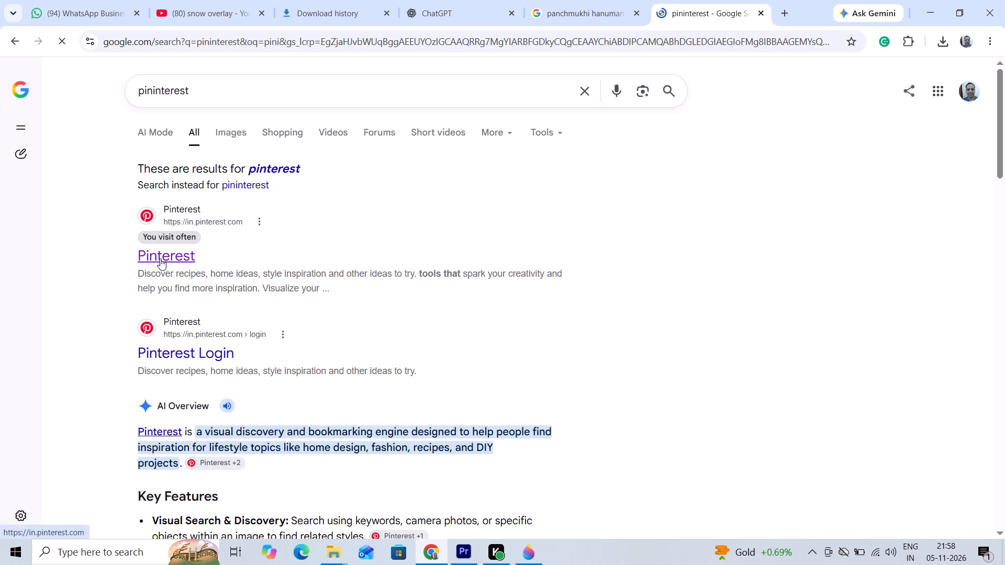
{"action": "left_click", "coordinate": [160, 258]}
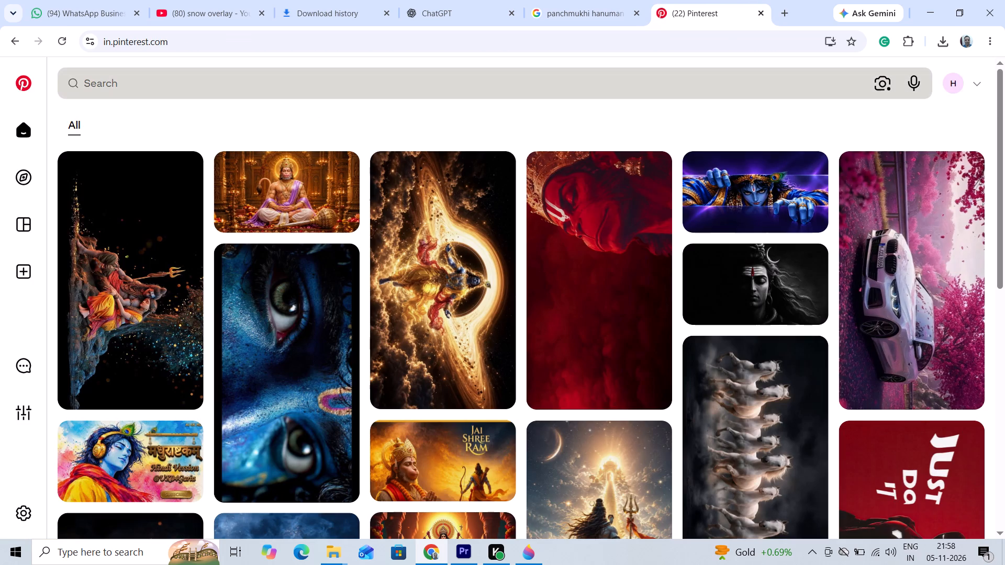
View the first pin of the Pinterest home feed in a separate tab, and close that tab.
{"action": "left_click", "coordinate": [258, 80]}
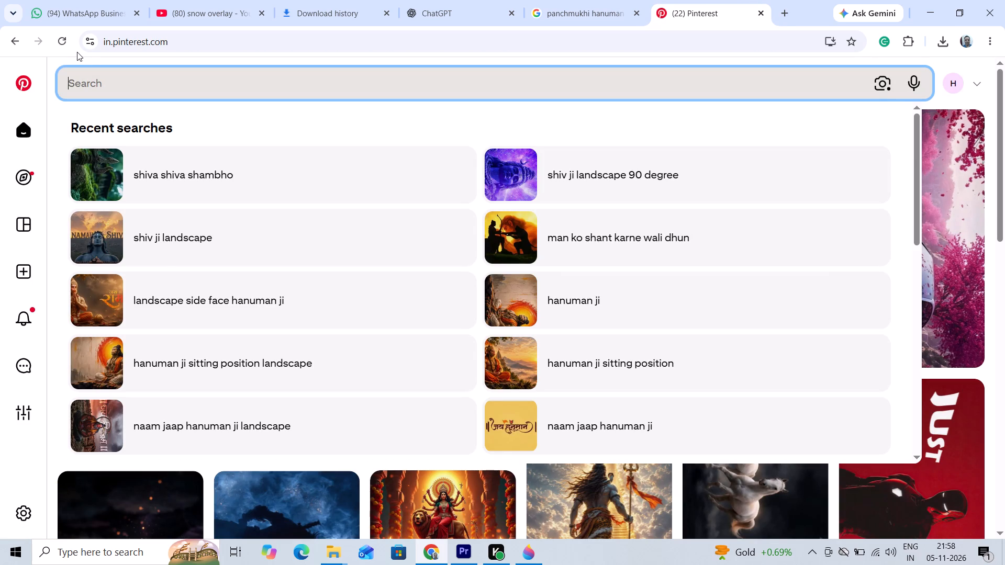
{"action": "key", "text": "Escape"}
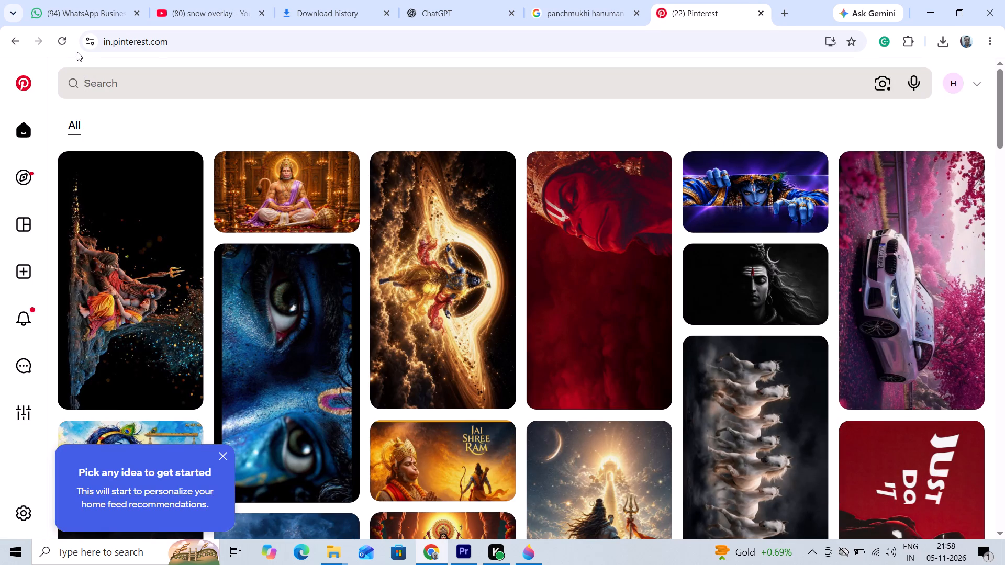
{"action": "right_click", "coordinate": [157, 291]}
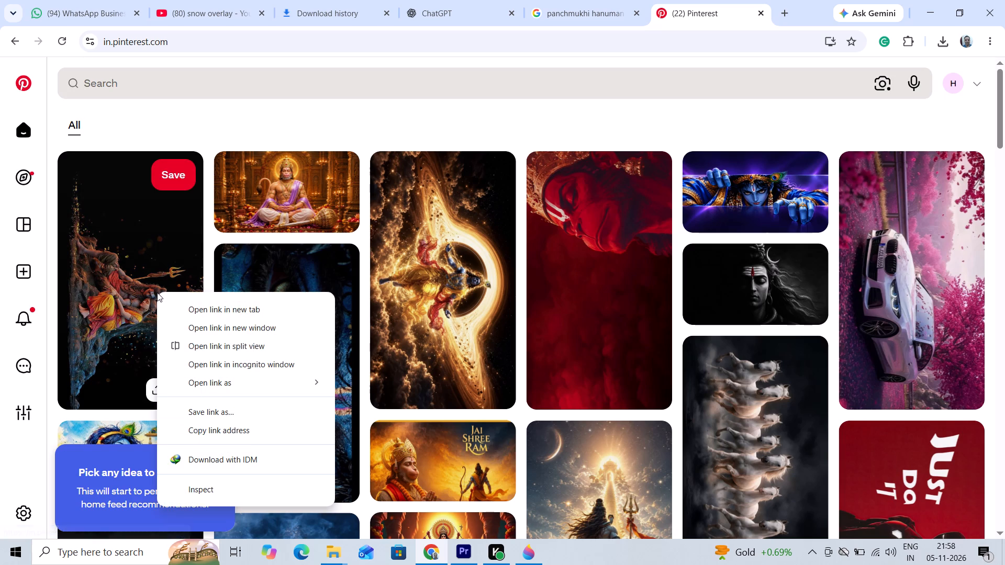
{"action": "left_click", "coordinate": [187, 302]}
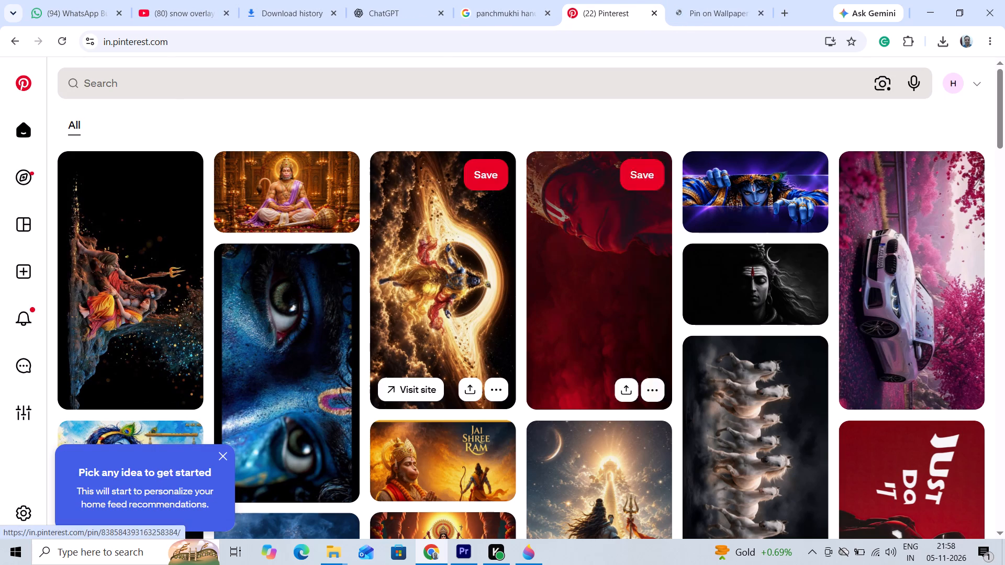
{"action": "left_click", "coordinate": [702, 15]}
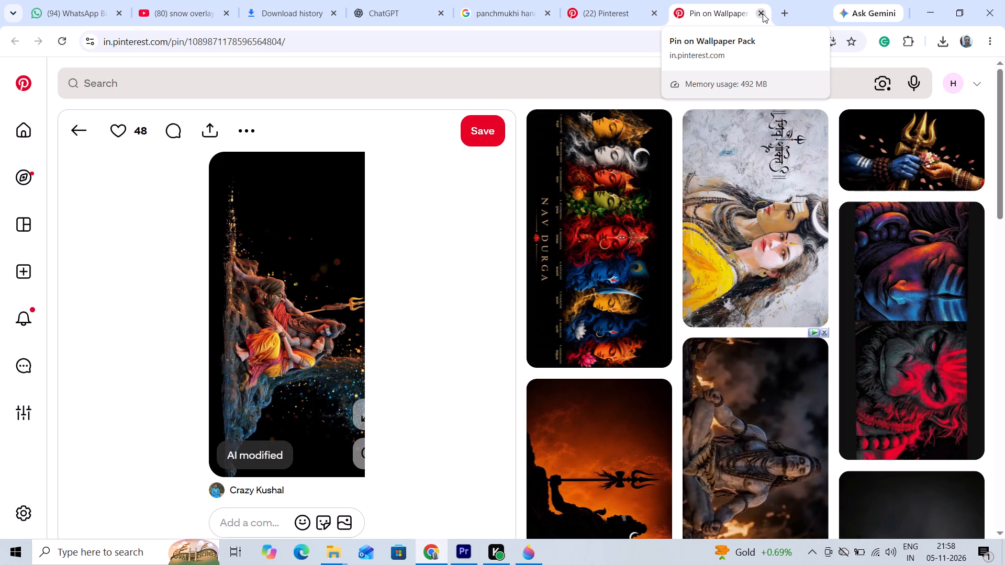
{"action": "left_click", "coordinate": [763, 14]}
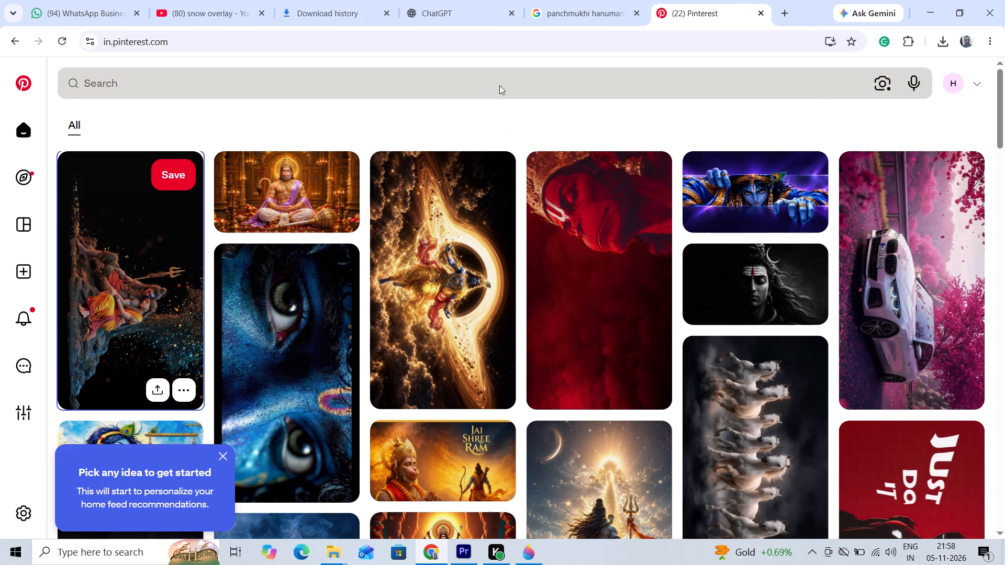
Search Pinterest for "panchmukhi hanuman ji" and look through the pins for a suitable image.
{"action": "left_click", "coordinate": [186, 80]}
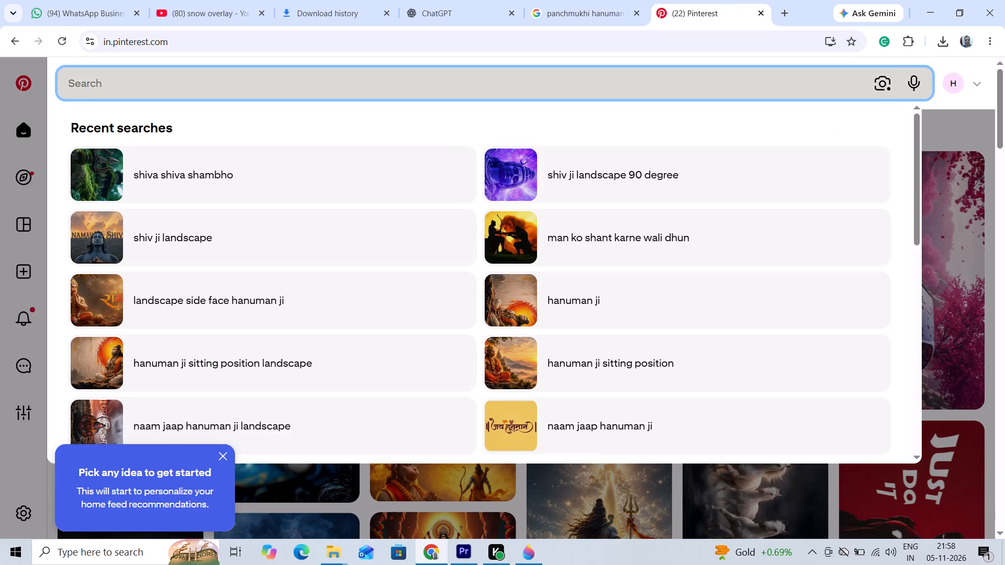
{"action": "type", "text": "punchmi"}
{"action": "key", "text": "BackSpace"}
{"action": "key", "text": "u"}
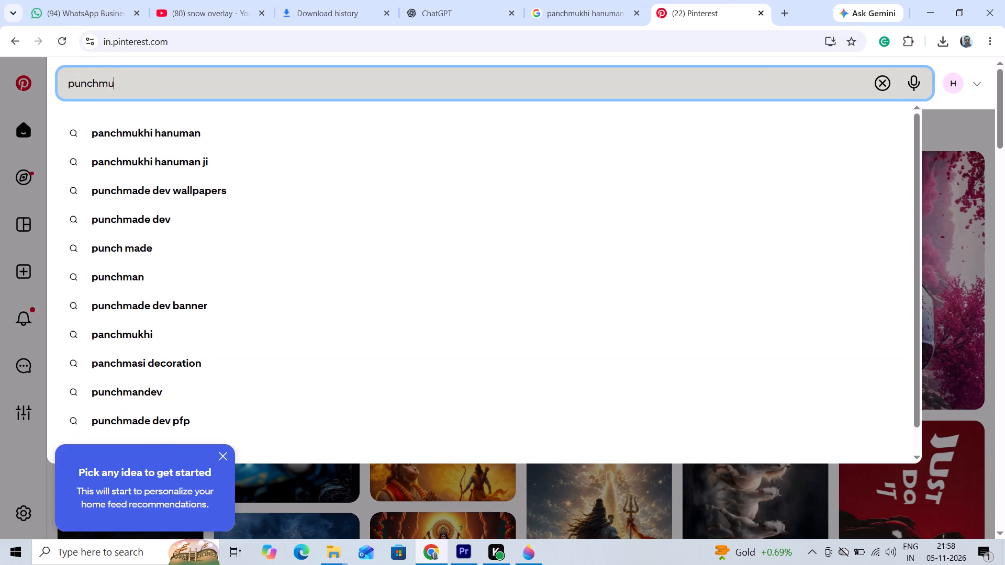
{"action": "type", "text": "khi"}
{"action": "key", "text": "space"}
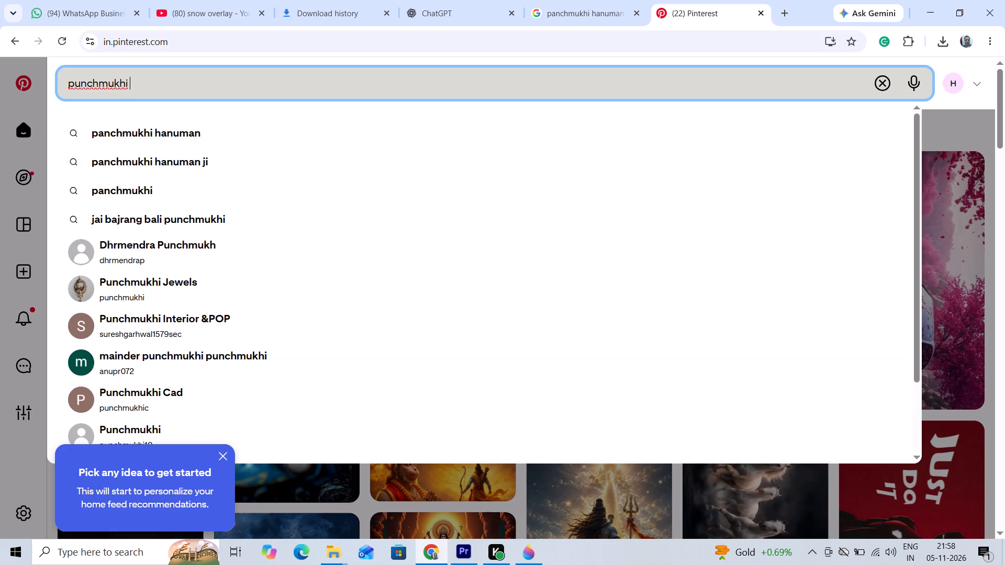
{"action": "left_click", "coordinate": [105, 160]}
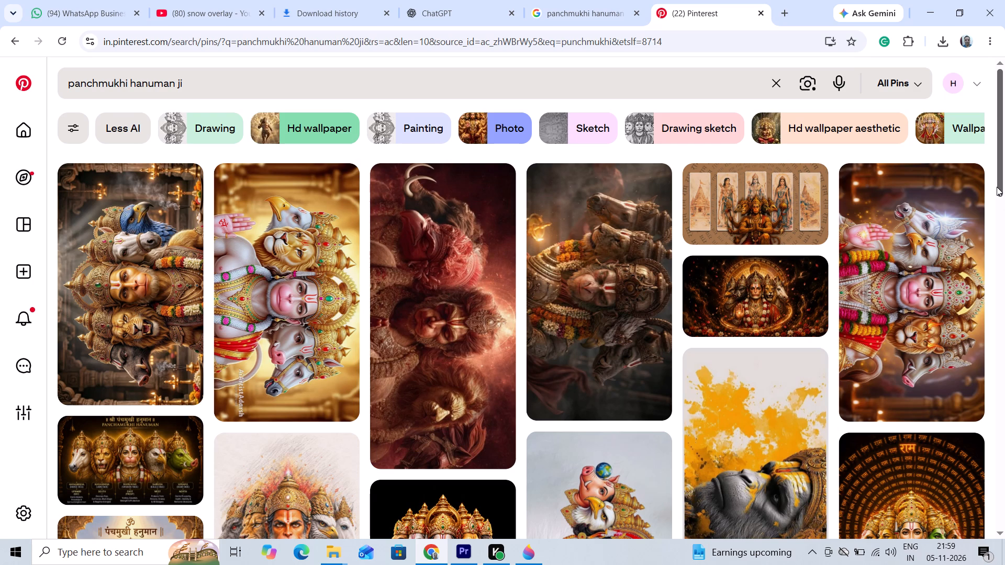
{"action": "left_click_drag", "start_coordinate": [1000, 172], "coordinate": [1004, 202]}
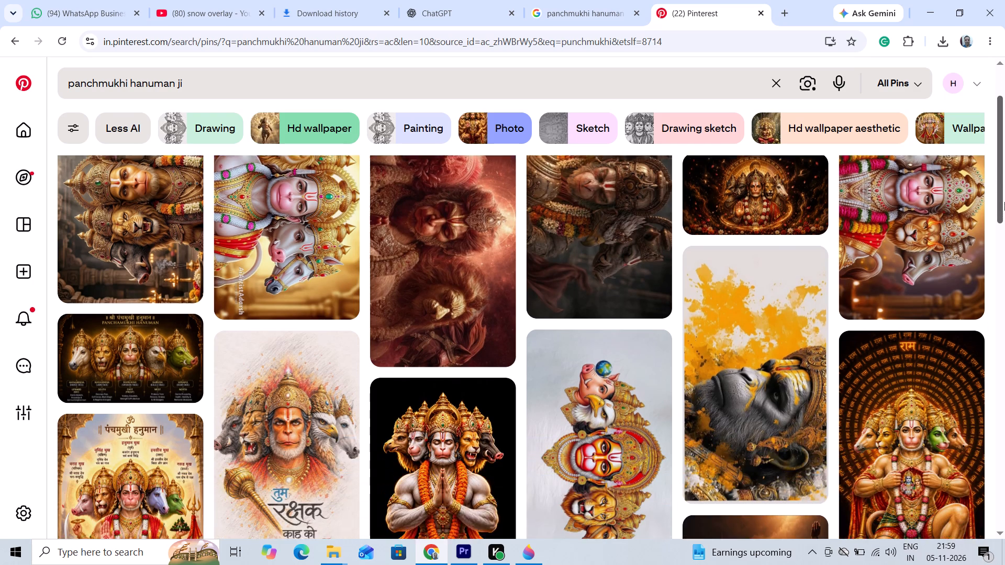
{"action": "left_click_drag", "start_coordinate": [1004, 202], "coordinate": [1004, 244]}
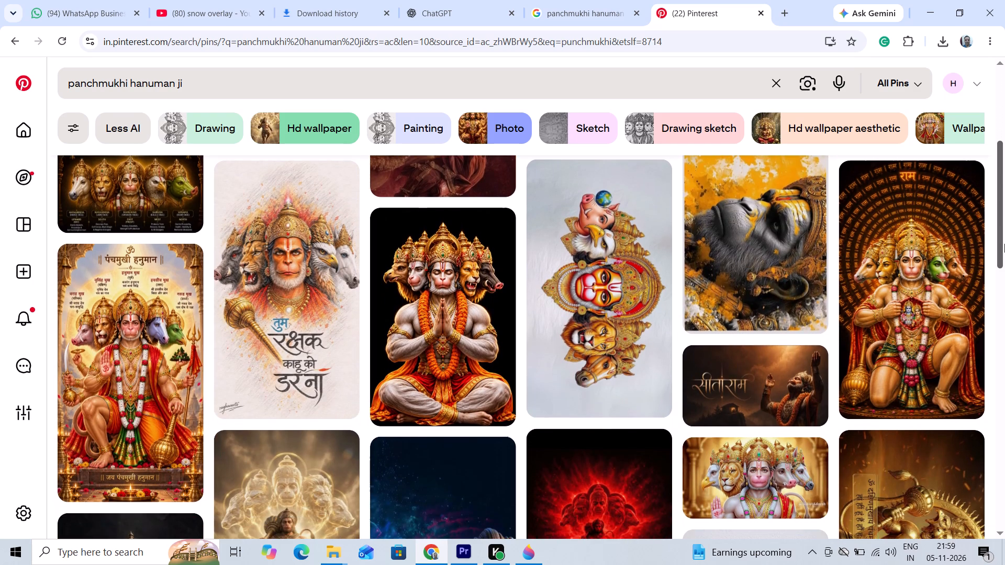
{"action": "left_click_drag", "start_coordinate": [1004, 244], "coordinate": [950, 159]}
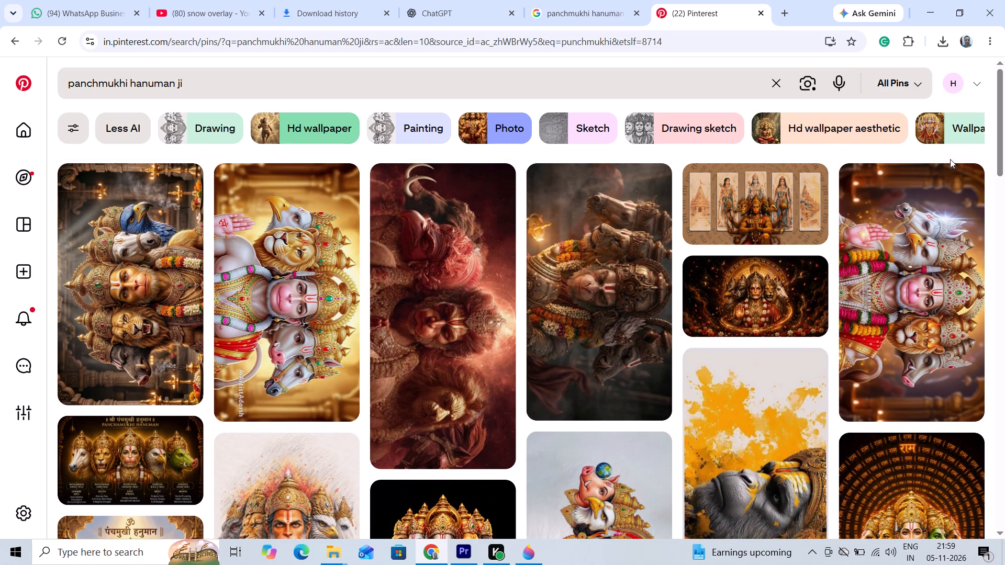
Refine the Pinterest search to "panchmukhi hanuman ji 90 degree".
{"action": "left_click", "coordinate": [219, 82]}
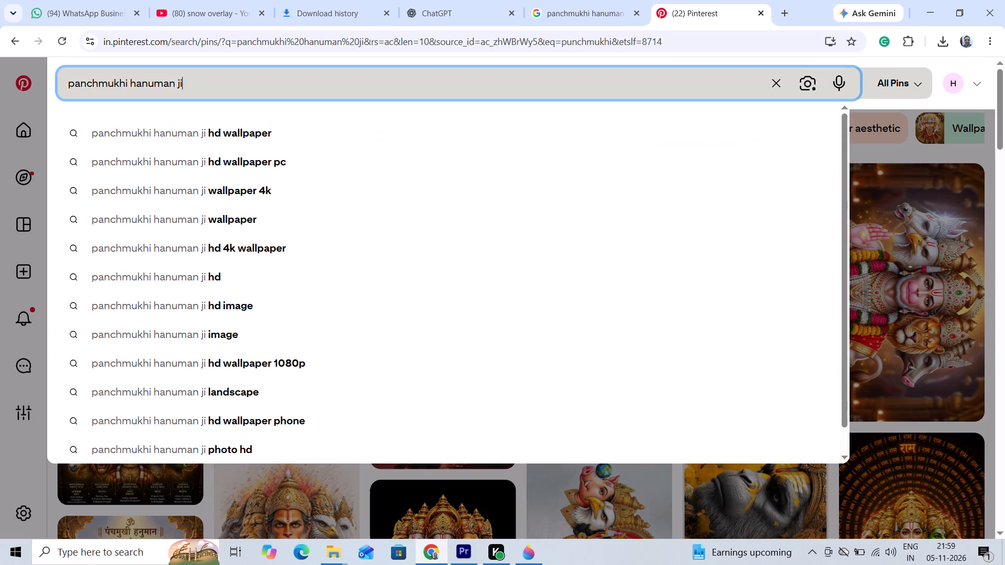
{"action": "key", "text": "space"}
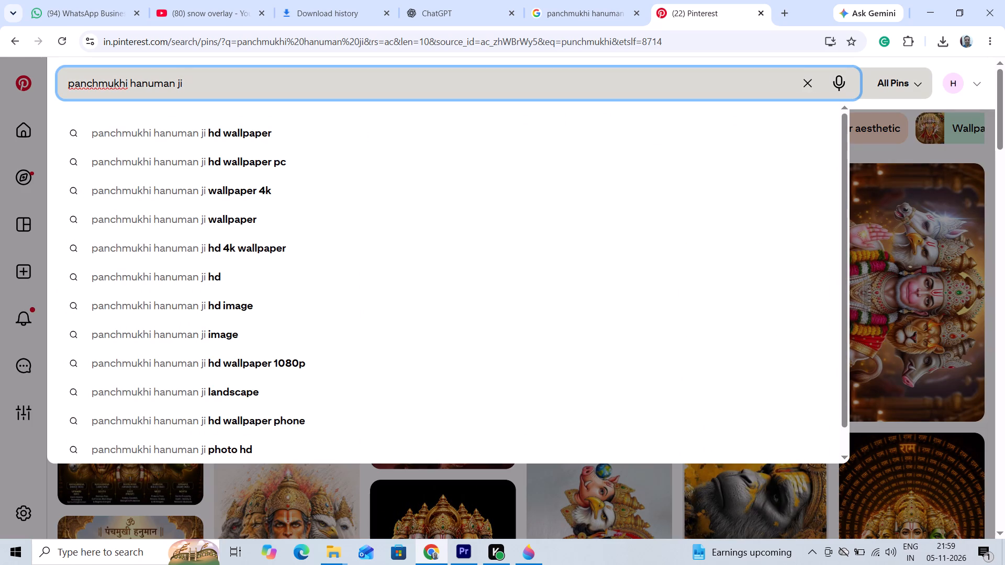
{"action": "type", "text": "90"}
{"action": "key", "text": "space"}
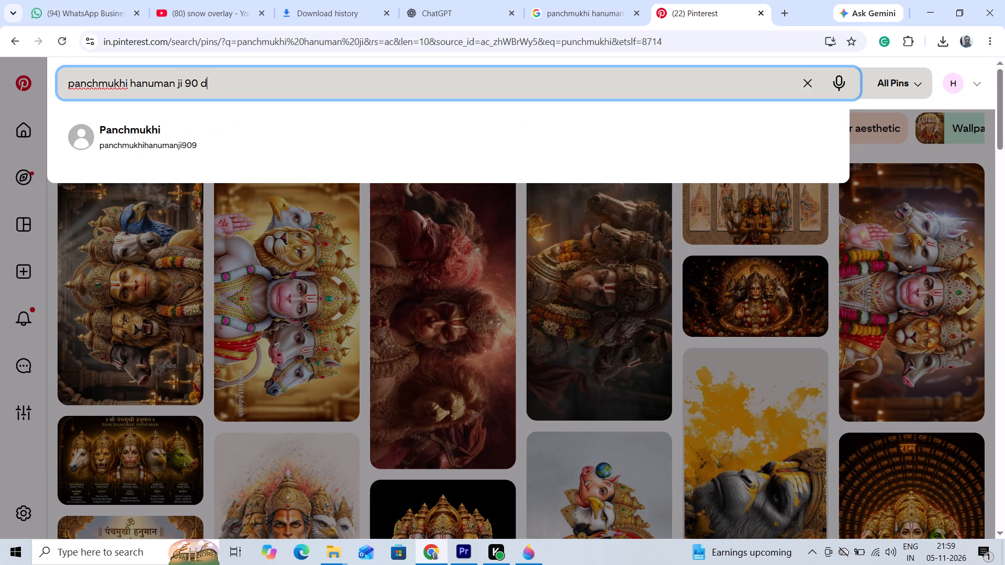
{"action": "key", "text": "d"}
{"action": "type", "text": "eg"}
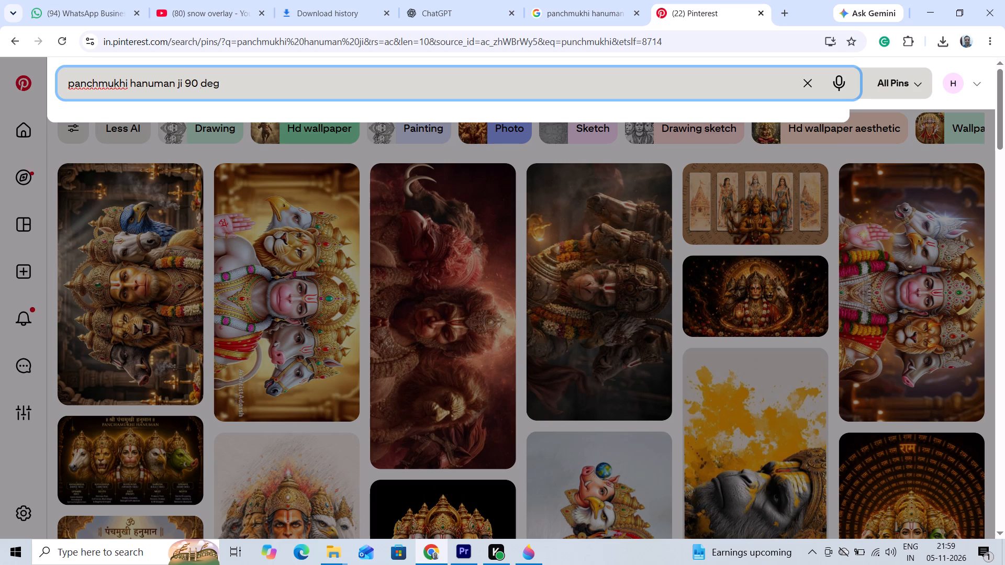
{"action": "type", "text": "ree"}
{"action": "key", "text": "Return"}
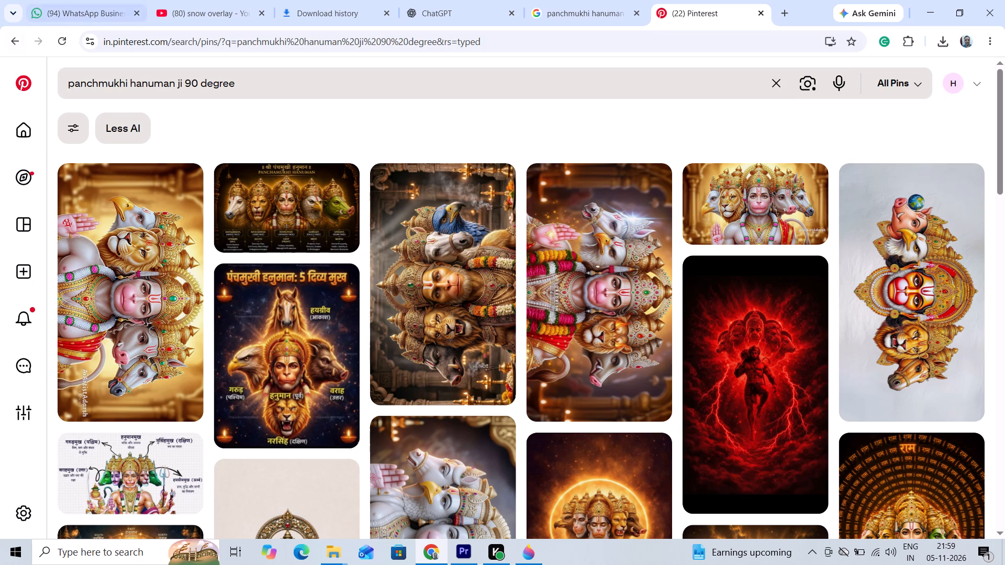
Change the Pinterest search to "panchmukhi hanuman ji landscape".
{"action": "left_click_drag", "start_coordinate": [249, 87], "coordinate": [185, 85]}
{"action": "type", "text": "landscape"}
{"action": "key", "text": "Return"}
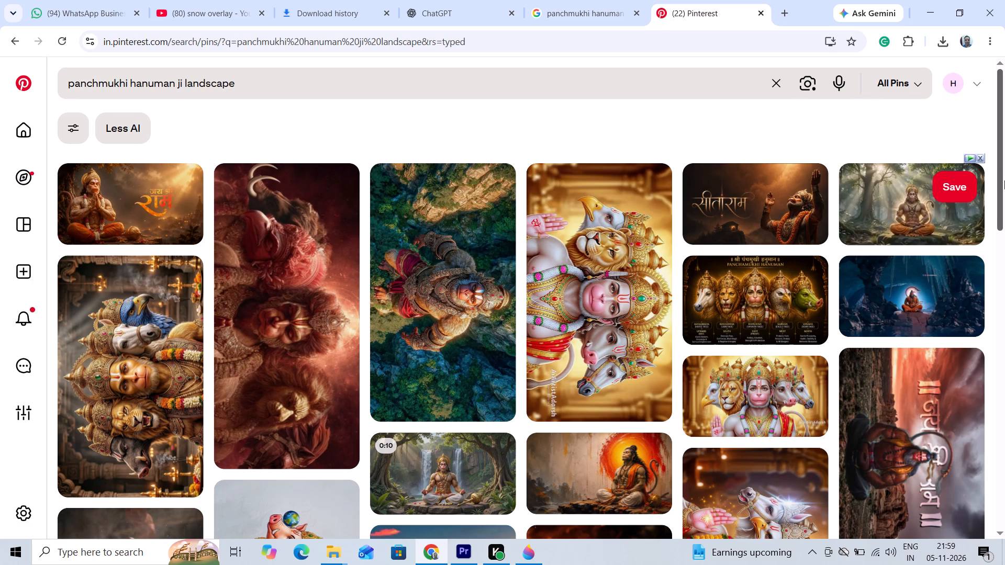
Look through the "panchmukhi hanuman ji landscape" pins for a suitable landscape image of five-faced Hanuman.
{"action": "left_click_drag", "start_coordinate": [1002, 152], "coordinate": [1003, 171]}
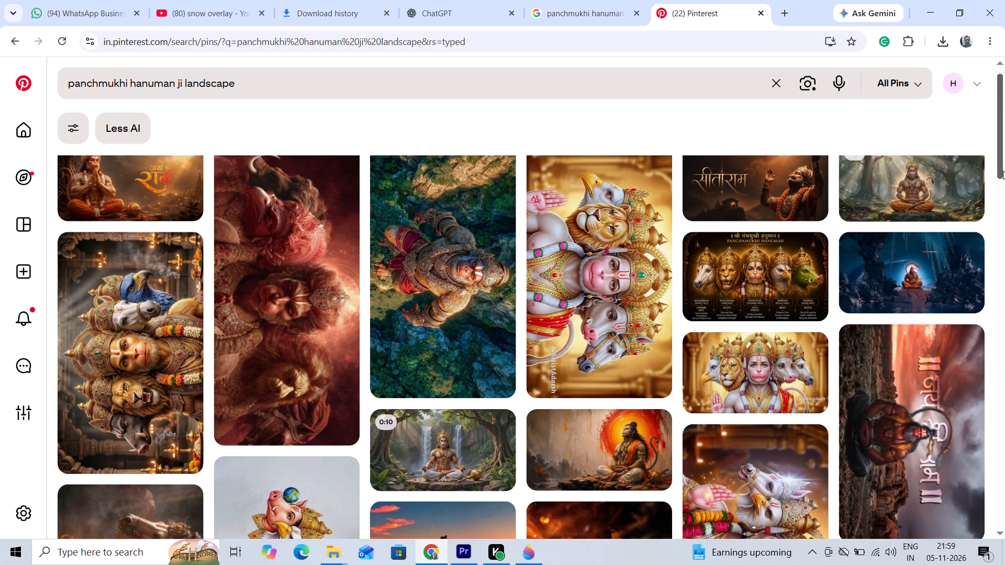
{"action": "left_click_drag", "start_coordinate": [1003, 171], "coordinate": [1004, 255]}
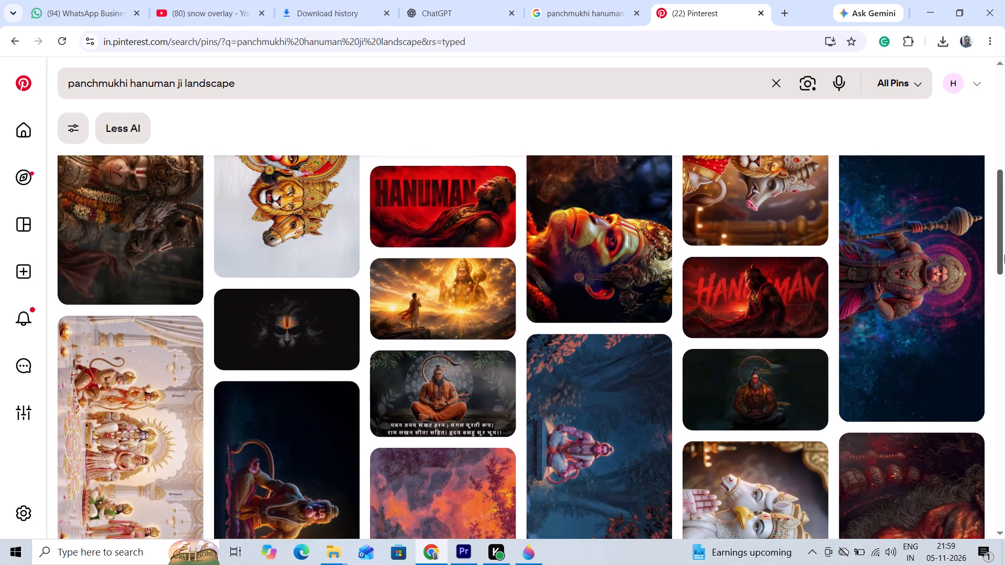
{"action": "left_click_drag", "start_coordinate": [1004, 255], "coordinate": [1004, 327]}
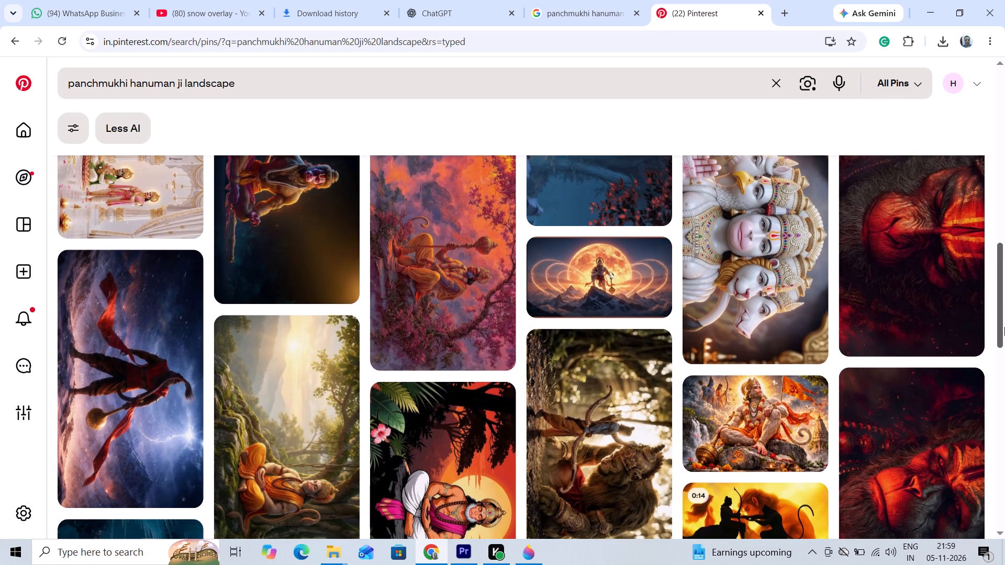
{"action": "left_click_drag", "start_coordinate": [1004, 327], "coordinate": [1004, 355]}
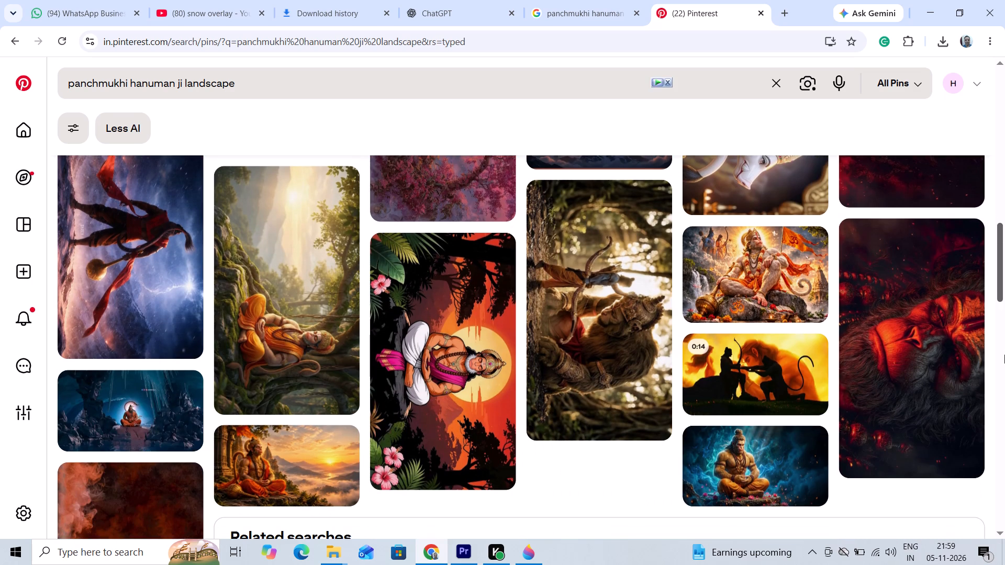
{"action": "left_click_drag", "start_coordinate": [1004, 355], "coordinate": [1004, 411]}
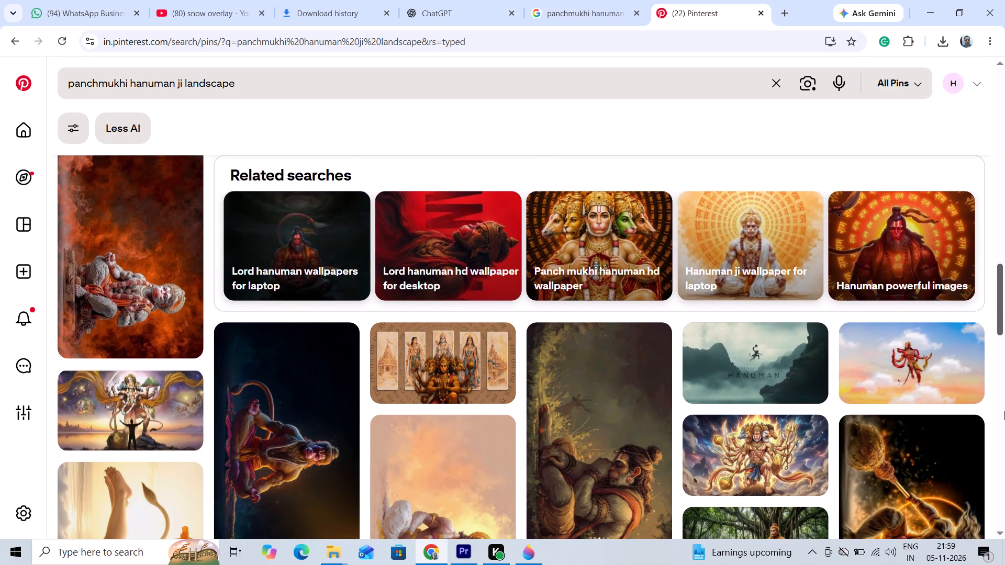
{"action": "left_click_drag", "start_coordinate": [1004, 411], "coordinate": [1004, 485]}
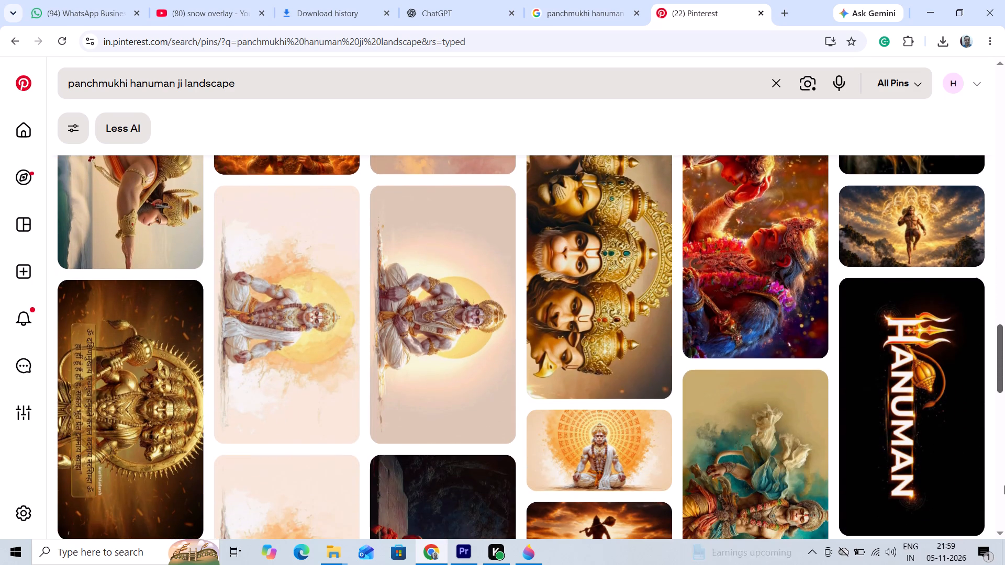
{"action": "left_click_drag", "start_coordinate": [1004, 485], "coordinate": [1004, 550]}
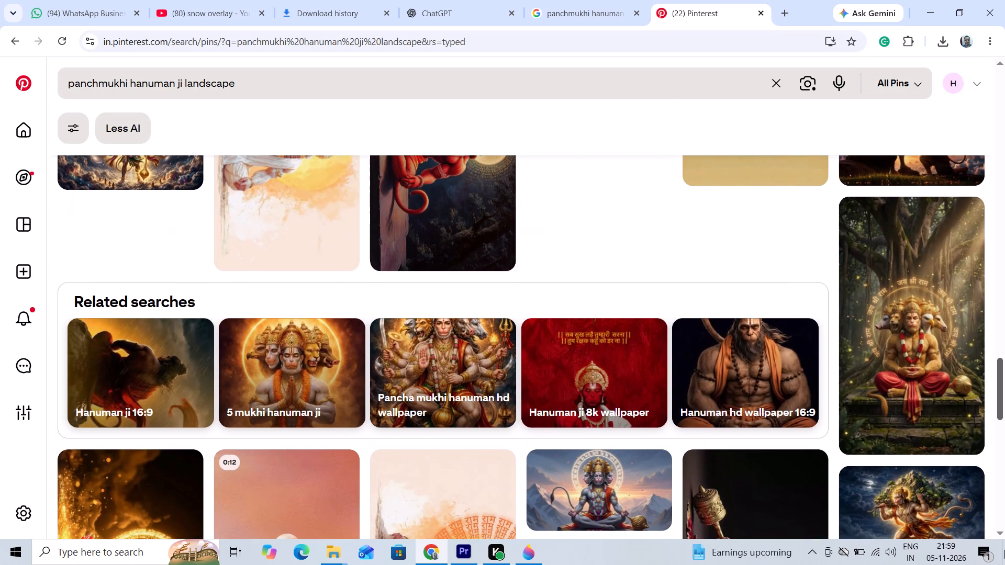
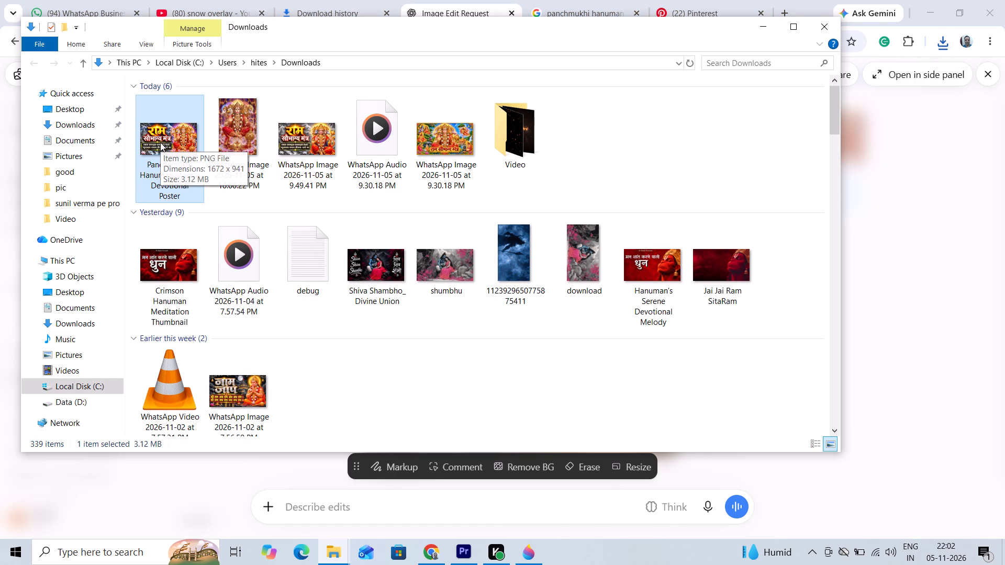
Switch to Premiere Pro and import "Panchamukhi Hanuman Mantra Devotional Poster" from Downloads.
{"action": "left_click", "coordinate": [468, 549]}
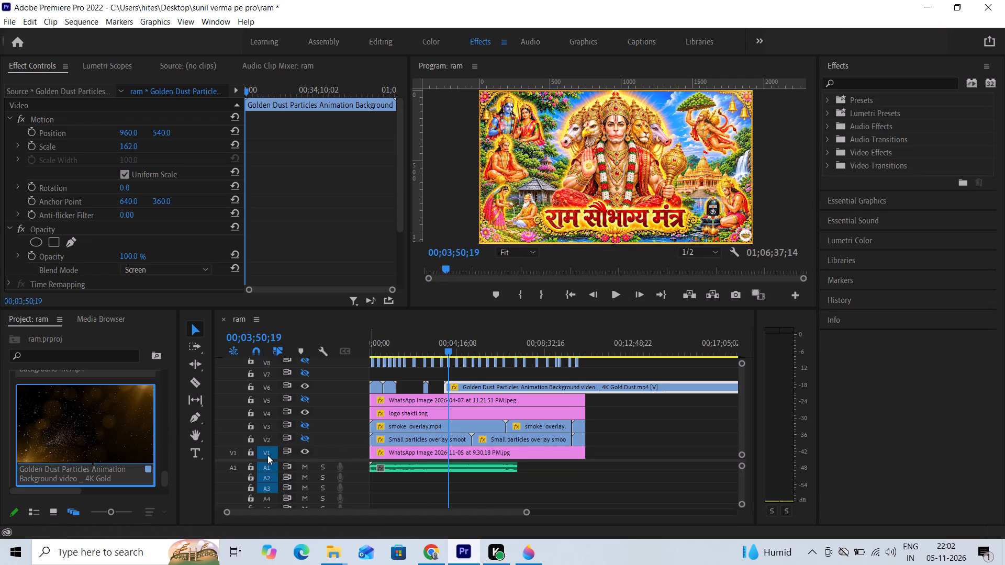
{"action": "key", "text": "ctrl+i"}
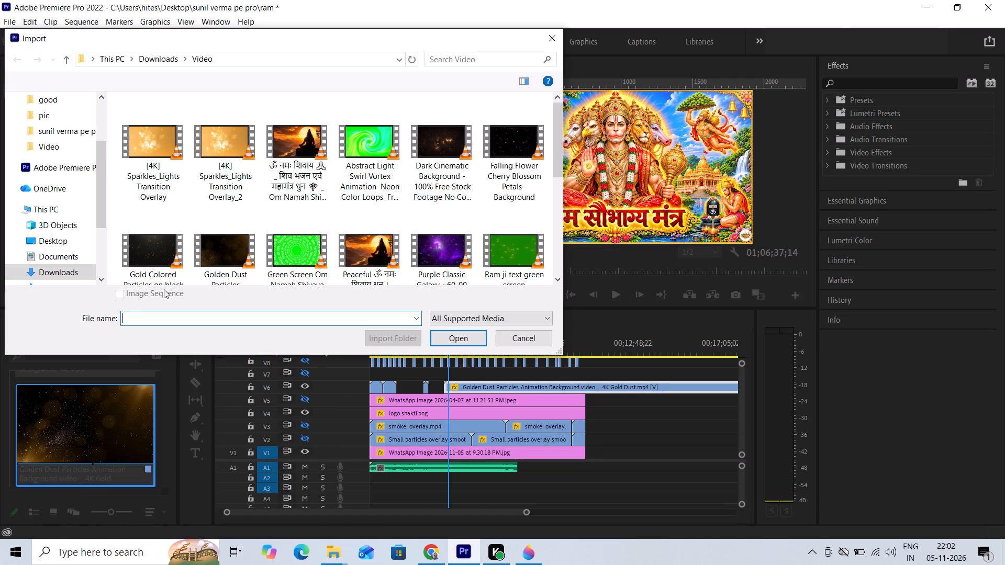
{"action": "left_click_drag", "start_coordinate": [101, 185], "coordinate": [100, 114]}
{"action": "left_click", "coordinate": [62, 136]}
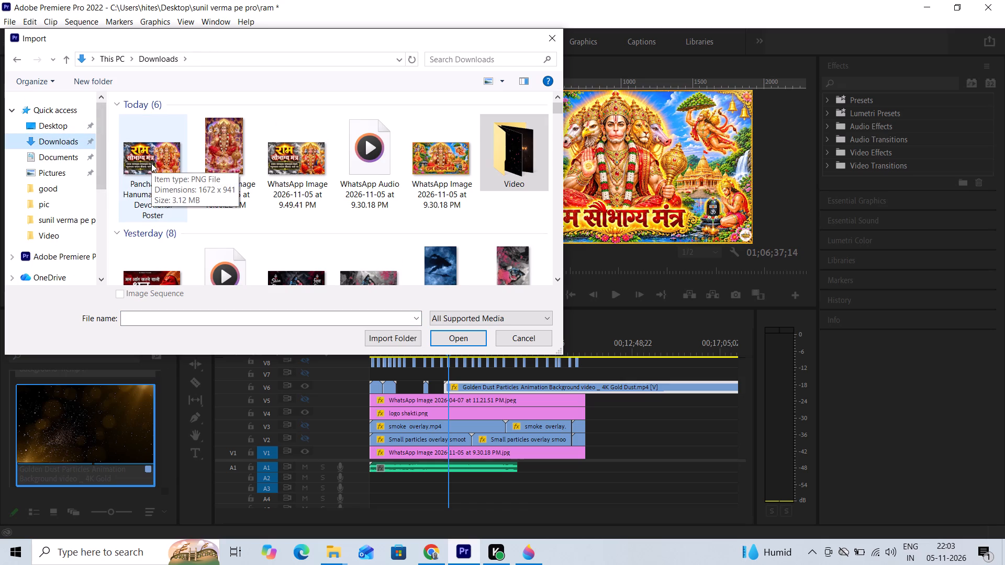
{"action": "left_click", "coordinate": [151, 163]}
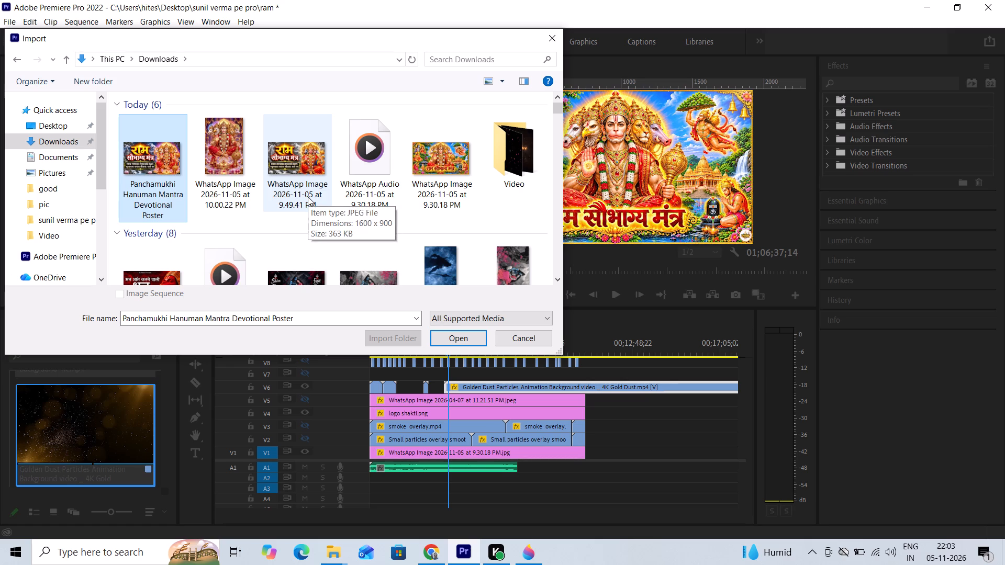
{"action": "double_click", "coordinate": [166, 182]}
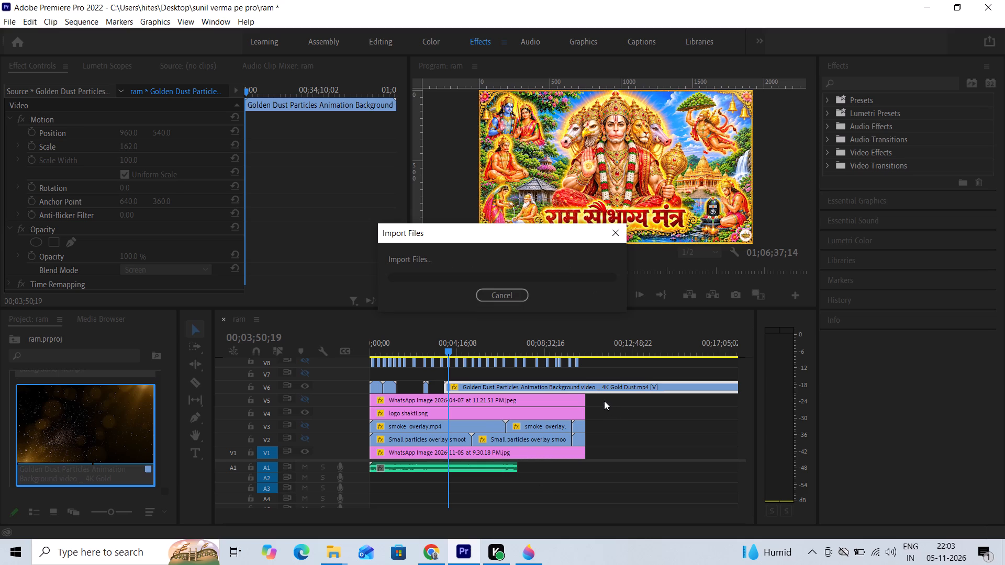
Move the clips on video tracks V1 through V6 up one track each, leaving V1 empty.
{"action": "left_click", "coordinate": [539, 450]}
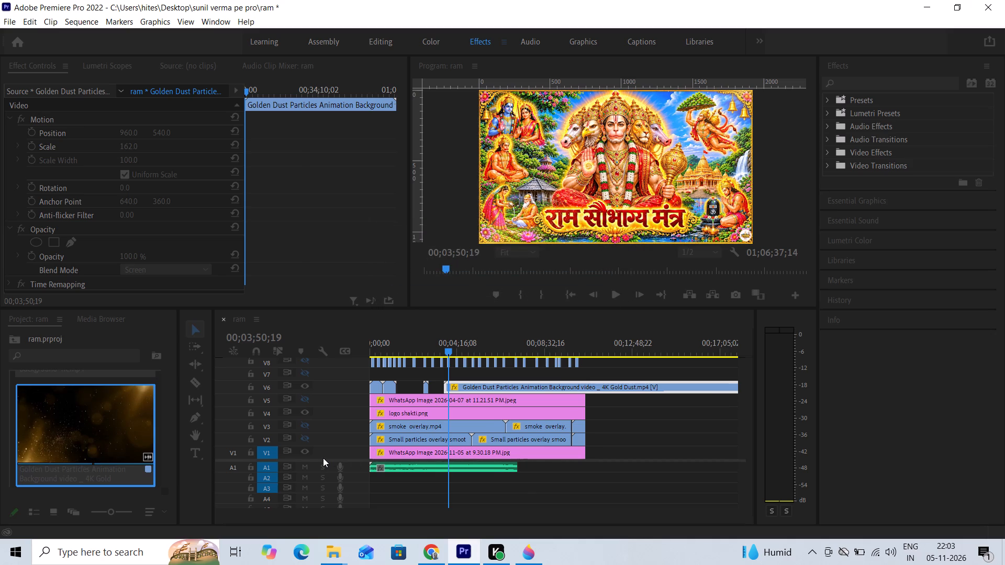
{"action": "left_click_drag", "start_coordinate": [323, 459], "coordinate": [323, 477]}
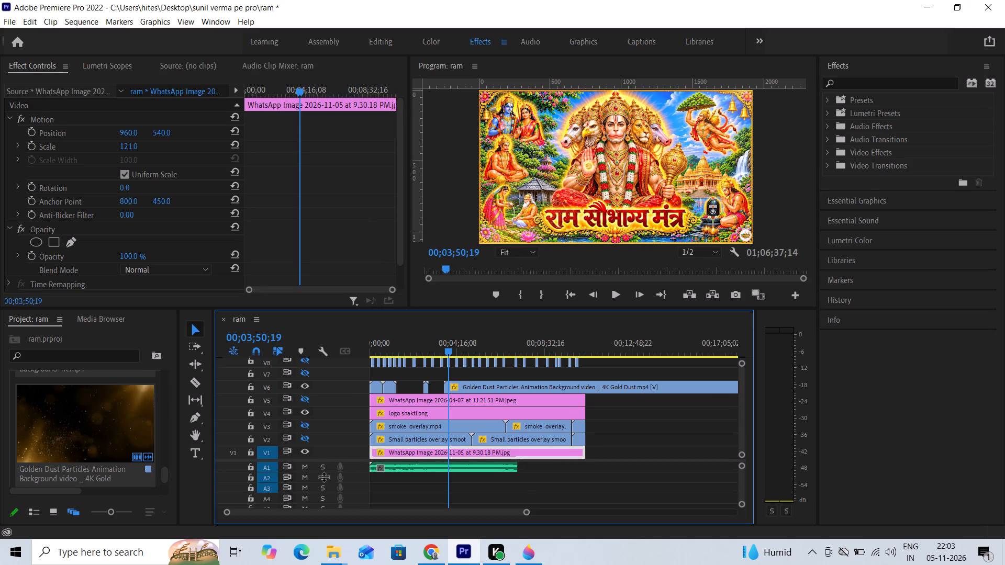
{"action": "left_click_drag", "start_coordinate": [323, 477], "coordinate": [323, 478]}
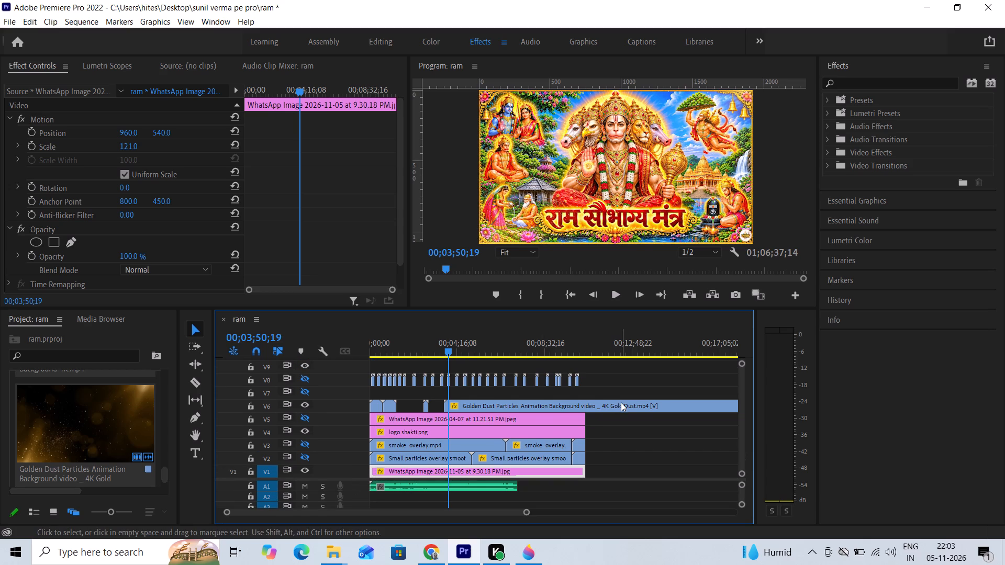
{"action": "left_click_drag", "start_coordinate": [681, 394], "coordinate": [398, 472]}
{"action": "left_click_drag", "start_coordinate": [609, 391], "coordinate": [373, 474]}
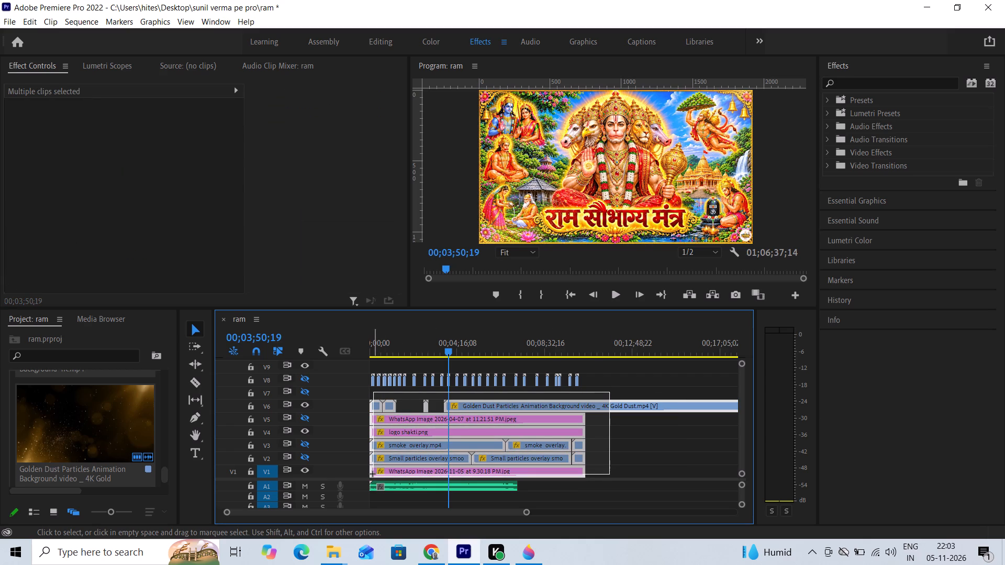
{"action": "left_click_drag", "start_coordinate": [373, 474], "coordinate": [373, 473]}
{"action": "left_click_drag", "start_coordinate": [383, 471], "coordinate": [383, 464]}
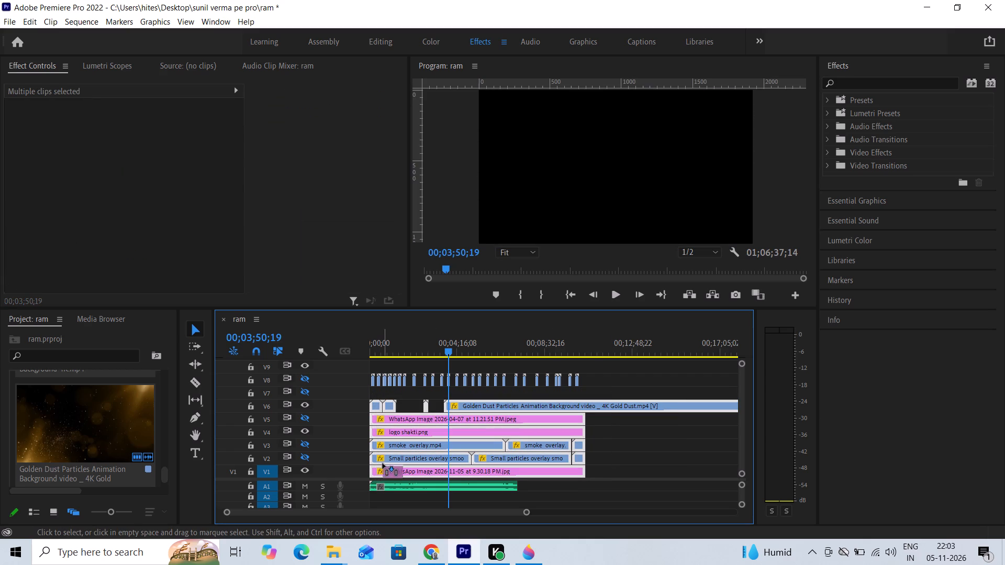
{"action": "left_click_drag", "start_coordinate": [383, 464], "coordinate": [382, 460]}
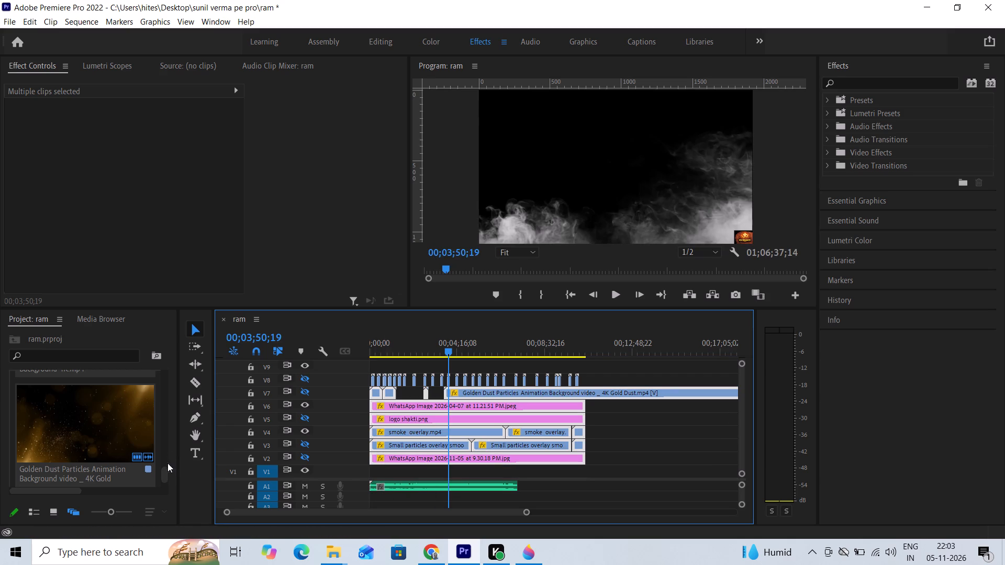
Locate the imported "Panchamukhi Hanuman Mantra Devotional Poster.png" among the project's media.
{"action": "left_click_drag", "start_coordinate": [165, 471], "coordinate": [162, 505]}
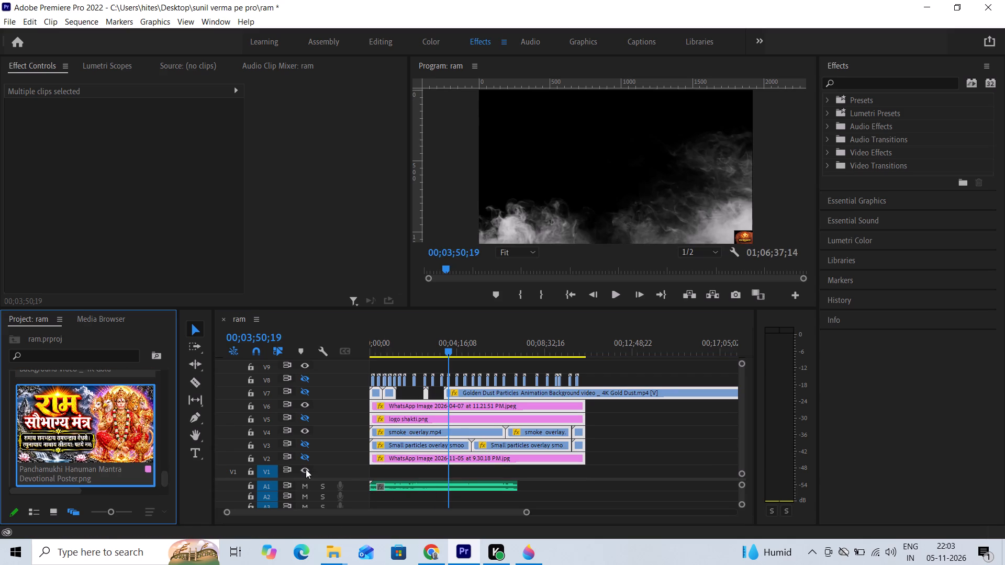
Place the Panchamukhi Hanuman poster at the start of track V1 and extend it to the end of the image clips above.
{"action": "left_click_drag", "start_coordinate": [74, 430], "coordinate": [260, 482]}
{"action": "left_click_drag", "start_coordinate": [260, 482], "coordinate": [368, 479]}
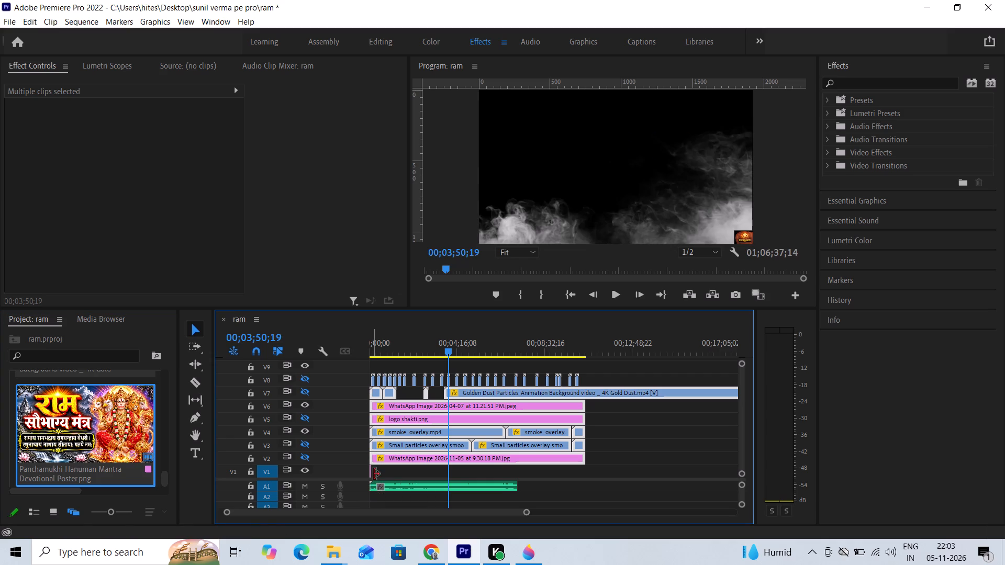
{"action": "left_click_drag", "start_coordinate": [372, 470], "coordinate": [407, 466]}
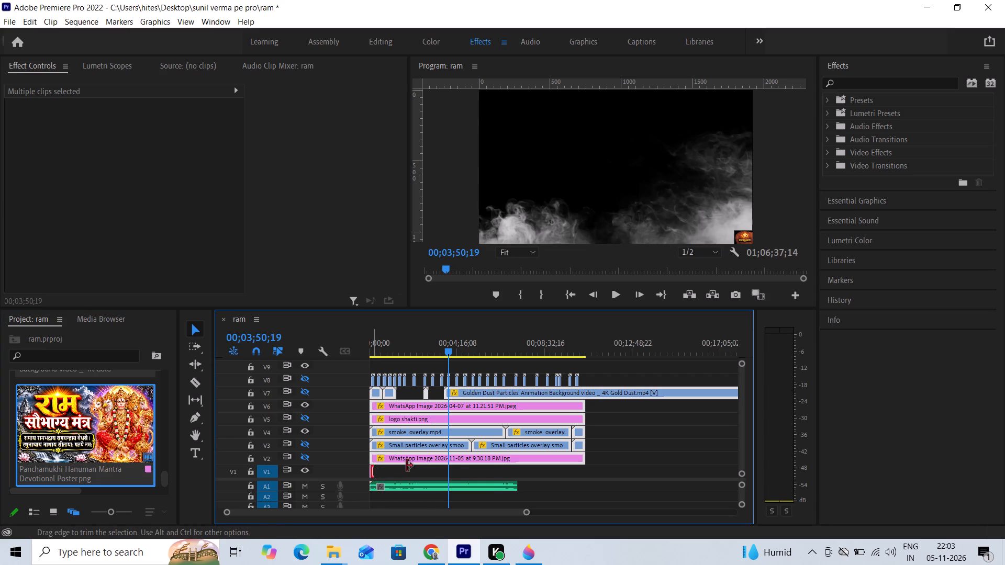
{"action": "left_click_drag", "start_coordinate": [407, 466], "coordinate": [586, 472]}
Fit the poster clip on V1 to the frame with Scale 119 and vertical position 555.
{"action": "left_click", "coordinate": [520, 470]}
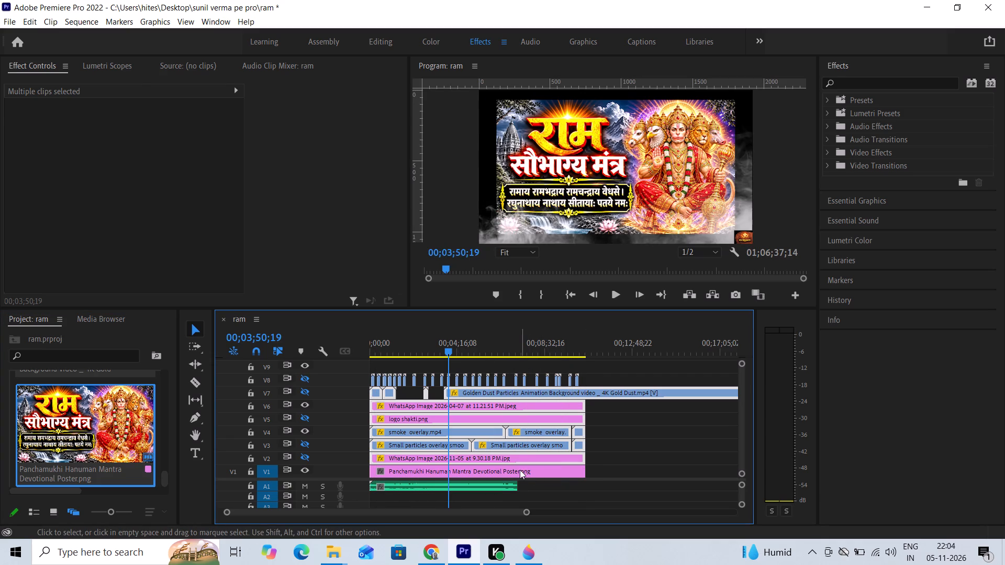
{"action": "left_click_drag", "start_coordinate": [125, 145], "coordinate": [126, 145]}
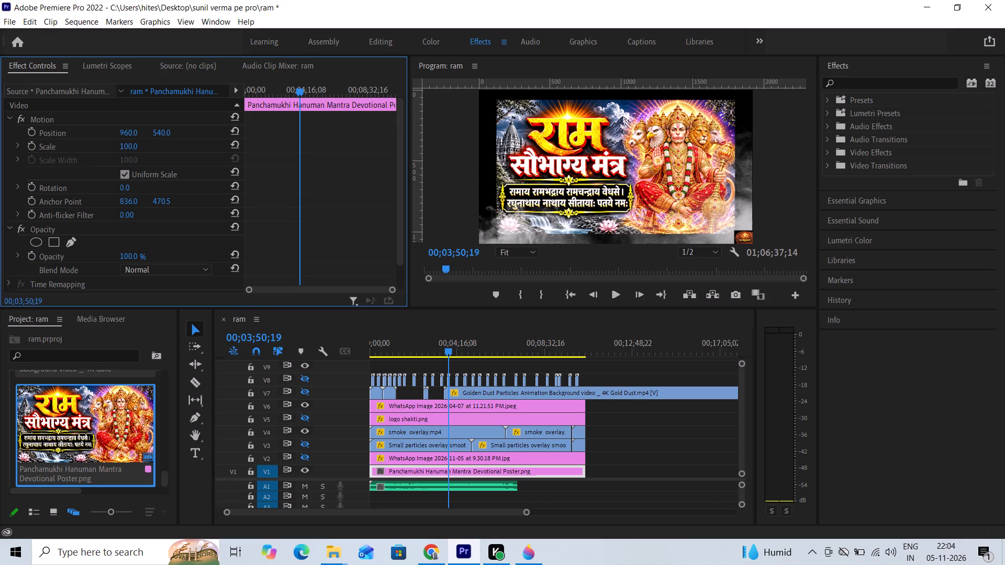
{"action": "left_click_drag", "start_coordinate": [126, 145], "coordinate": [140, 148]}
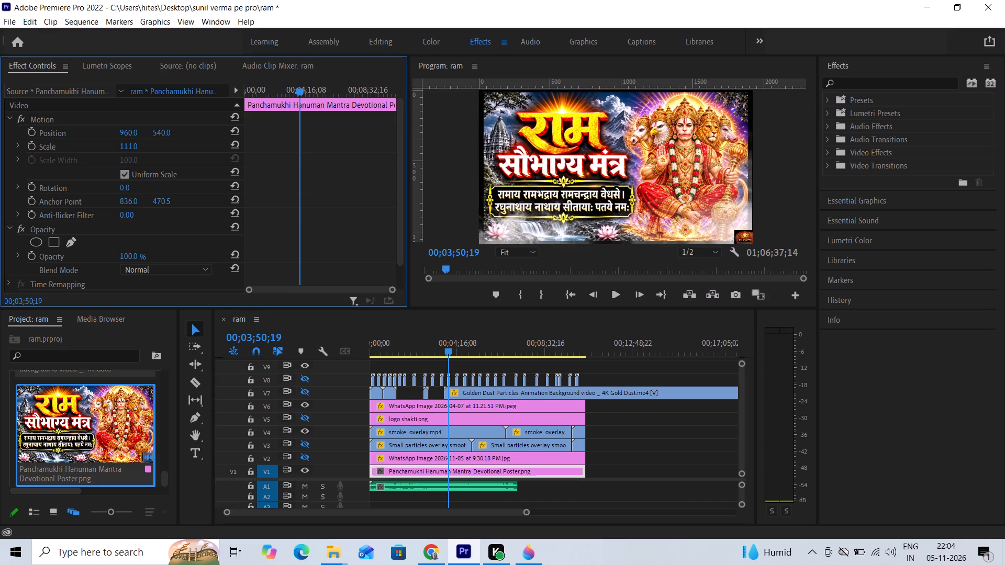
{"action": "left_click_drag", "start_coordinate": [140, 148], "coordinate": [144, 147]}
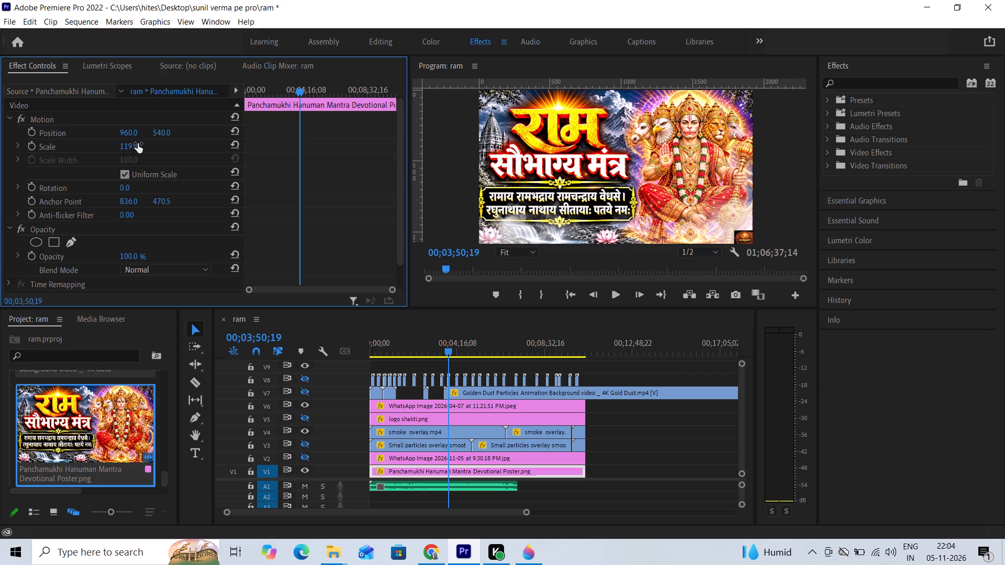
{"action": "left_click_drag", "start_coordinate": [162, 130], "coordinate": [167, 119]}
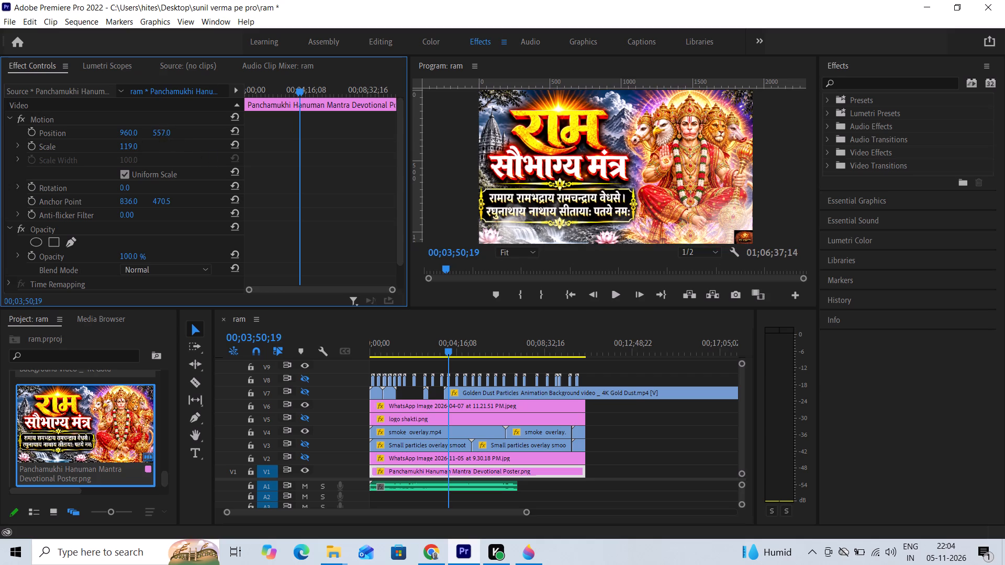
{"action": "left_click_drag", "start_coordinate": [167, 119], "coordinate": [169, 114]}
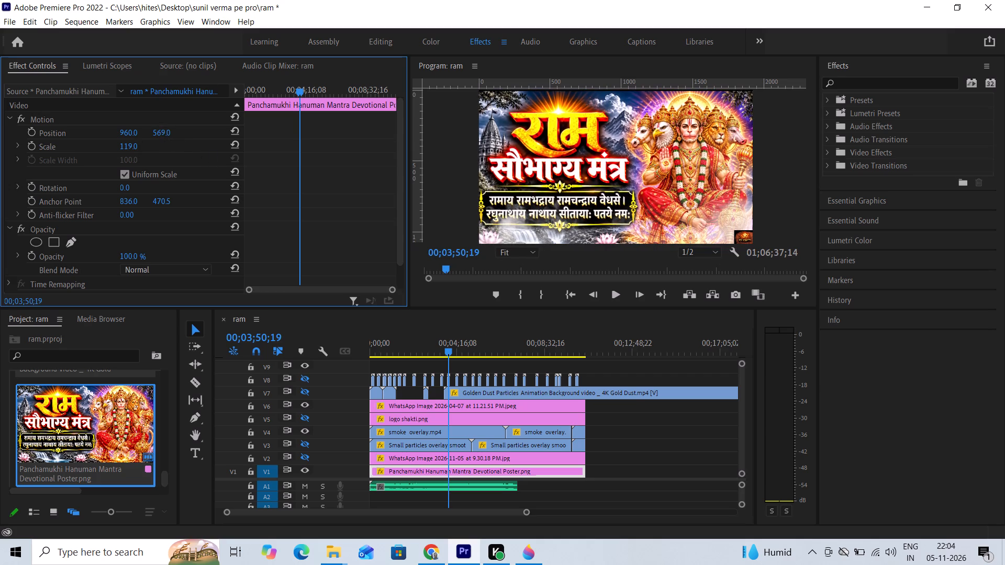
{"action": "left_click_drag", "start_coordinate": [169, 114], "coordinate": [168, 121]}
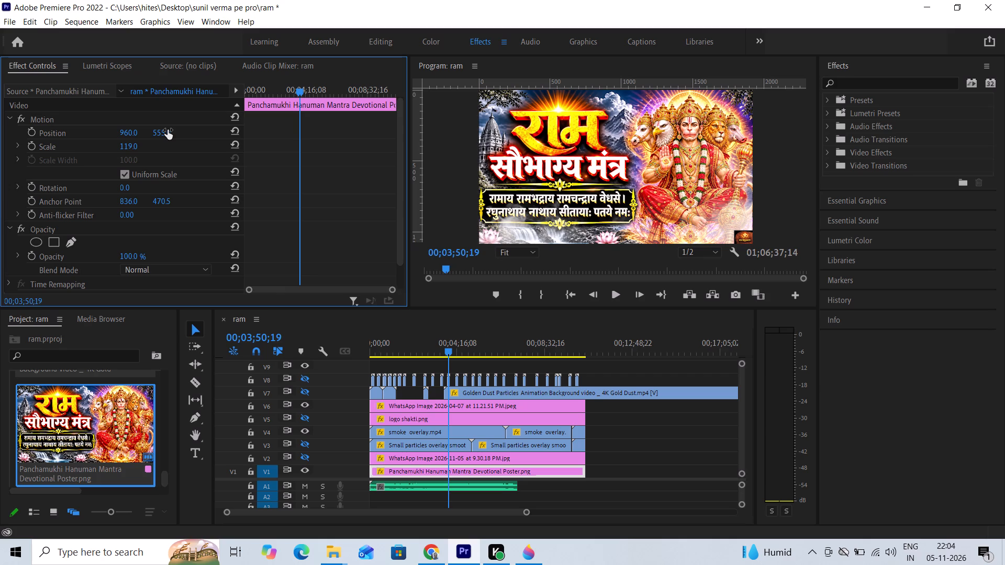
{"action": "left_click", "coordinate": [511, 198]}
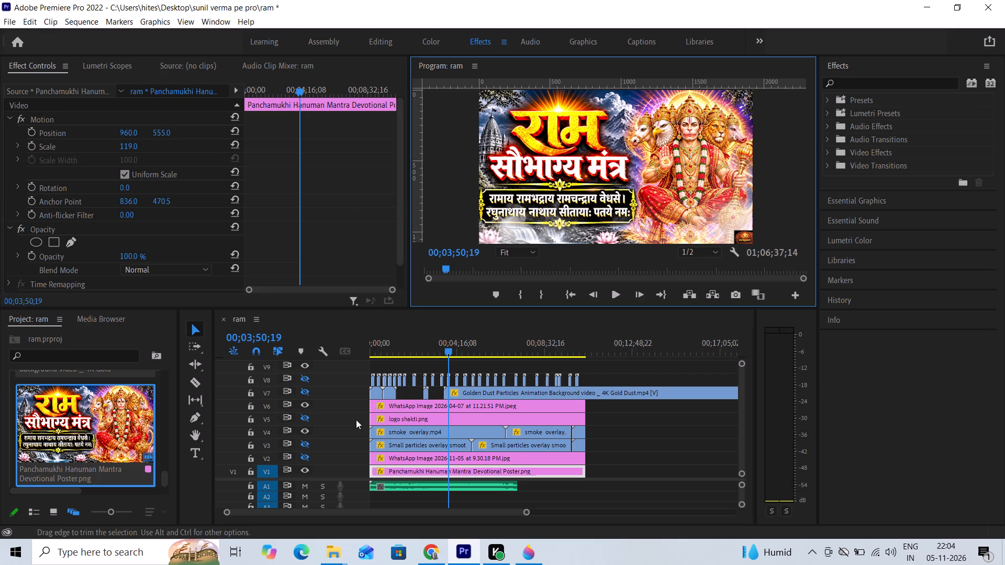
Hide the output of track V4 containing the smoke overlay clips.
{"action": "left_click", "coordinate": [303, 433]}
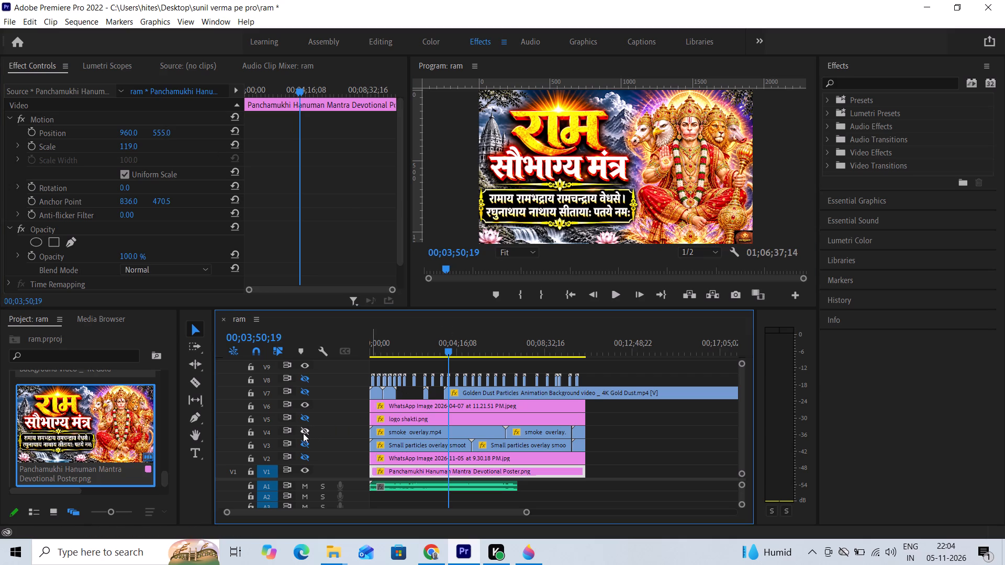
Compare the frame with the V4 smoke overlay shown and hidden, and inspect the poster in an enlarged program view.
{"action": "left_click", "coordinate": [303, 433]}
{"action": "left_click", "coordinate": [303, 433]}
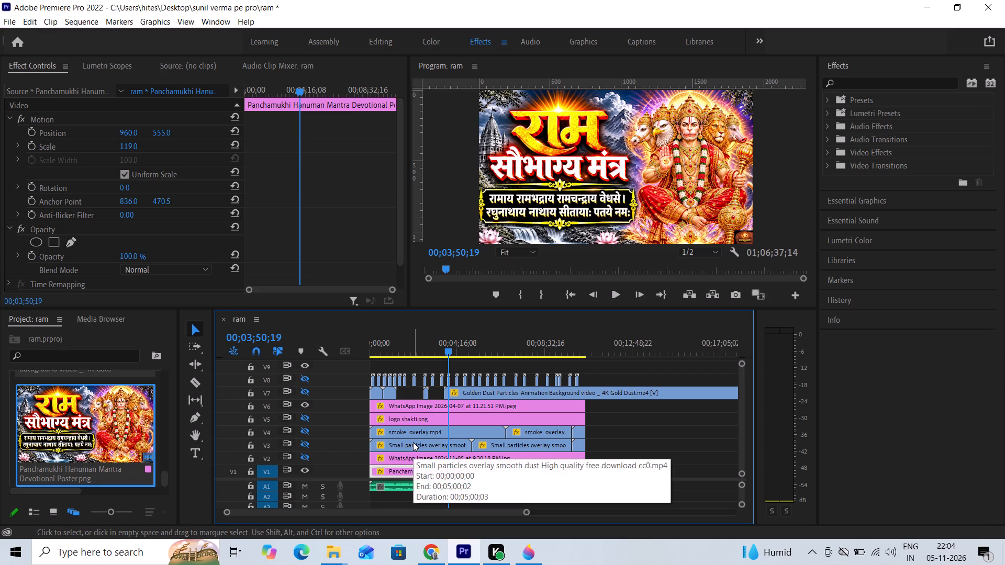
{"action": "left_click", "coordinate": [577, 219]}
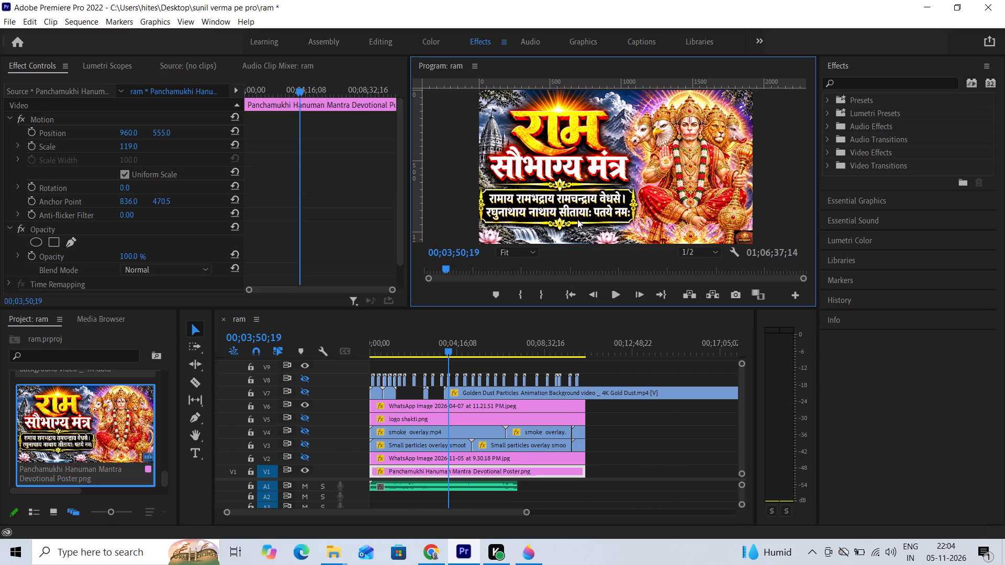
{"action": "key", "text": "grave"}
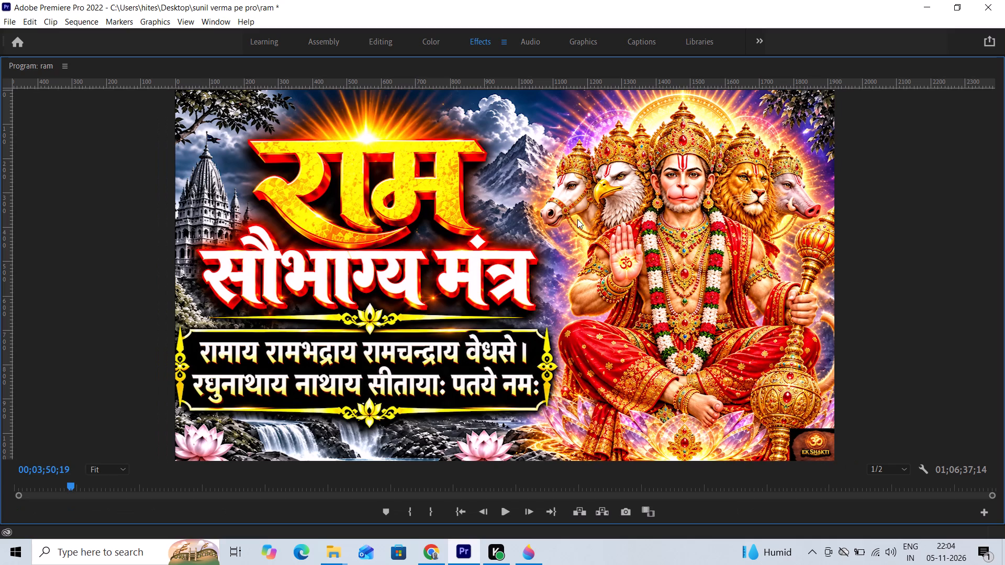
{"action": "key", "text": "grave"}
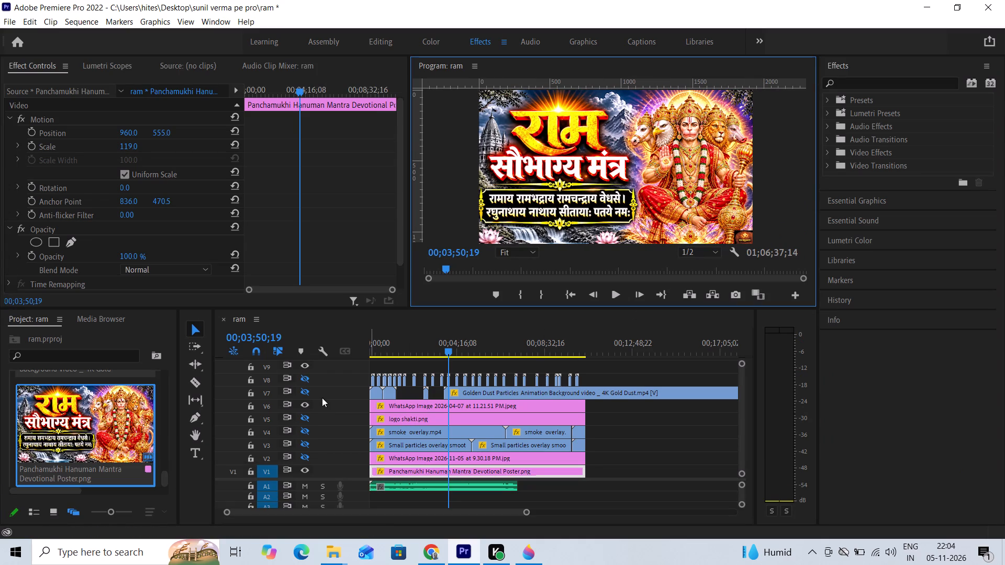
Hide image track V6, show logo track V5 and small-particles track V3, and play the sequence from about 00;02;17.
{"action": "left_click", "coordinate": [304, 408]}
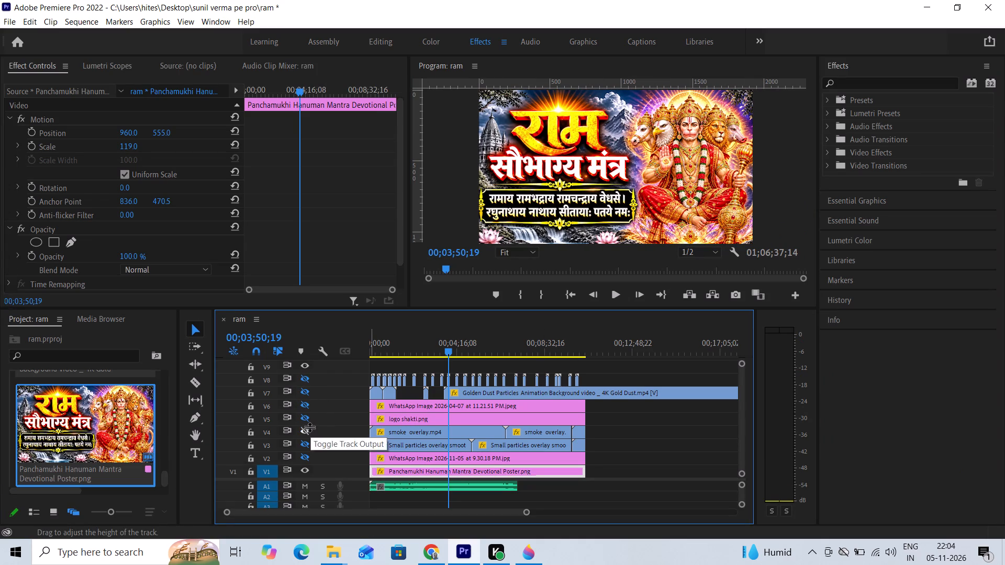
{"action": "left_click", "coordinate": [306, 422]}
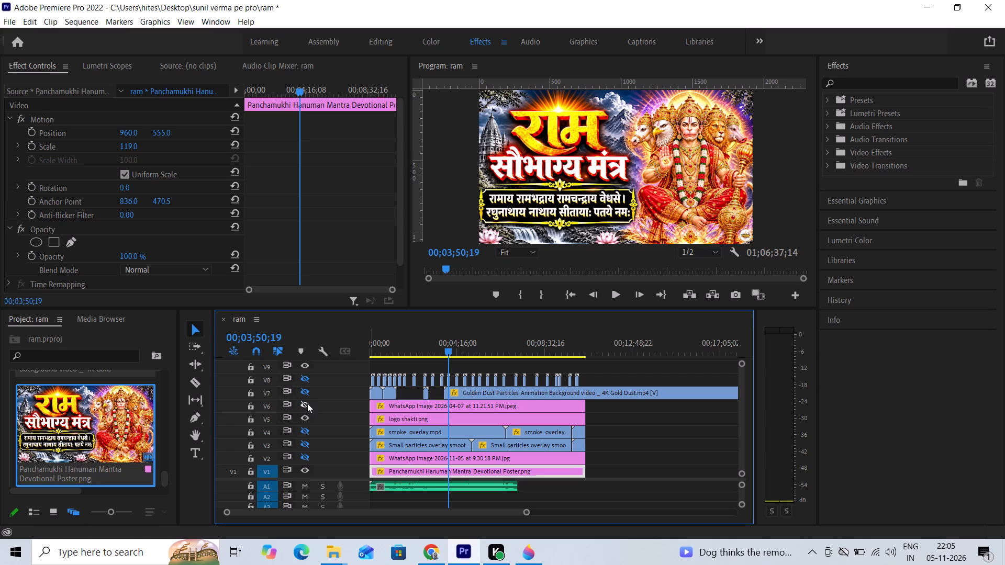
{"action": "left_click", "coordinate": [307, 445]}
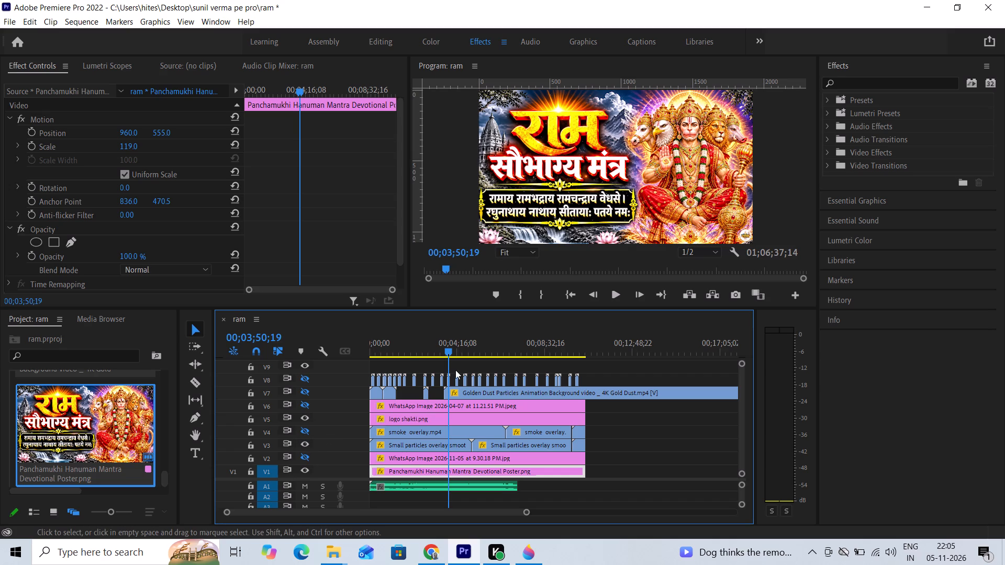
{"action": "left_click_drag", "start_coordinate": [449, 352], "coordinate": [418, 358]}
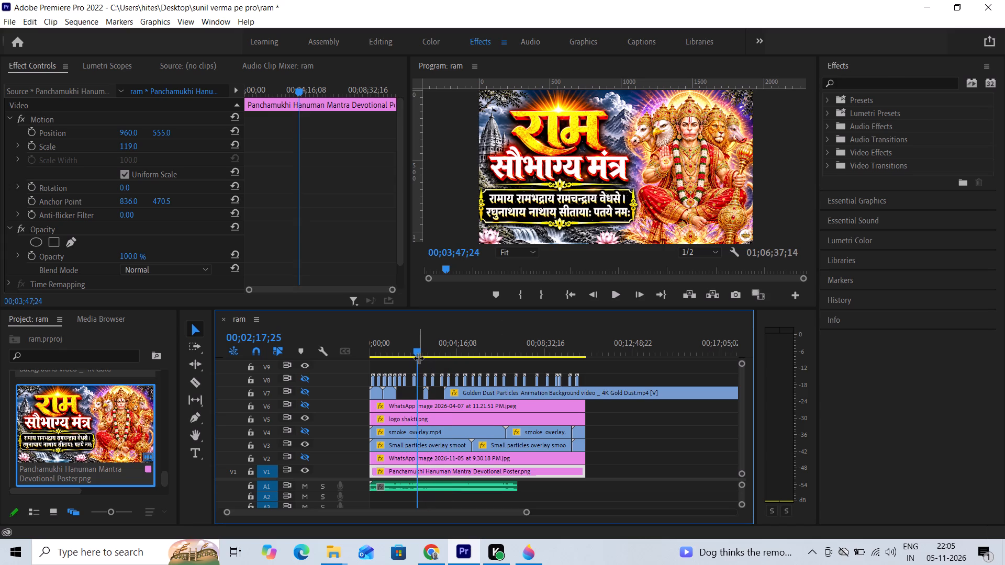
{"action": "left_click", "coordinate": [616, 294]}
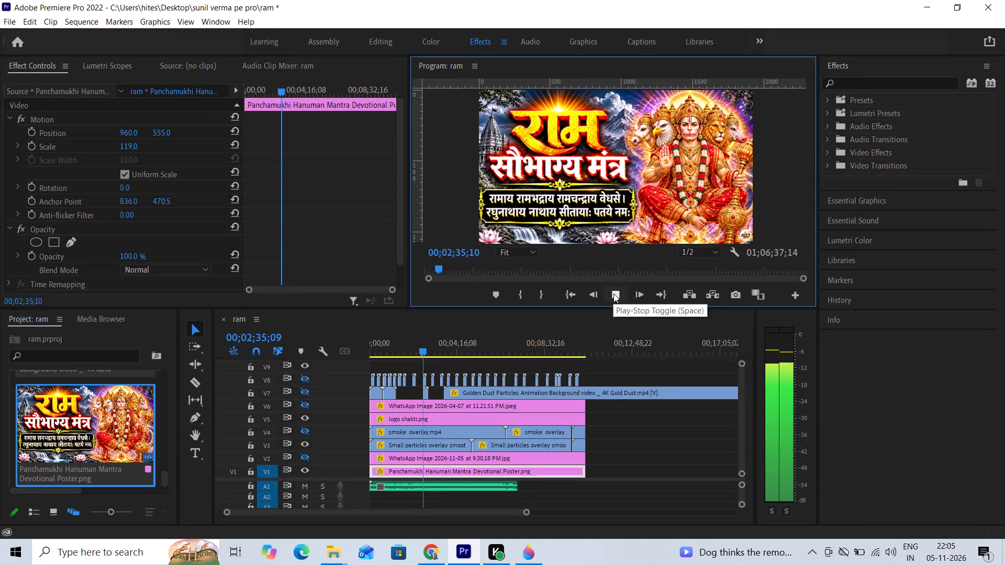
{"action": "left_click", "coordinate": [613, 293]}
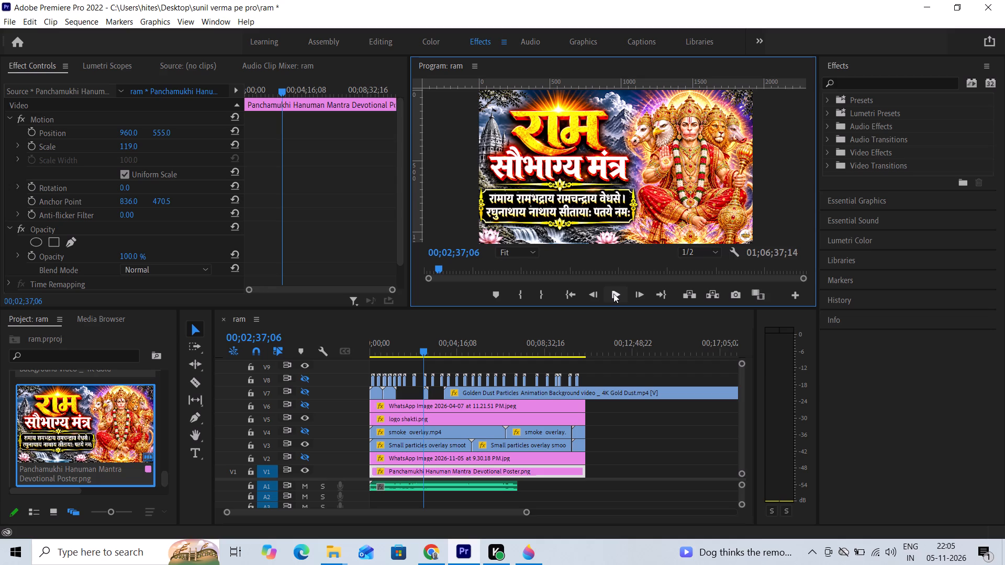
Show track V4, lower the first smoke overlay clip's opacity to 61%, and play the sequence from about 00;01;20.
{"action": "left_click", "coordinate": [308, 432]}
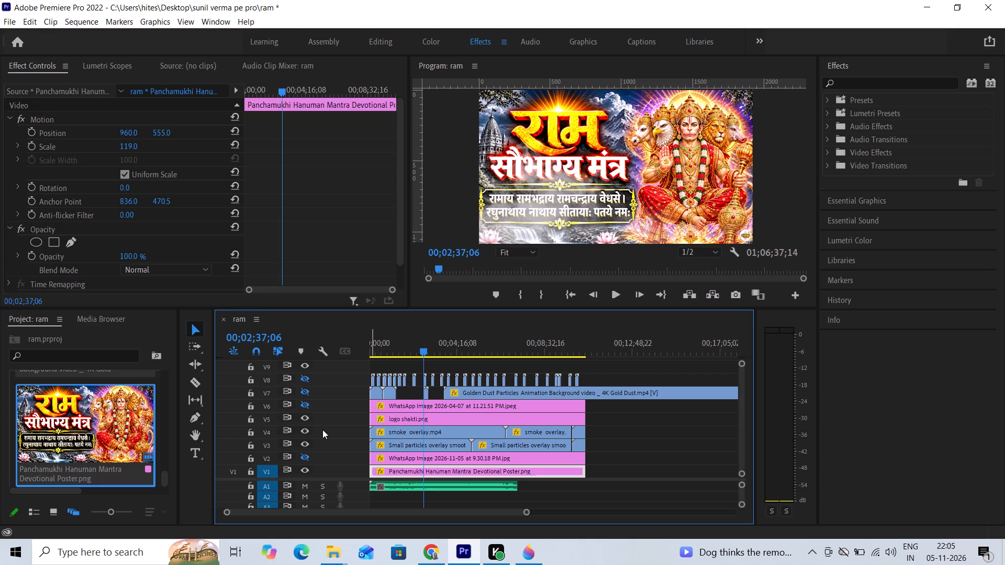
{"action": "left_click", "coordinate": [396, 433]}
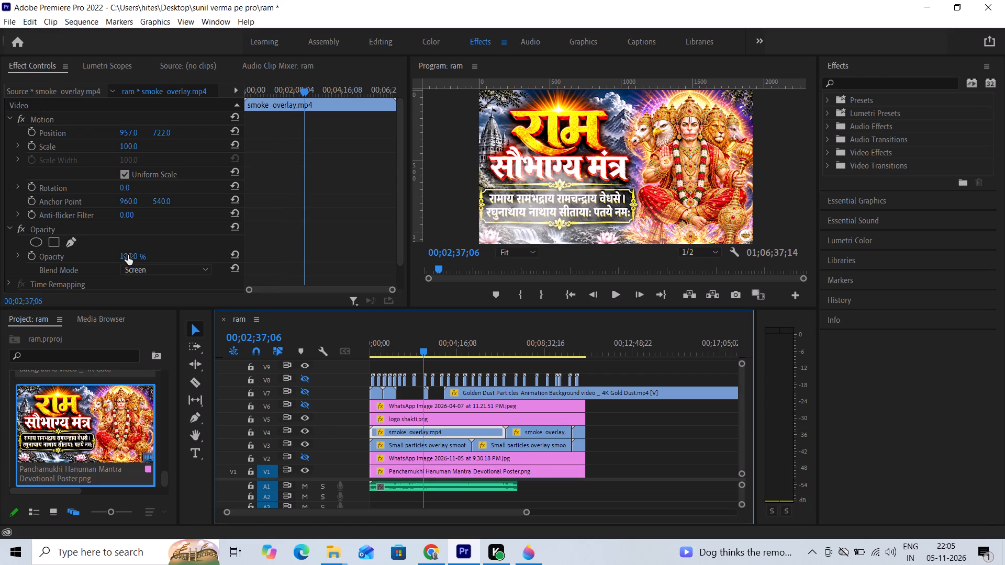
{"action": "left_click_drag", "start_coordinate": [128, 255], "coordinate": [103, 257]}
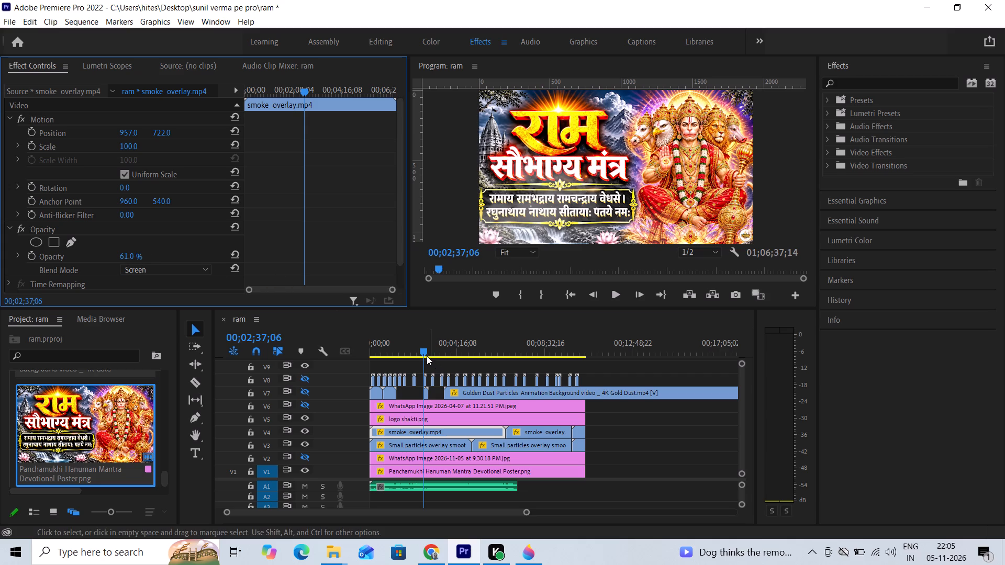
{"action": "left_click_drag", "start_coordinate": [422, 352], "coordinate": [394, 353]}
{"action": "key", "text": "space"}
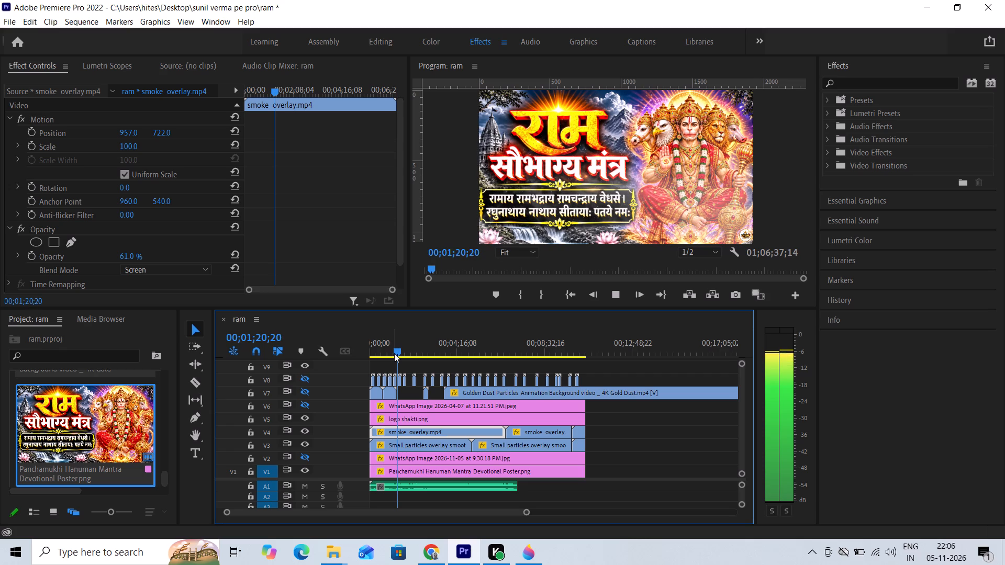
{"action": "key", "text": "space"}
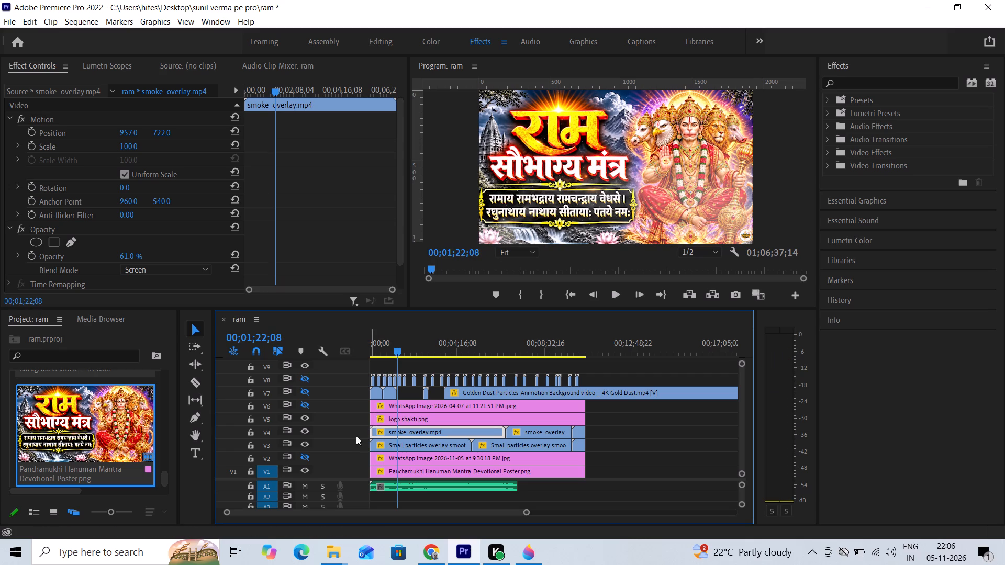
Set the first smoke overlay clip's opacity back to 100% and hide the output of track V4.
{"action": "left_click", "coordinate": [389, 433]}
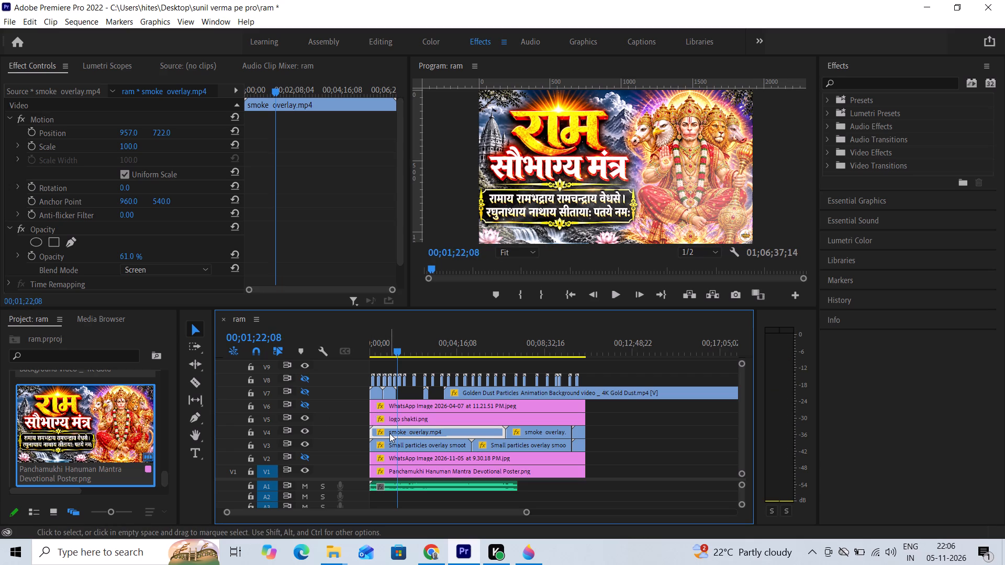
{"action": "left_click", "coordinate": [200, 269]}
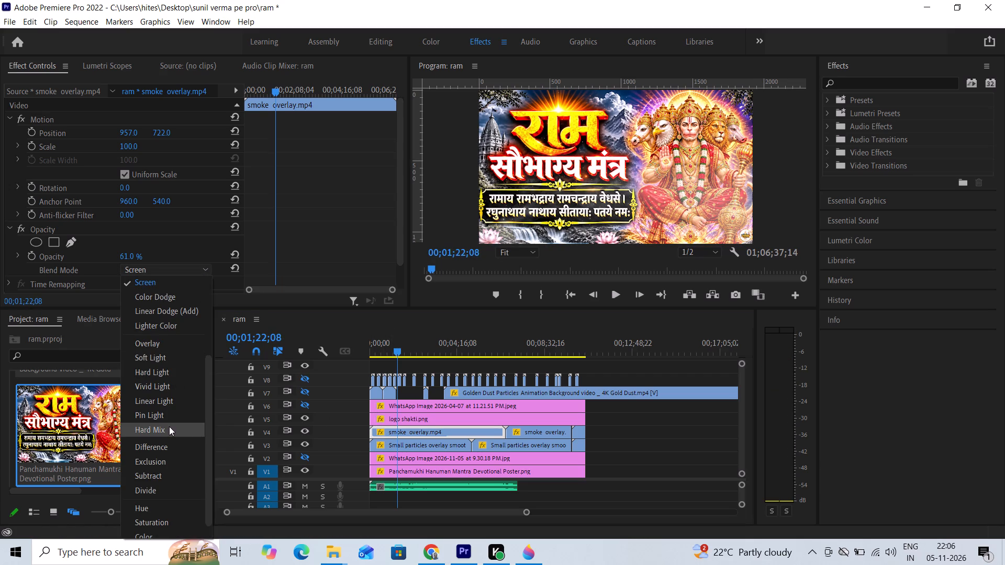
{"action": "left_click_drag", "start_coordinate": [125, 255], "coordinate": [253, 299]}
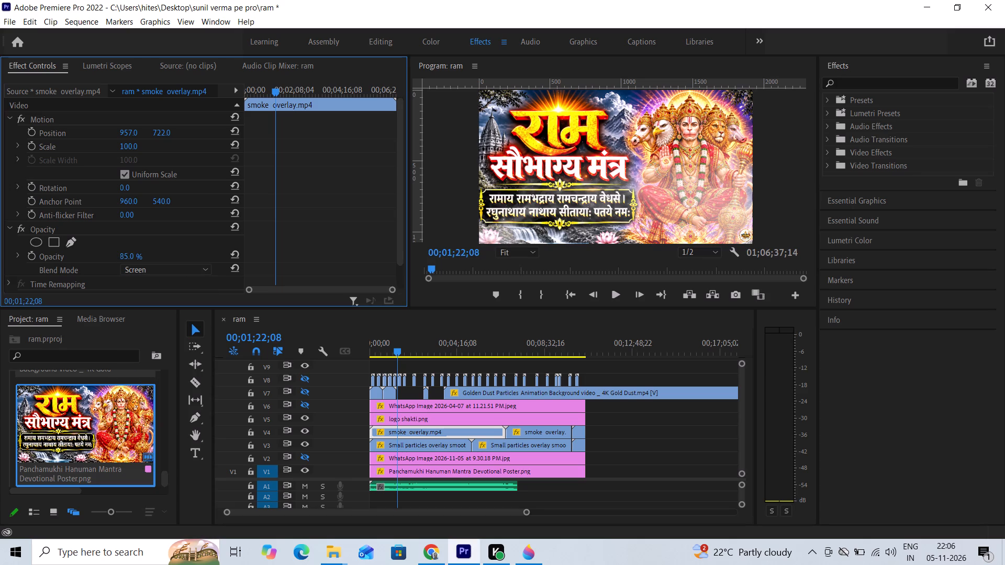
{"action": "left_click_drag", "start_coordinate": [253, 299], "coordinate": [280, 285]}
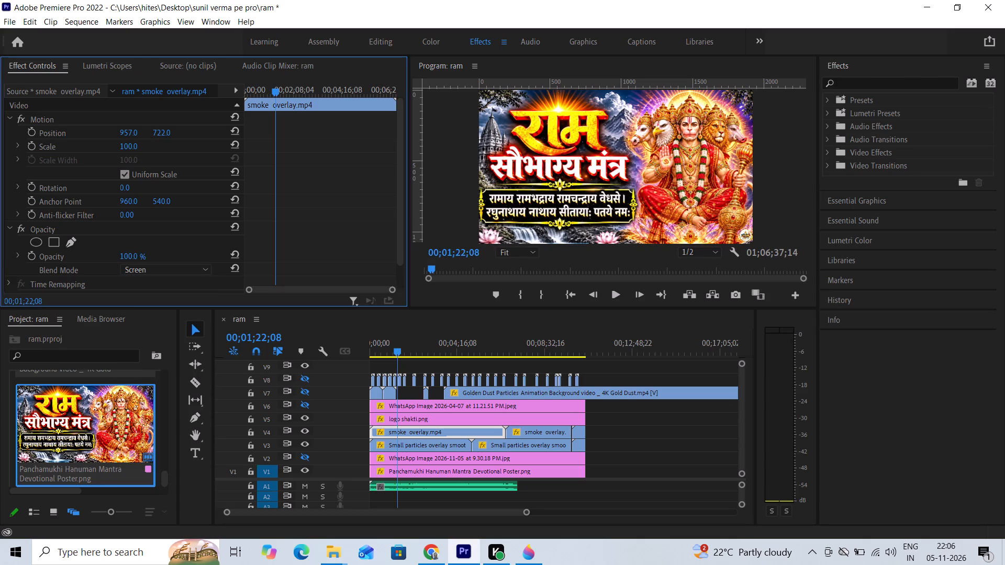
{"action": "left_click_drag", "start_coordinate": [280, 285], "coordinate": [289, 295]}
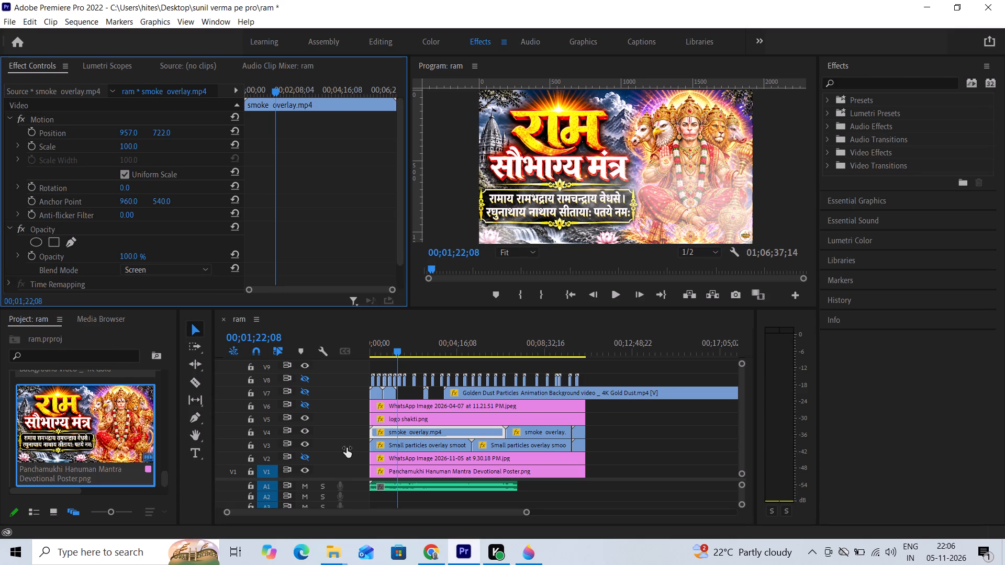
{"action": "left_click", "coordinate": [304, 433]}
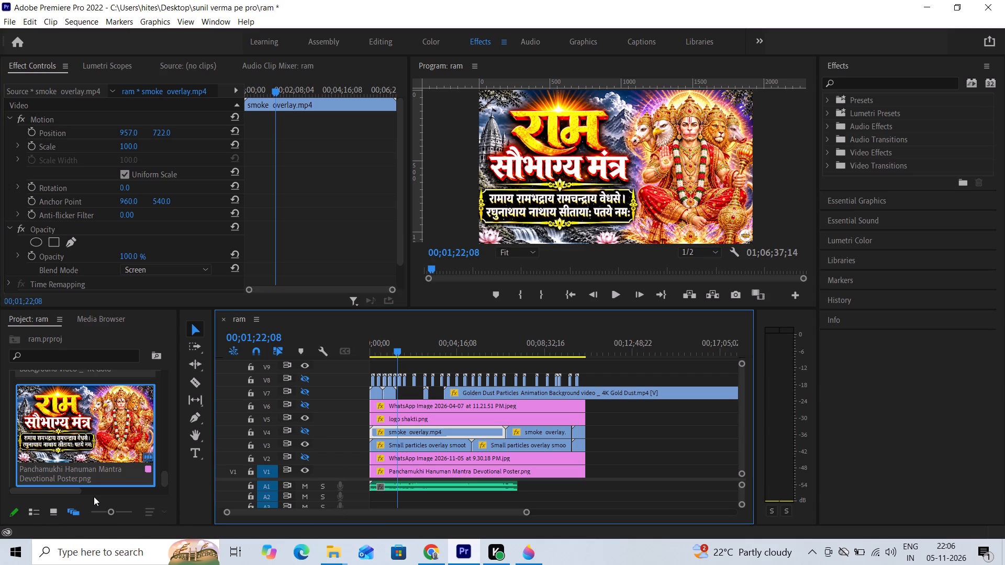
Import the "Shimmering Golden Particles on black background" video from the Video folder in Downloads and select it in the project.
{"action": "key", "text": "ctrl+i"}
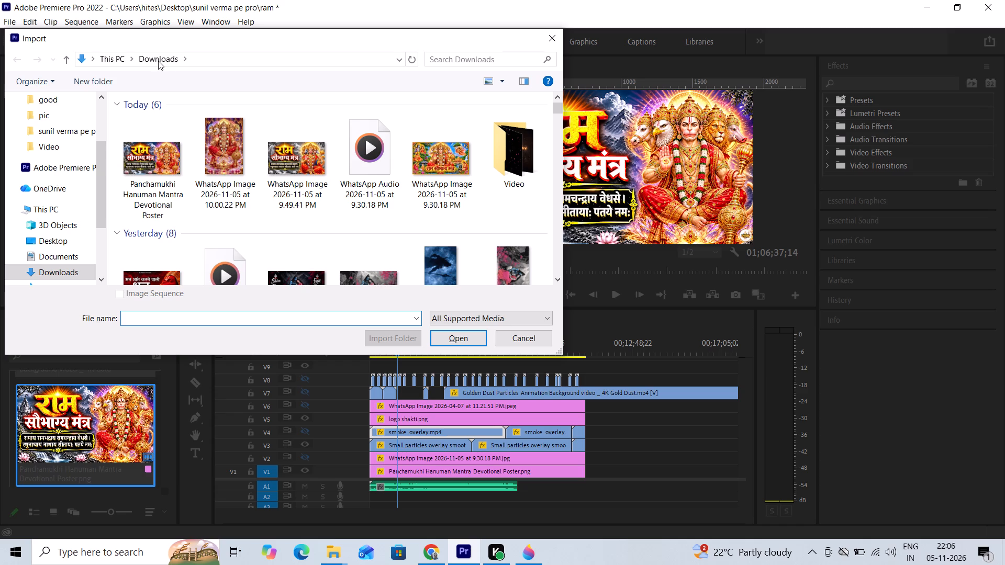
{"action": "double_click", "coordinate": [518, 155]}
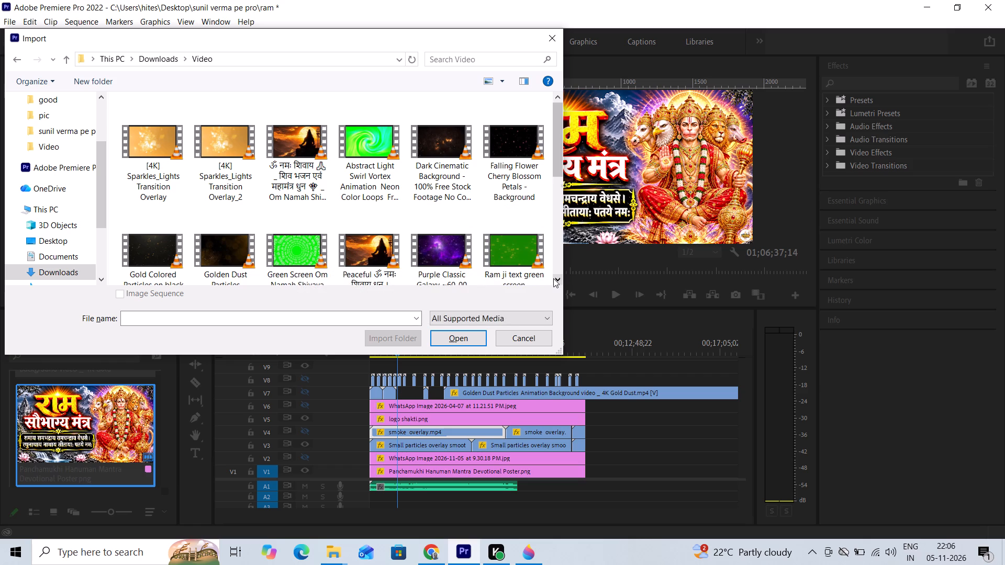
{"action": "left_click", "coordinate": [553, 278]}
{"action": "left_click", "coordinate": [553, 278]}
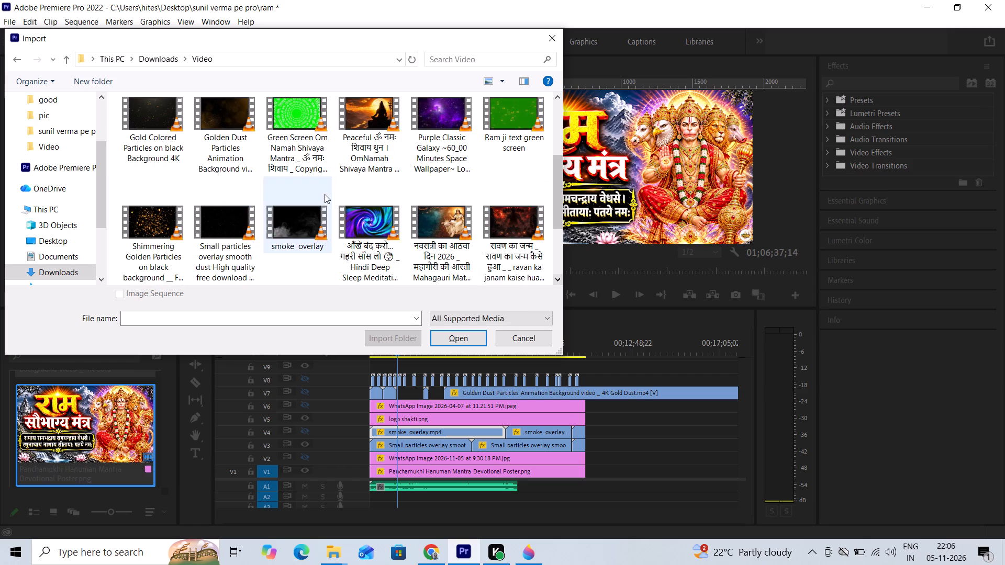
{"action": "double_click", "coordinate": [153, 217]}
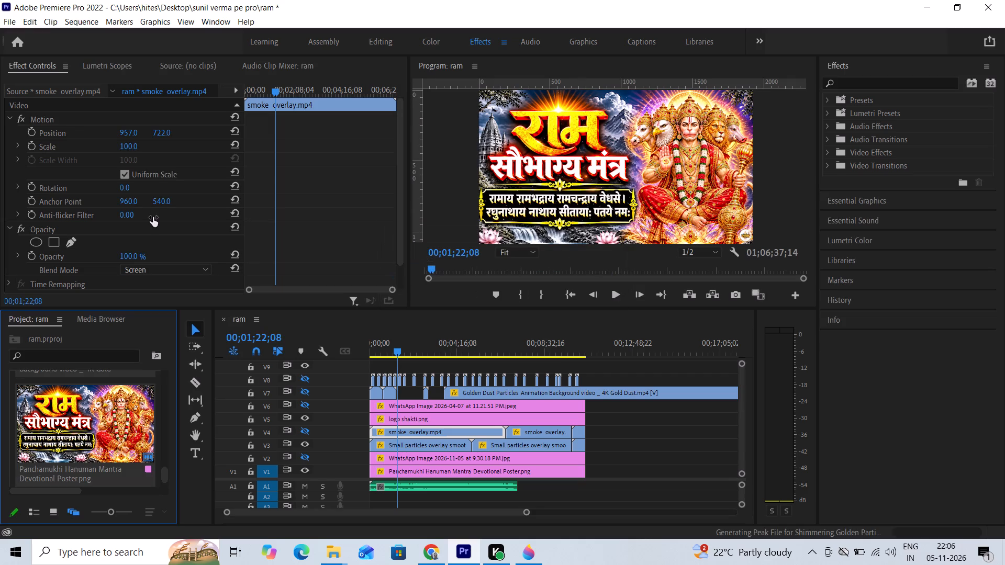
{"action": "left_click_drag", "start_coordinate": [166, 474], "coordinate": [165, 488]}
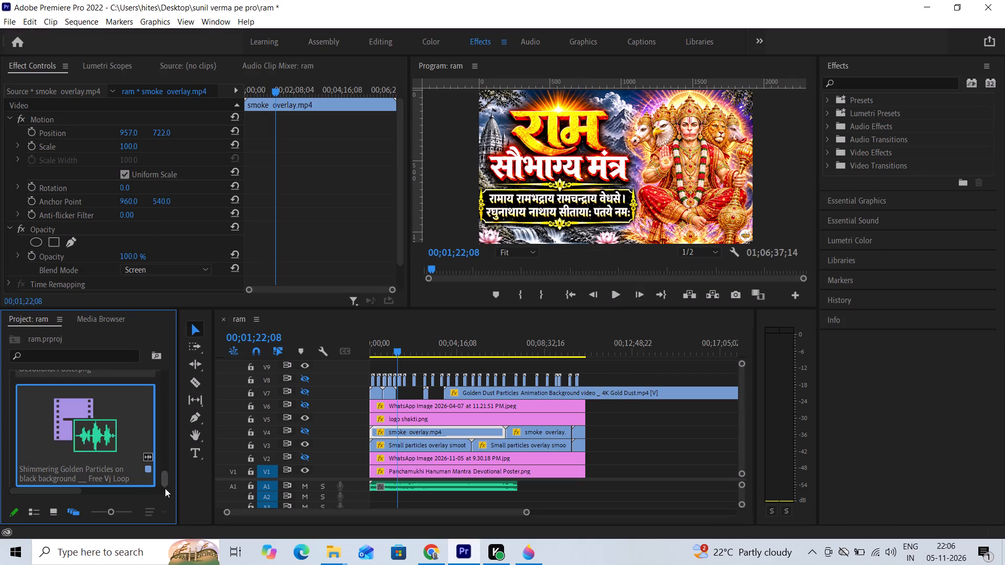
{"action": "left_click_drag", "start_coordinate": [165, 488], "coordinate": [165, 497]}
{"action": "left_click", "coordinate": [80, 421]}
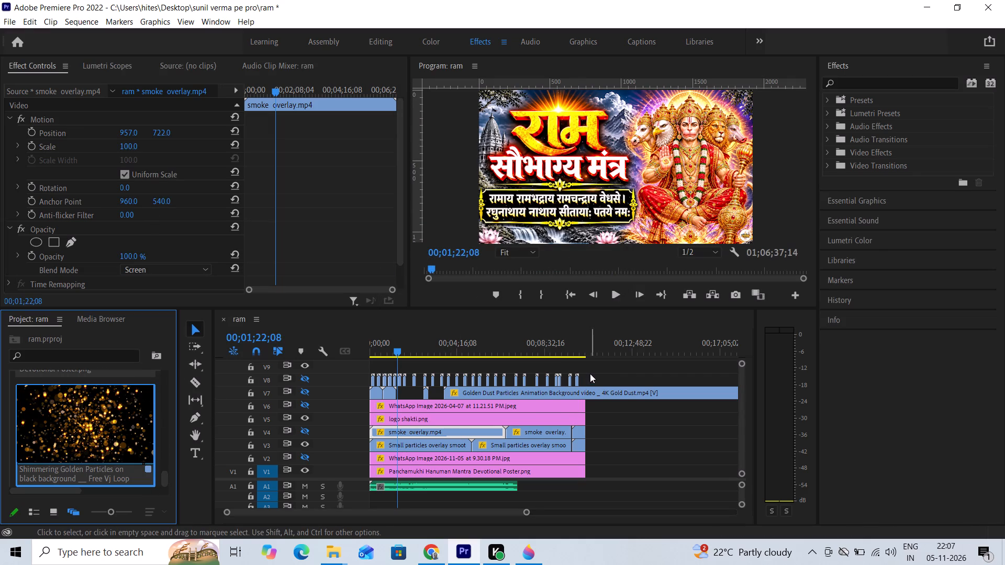
Delete all the short clips on track V8 and play the sequence from about 00;00;51.
{"action": "left_click_drag", "start_coordinate": [588, 366], "coordinate": [384, 379]}
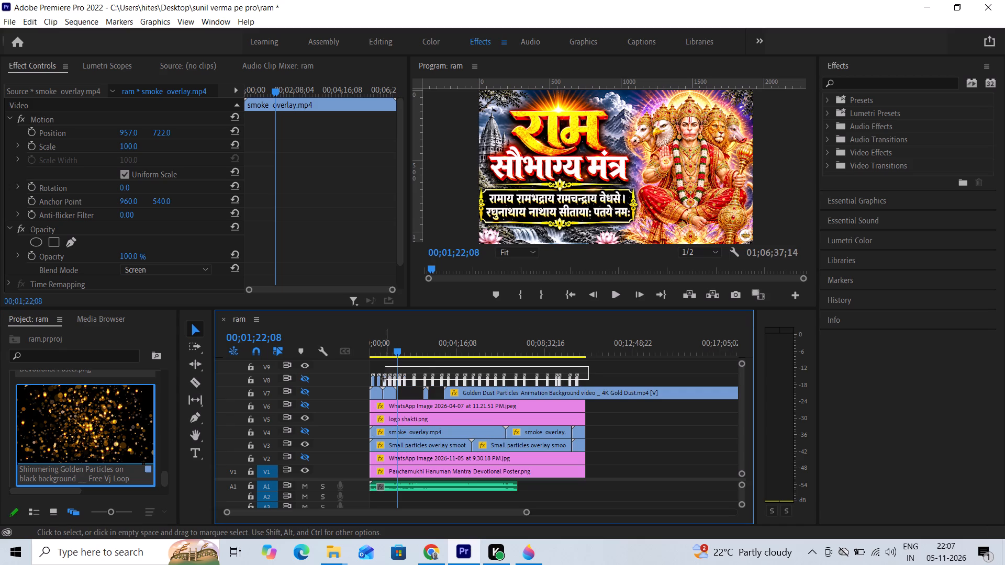
{"action": "left_click_drag", "start_coordinate": [384, 379], "coordinate": [370, 379]}
{"action": "key", "text": "Delete"}
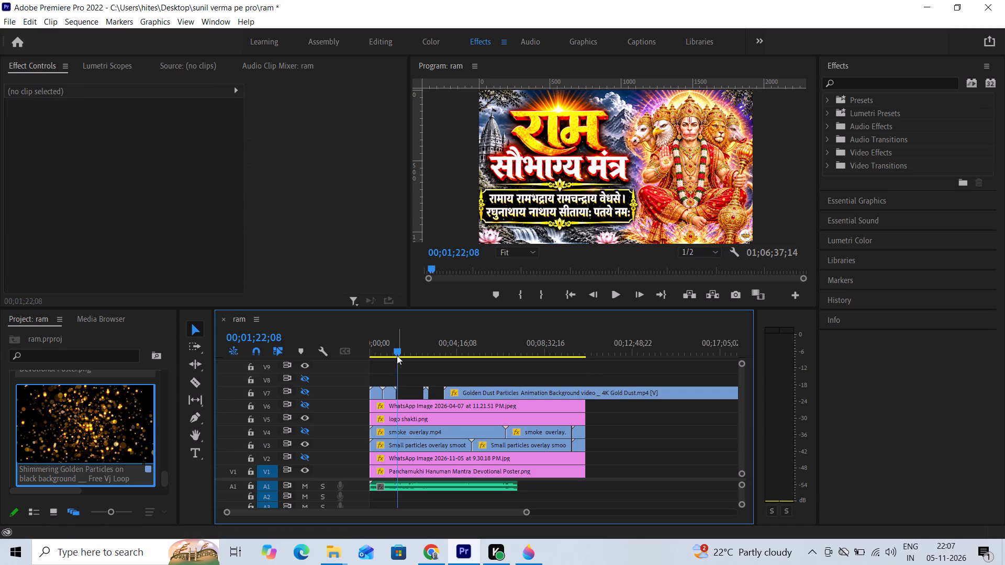
{"action": "left_click_drag", "start_coordinate": [397, 353], "coordinate": [387, 353]}
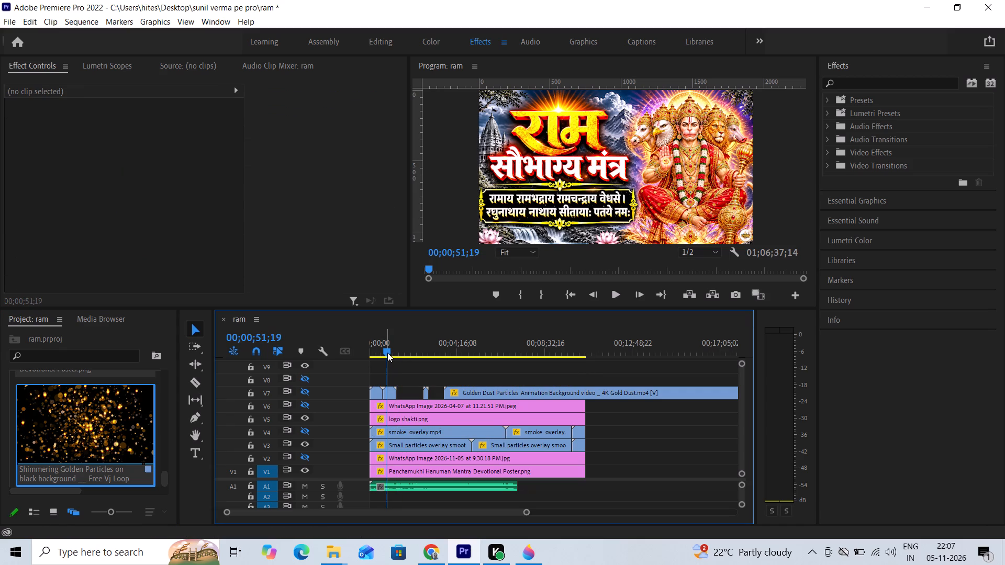
{"action": "key", "text": "space"}
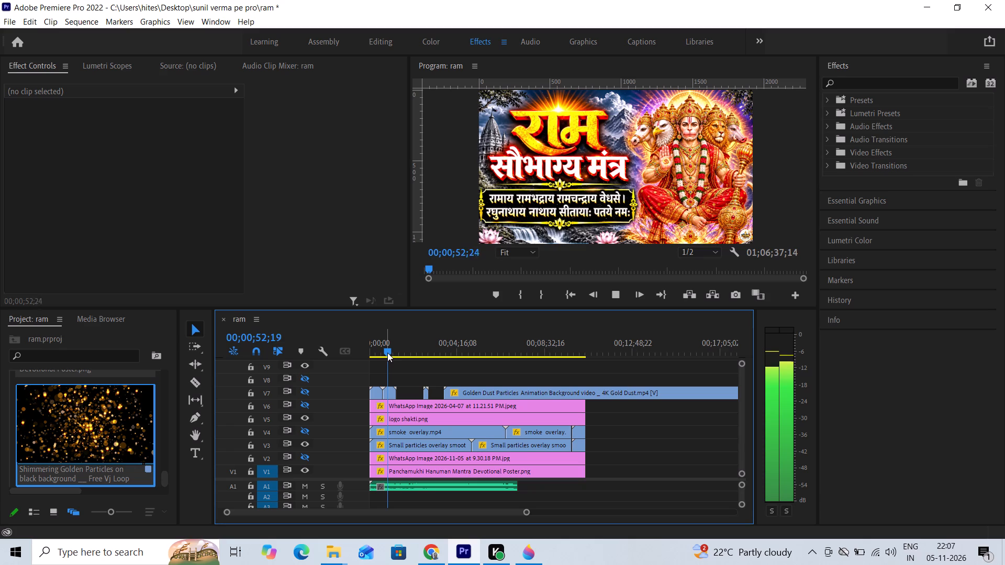
{"action": "key", "text": "space"}
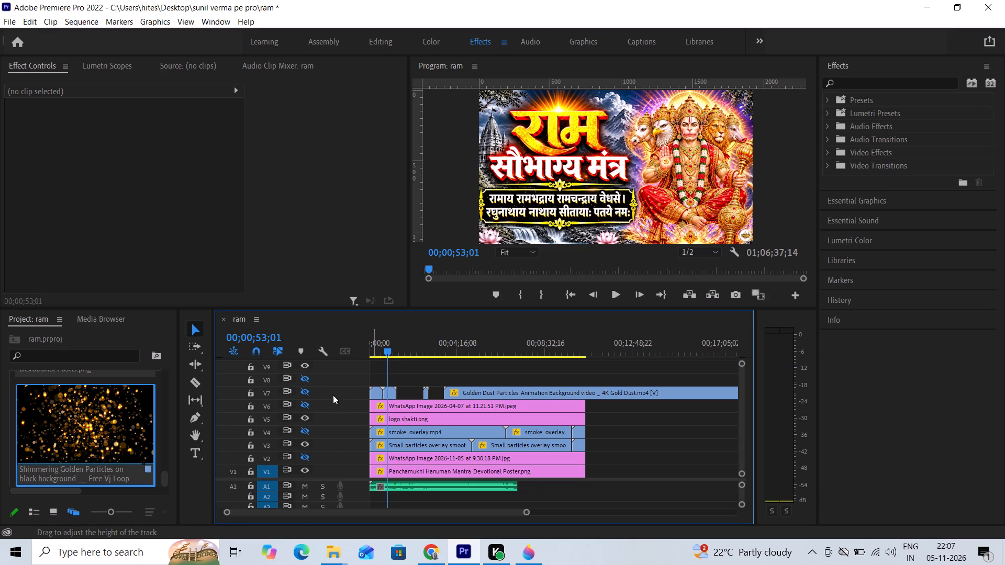
Show the outputs of tracks V8 and V7.
{"action": "left_click", "coordinate": [305, 376]}
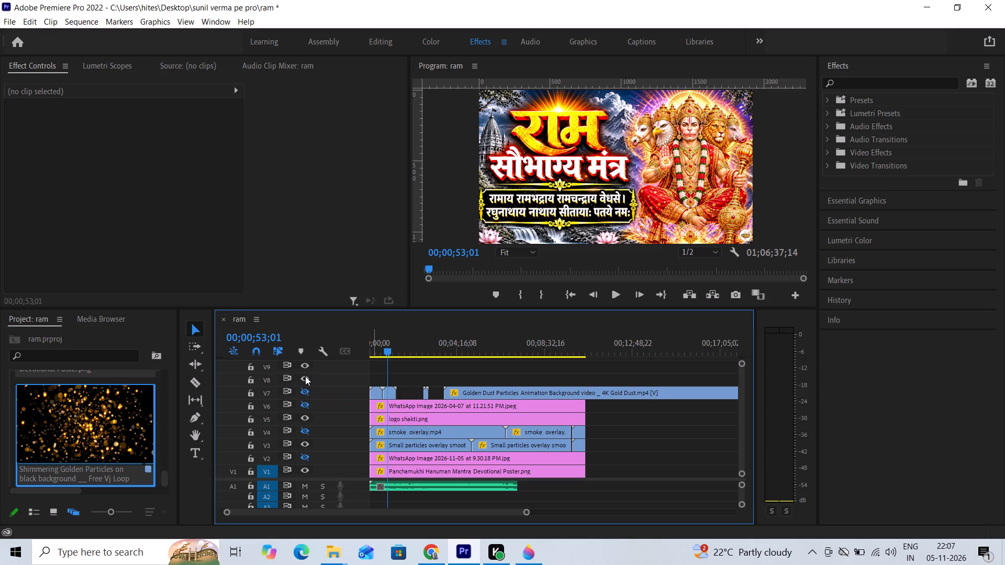
{"action": "left_click", "coordinate": [303, 395]}
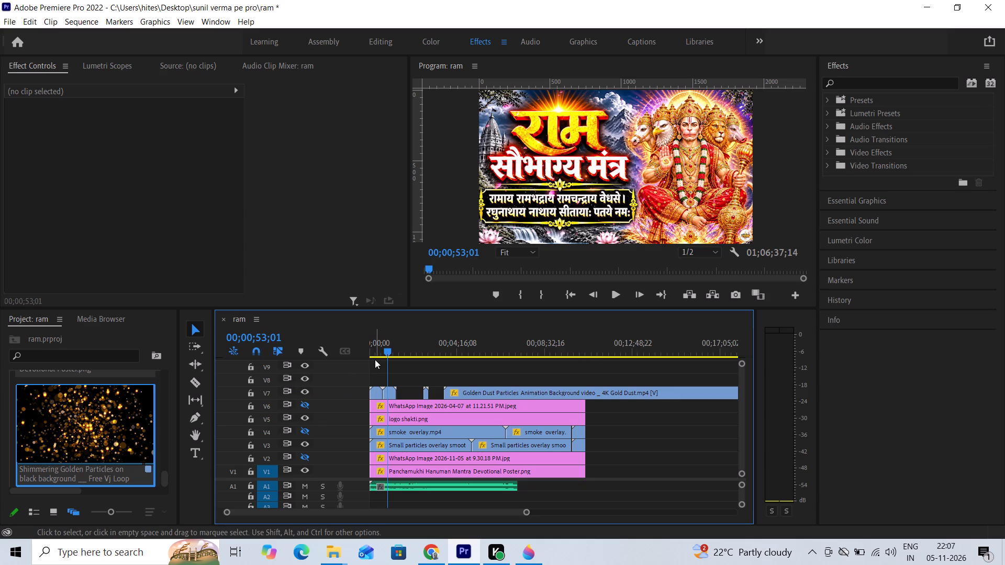
Check the second Falling Flower Cherry Blossom Petals clip on track V7 in Normal blend mode and delete the clip.
{"action": "left_click", "coordinate": [391, 392]}
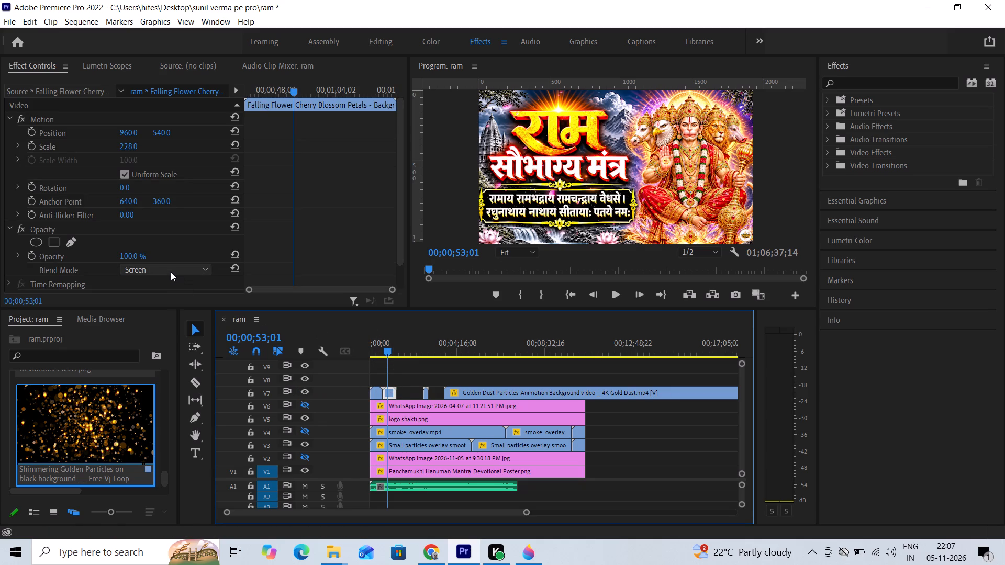
{"action": "left_click", "coordinate": [171, 272]}
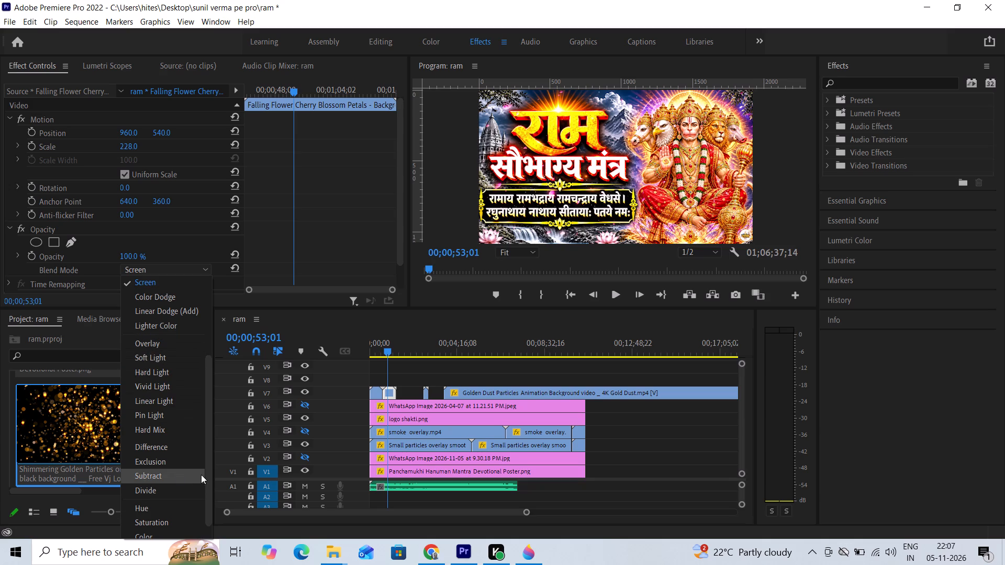
{"action": "left_click_drag", "start_coordinate": [208, 473], "coordinate": [207, 480]}
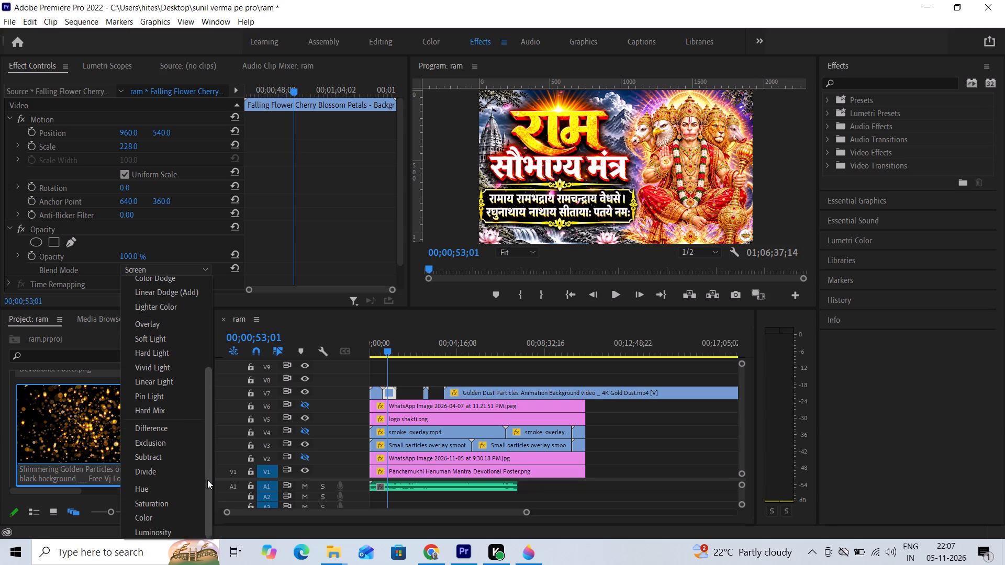
{"action": "left_click_drag", "start_coordinate": [207, 480], "coordinate": [197, 353]}
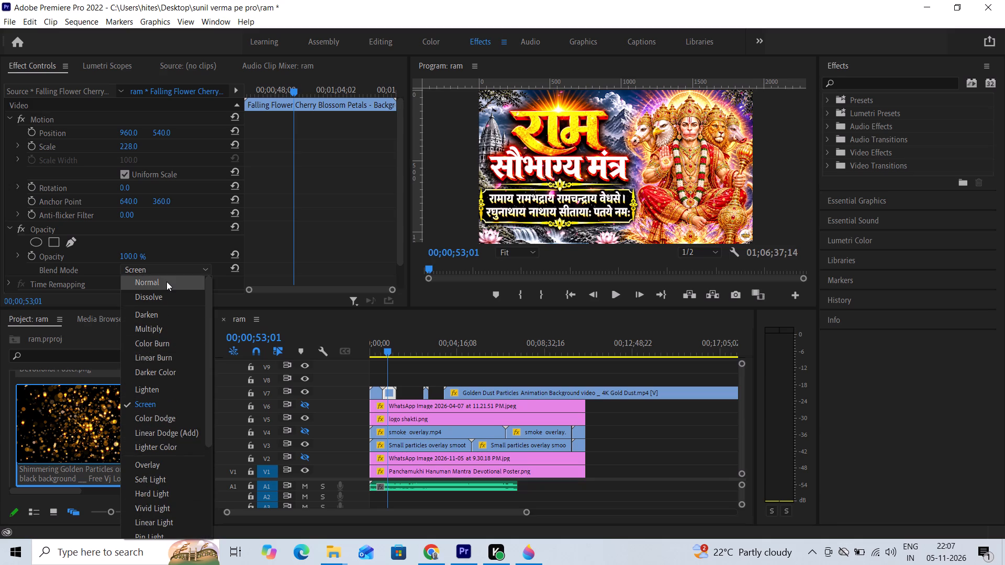
{"action": "left_click", "coordinate": [166, 281]}
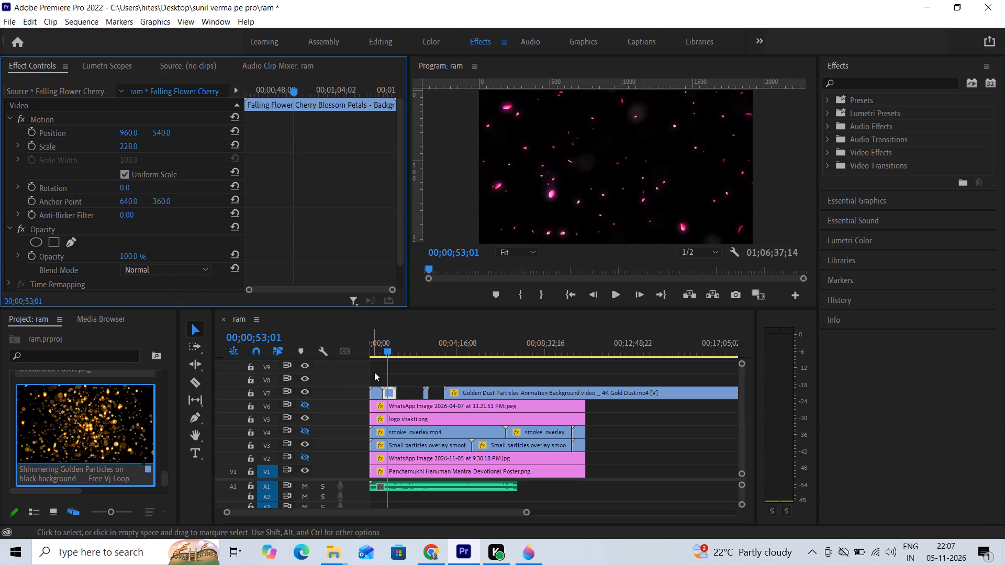
{"action": "left_click", "coordinate": [392, 352]}
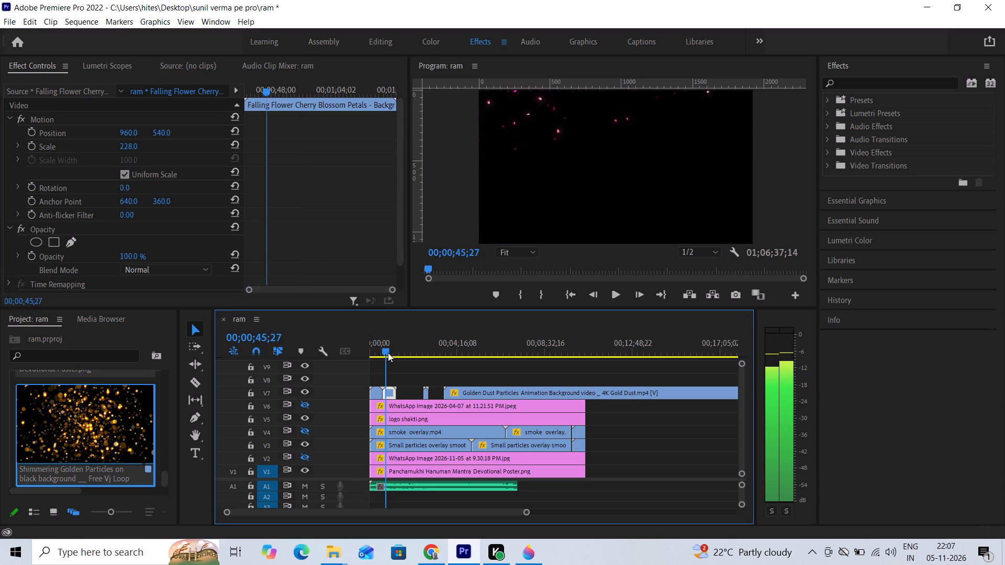
{"action": "left_click", "coordinate": [392, 395]}
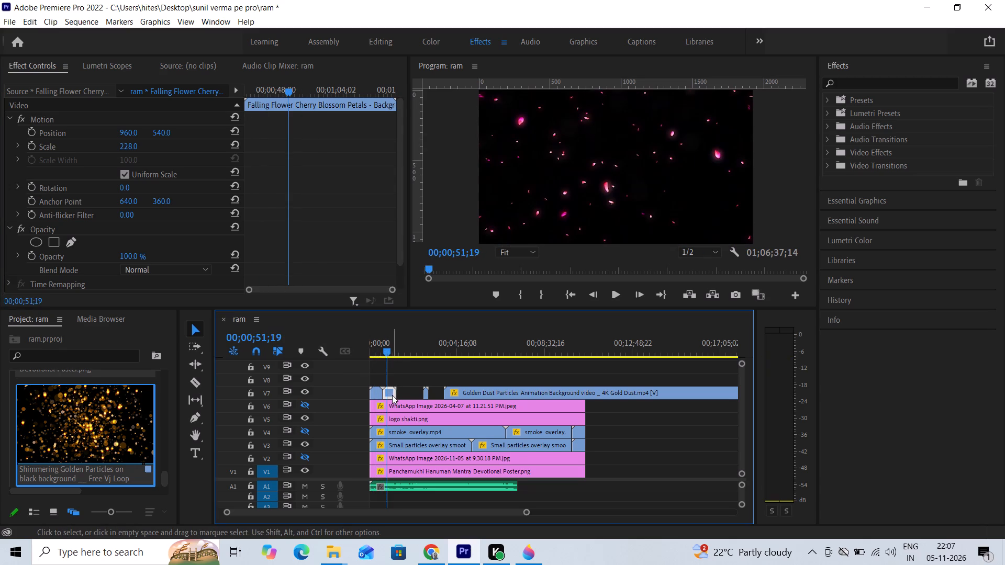
{"action": "key", "text": "Delete"}
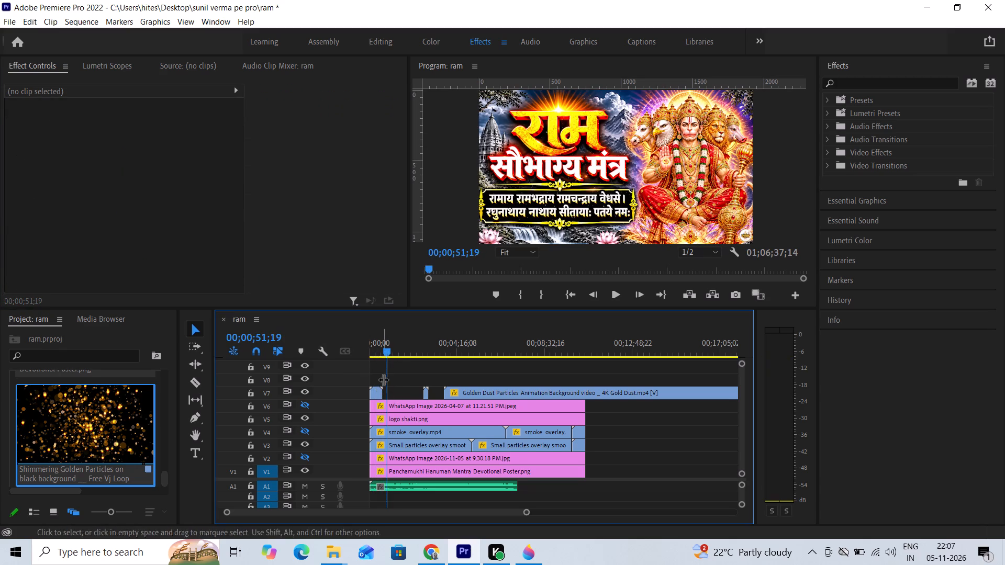
Check the remaining Falling Flower Cherry Blossom Petals clip at the start of V7 in Normal blend mode and delete it.
{"action": "left_click_drag", "start_coordinate": [387, 352], "coordinate": [378, 352]}
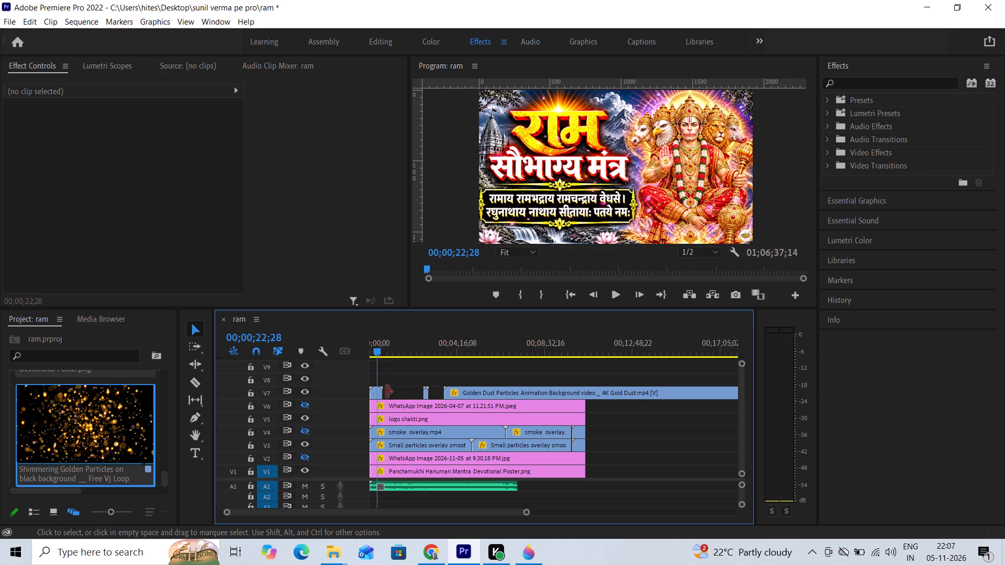
{"action": "left_click_drag", "start_coordinate": [379, 348], "coordinate": [377, 350]}
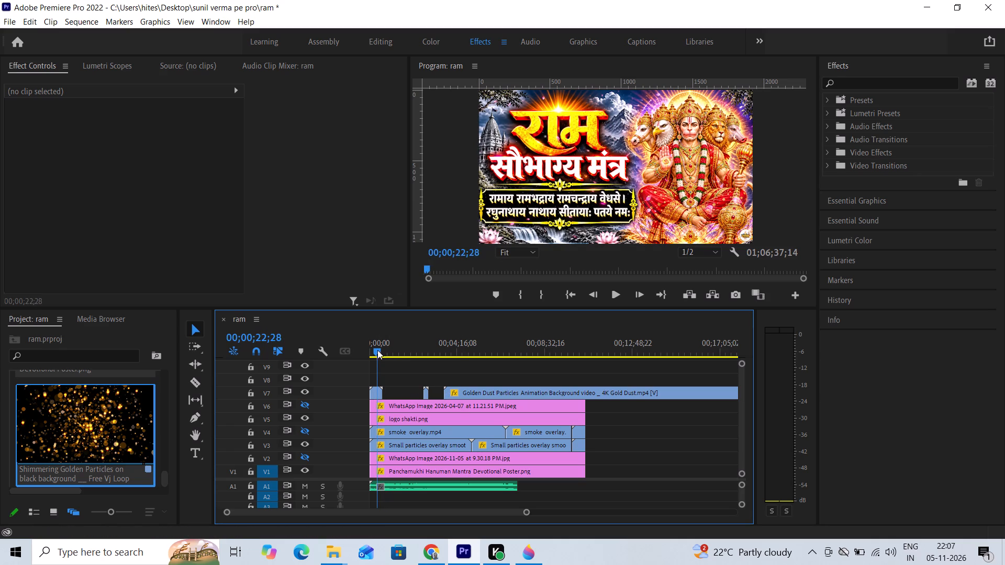
{"action": "left_click_drag", "start_coordinate": [377, 350], "coordinate": [378, 355]}
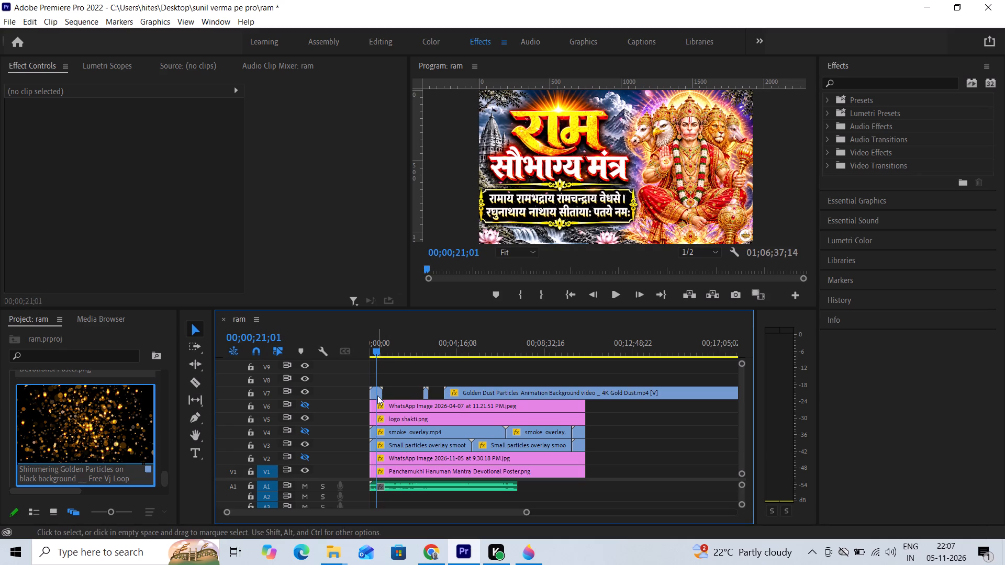
{"action": "left_click", "coordinate": [377, 397]}
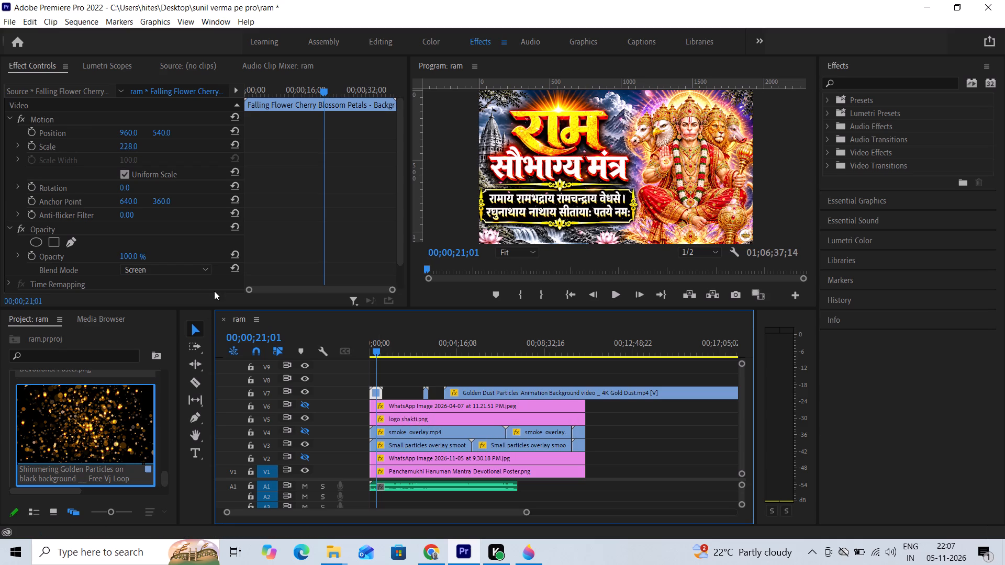
{"action": "left_click", "coordinate": [202, 270]}
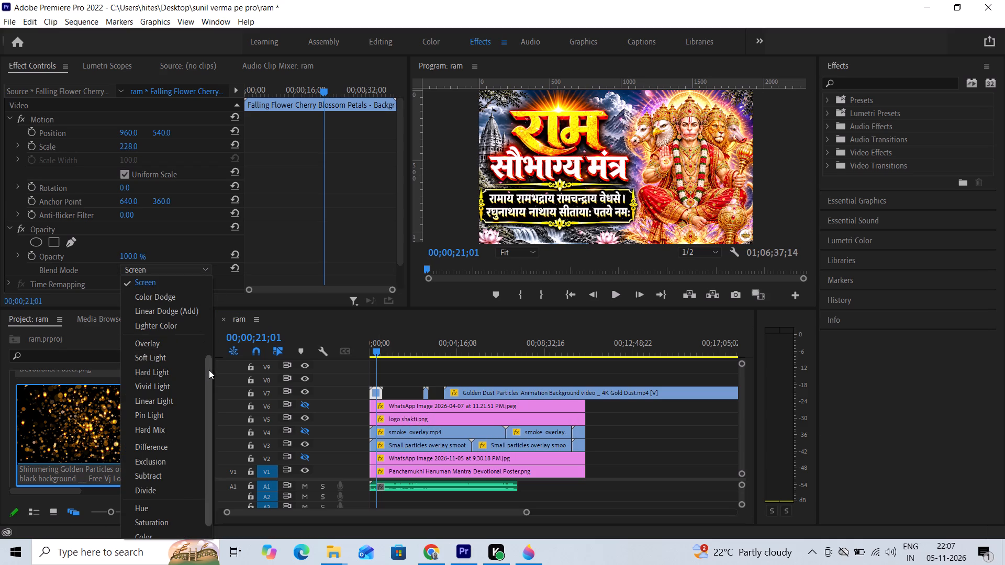
{"action": "left_click_drag", "start_coordinate": [209, 370], "coordinate": [201, 261]}
{"action": "left_click", "coordinate": [173, 279]}
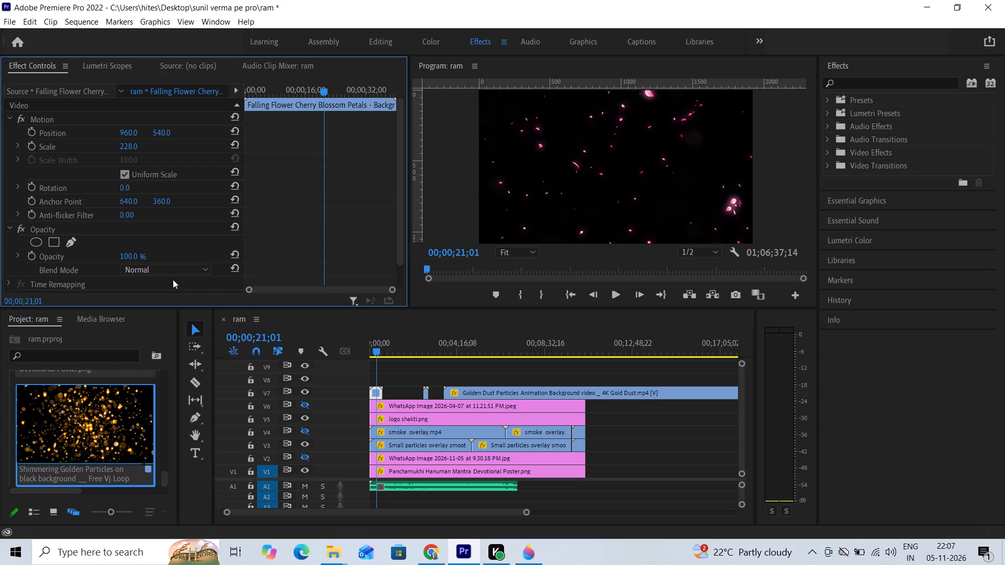
{"action": "left_click", "coordinate": [375, 390]}
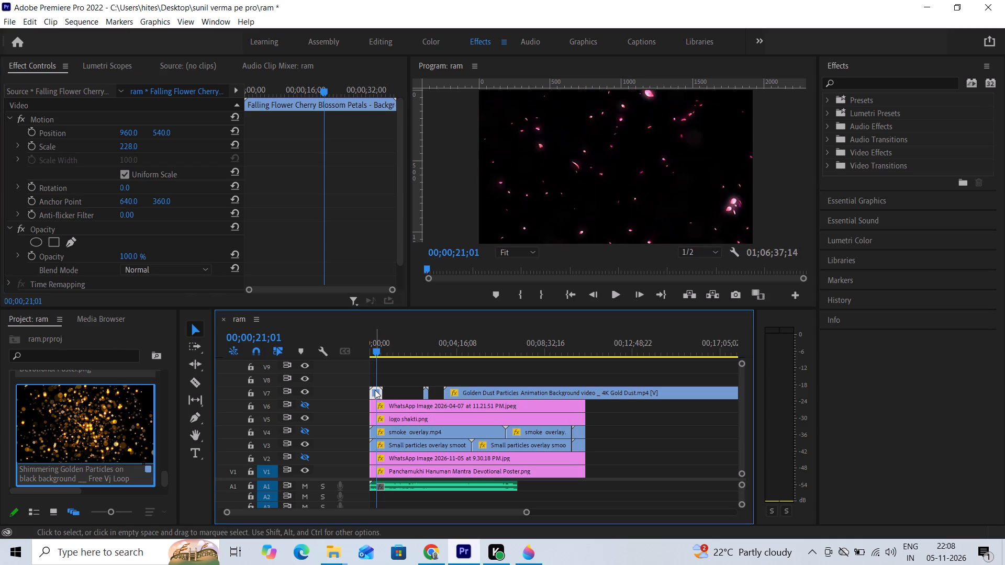
{"action": "key", "text": "Delete"}
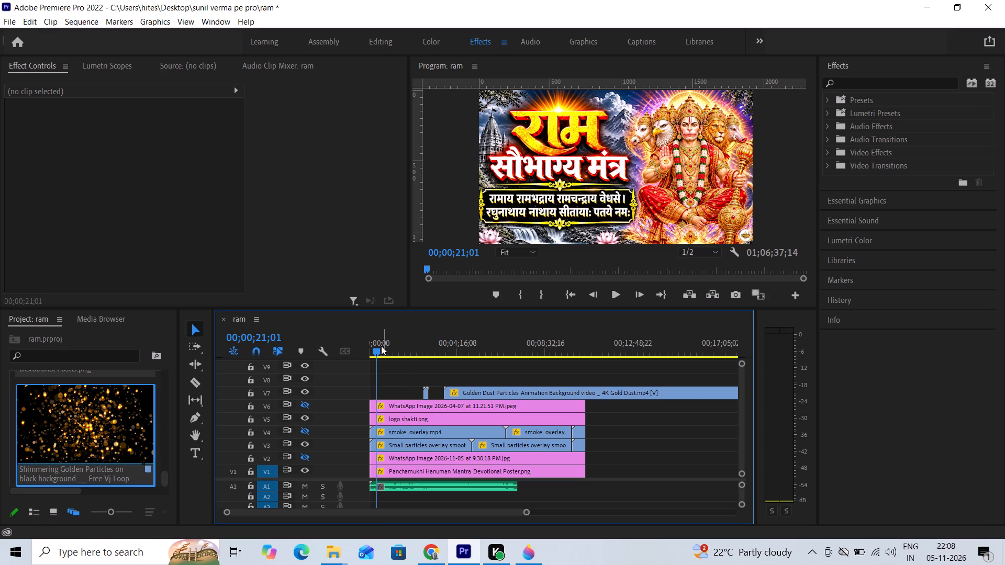
Set the blend mode of the short Gold Colored Particles clip on V7 to Normal and play it from about 00;02;44.
{"action": "left_click_drag", "start_coordinate": [378, 351], "coordinate": [428, 375]}
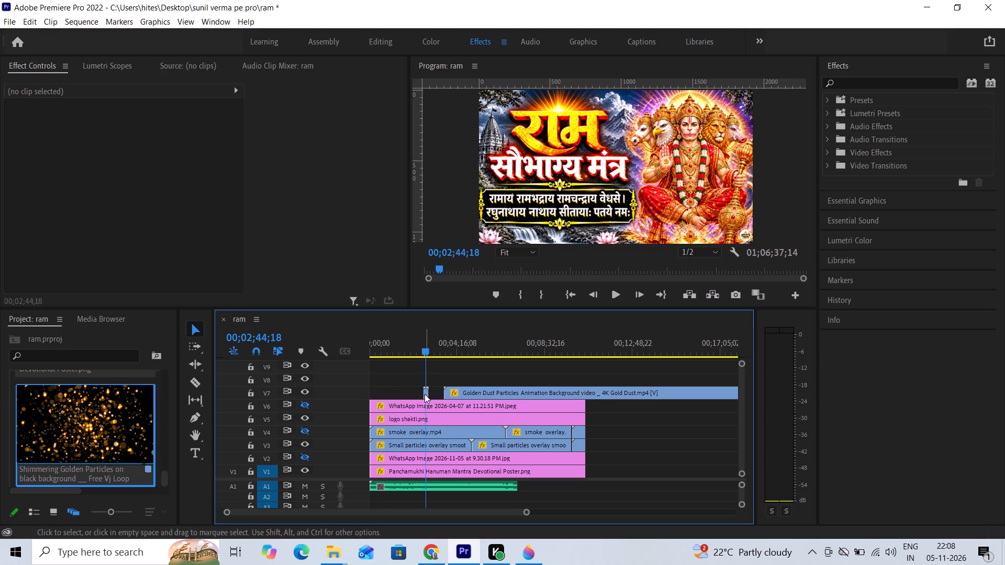
{"action": "left_click", "coordinate": [426, 393]}
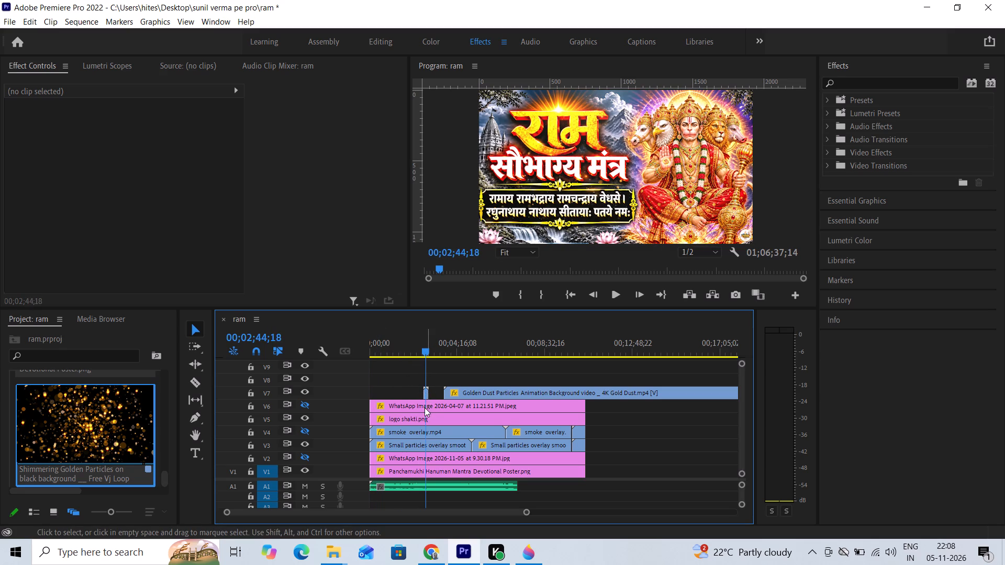
{"action": "left_click", "coordinate": [178, 273]}
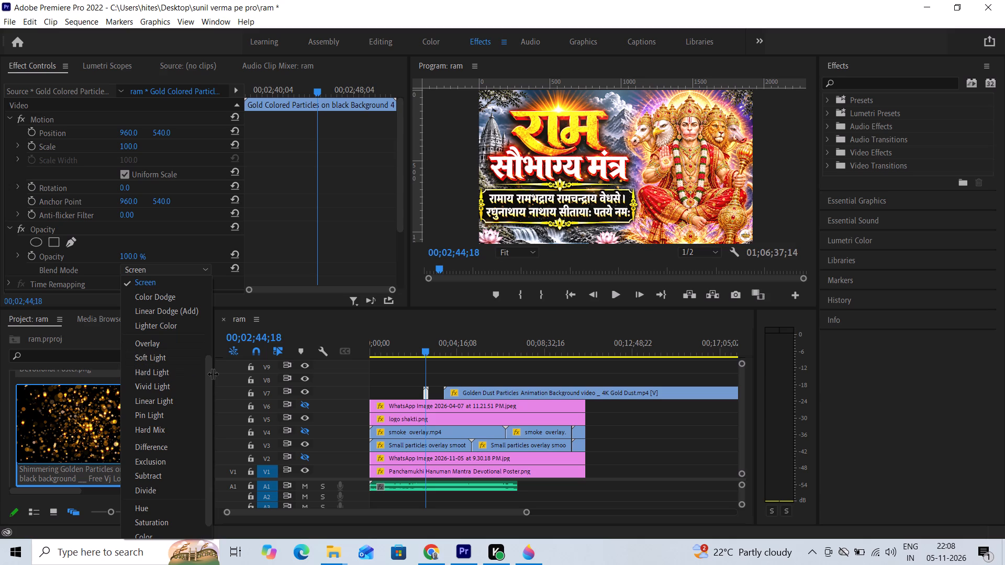
{"action": "left_click_drag", "start_coordinate": [207, 379], "coordinate": [198, 274]}
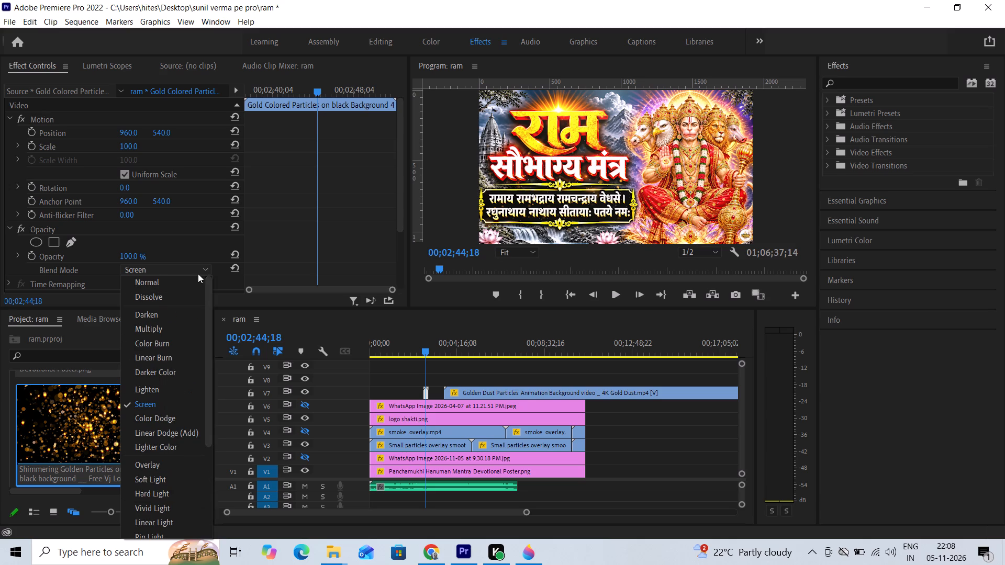
{"action": "left_click", "coordinate": [172, 282]}
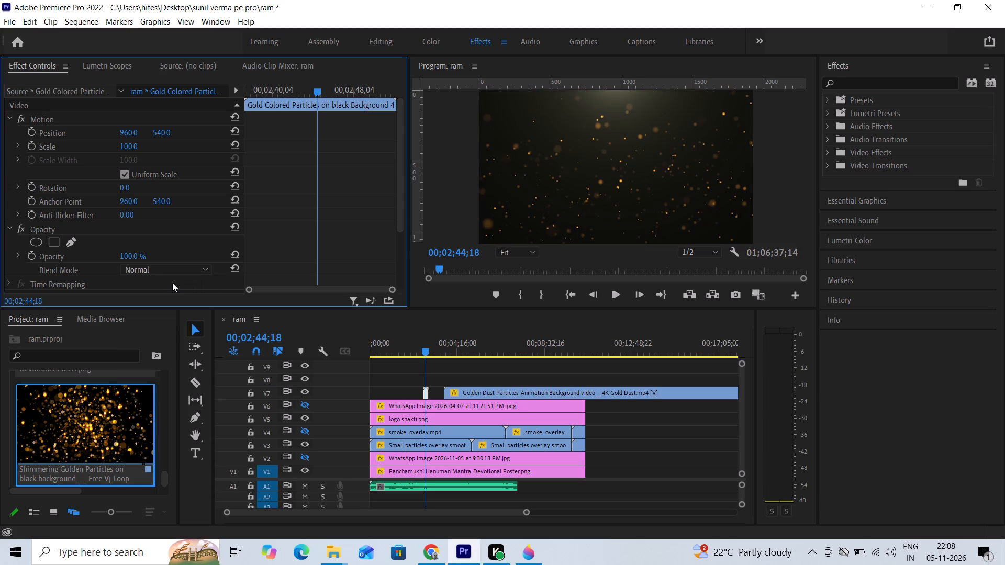
{"action": "key", "text": "space"}
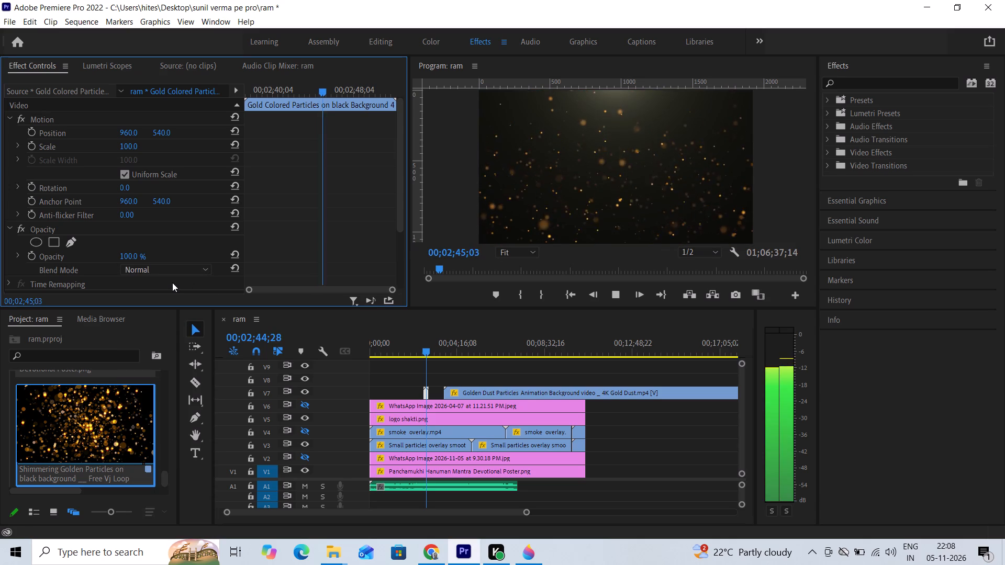
{"action": "key", "text": "space"}
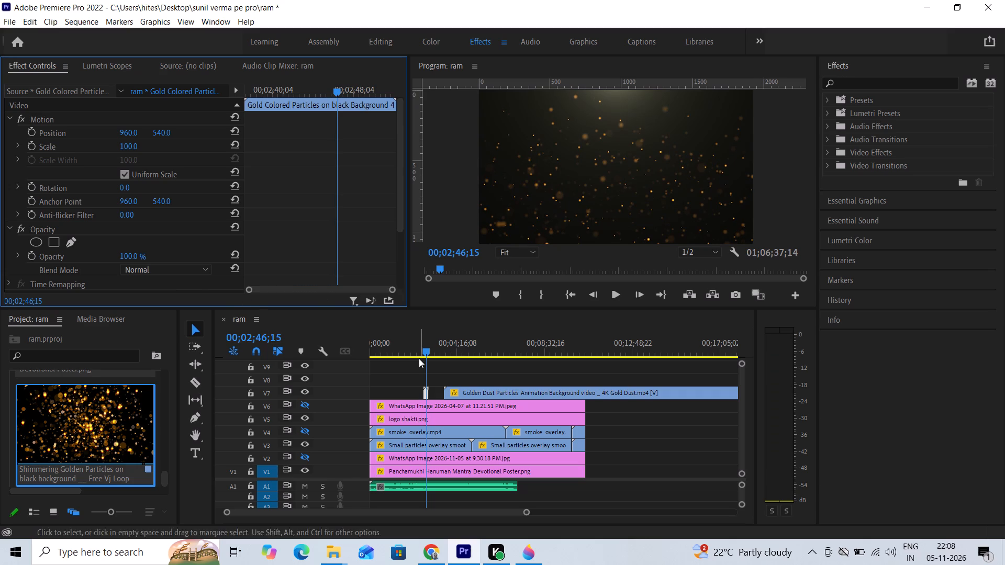
Set the blend mode of the Golden Dust Particles clip on V7 to Normal, viewing it at about 00;04;52.
{"action": "left_click_drag", "start_coordinate": [428, 350], "coordinate": [472, 361]}
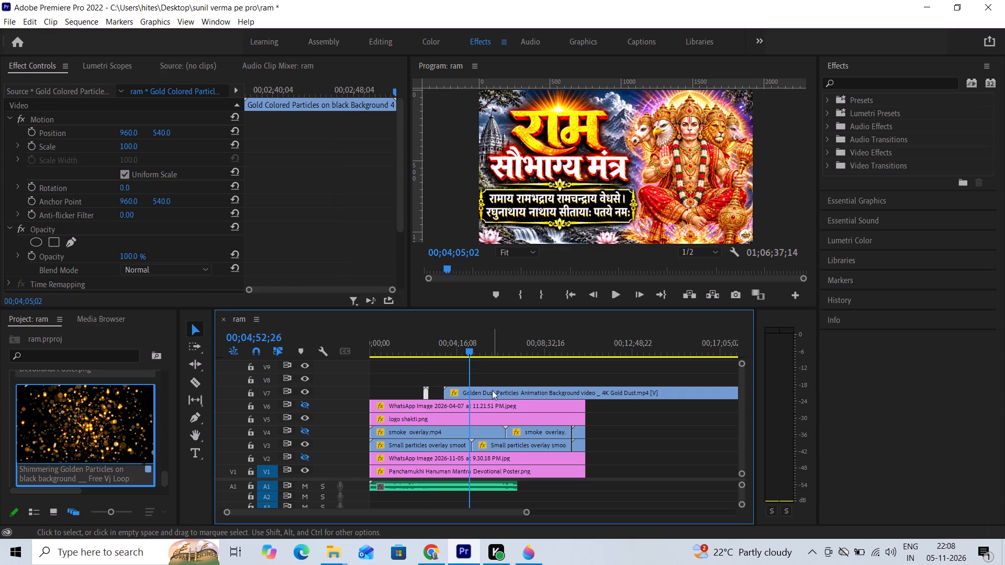
{"action": "left_click", "coordinate": [482, 393]}
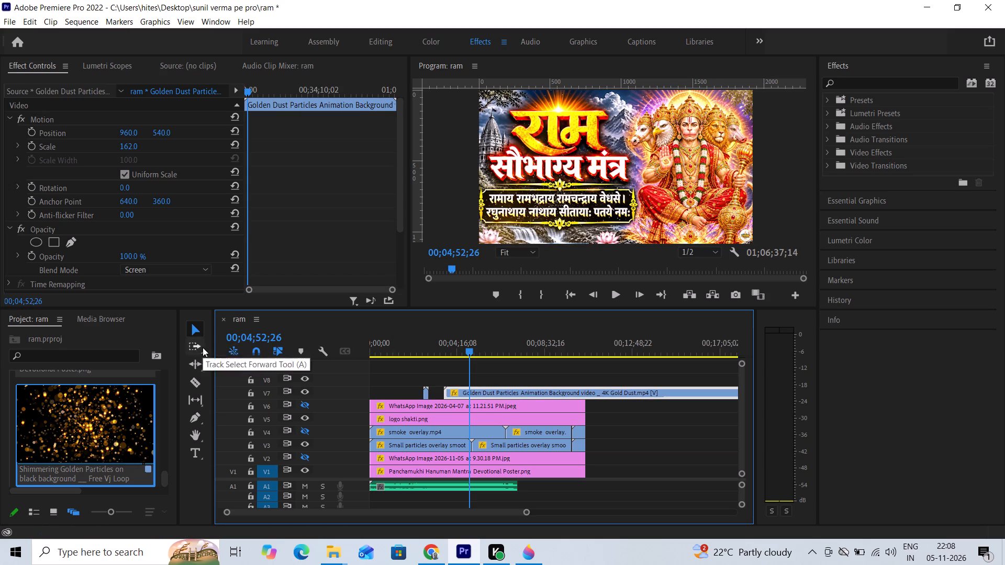
{"action": "left_click", "coordinate": [196, 268]}
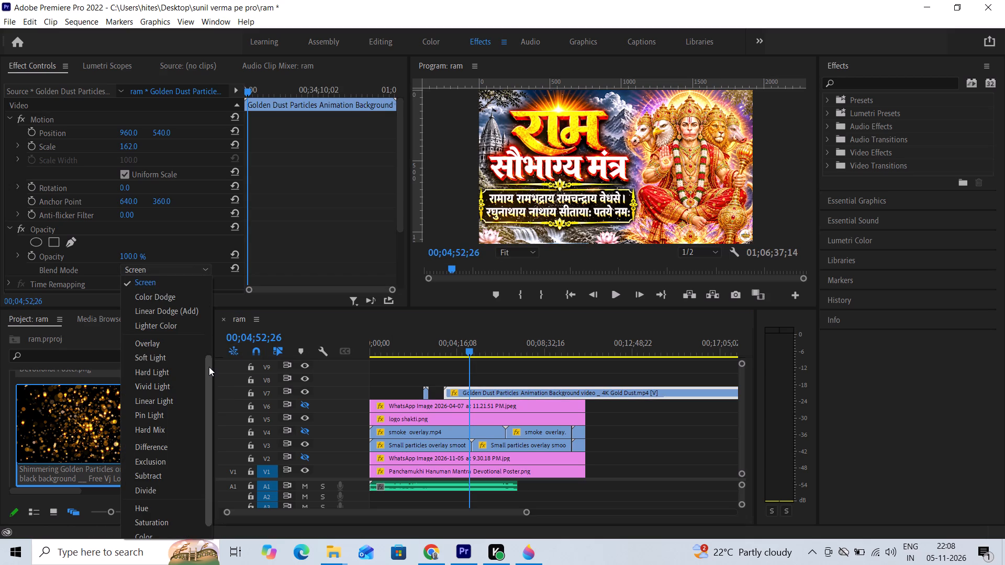
{"action": "left_click_drag", "start_coordinate": [209, 369], "coordinate": [210, 268]}
{"action": "left_click", "coordinate": [177, 280]}
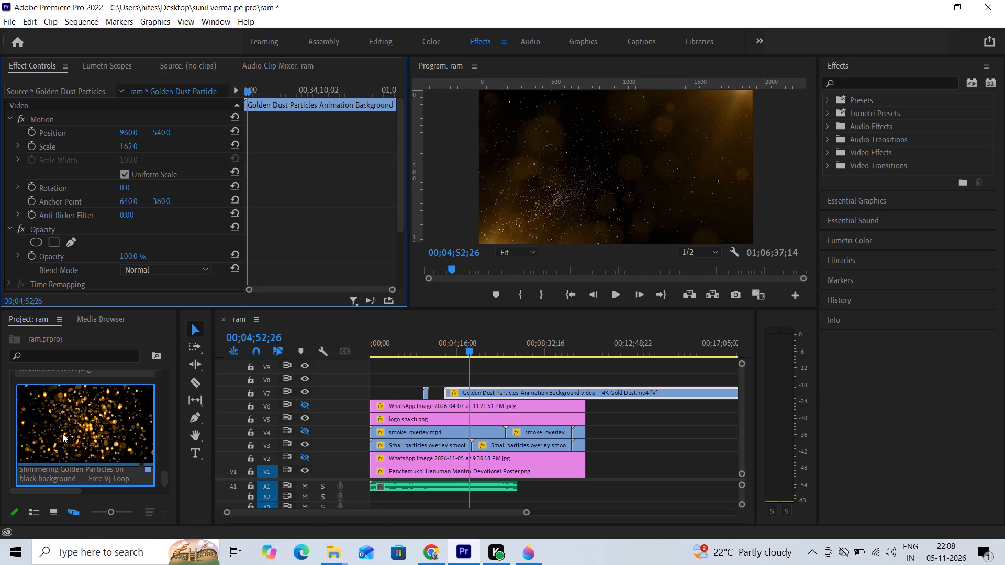
Place the Shimmering Golden Particles video at the start of track V7 and play it from about 00;00;51.
{"action": "left_click_drag", "start_coordinate": [67, 440], "coordinate": [272, 424]}
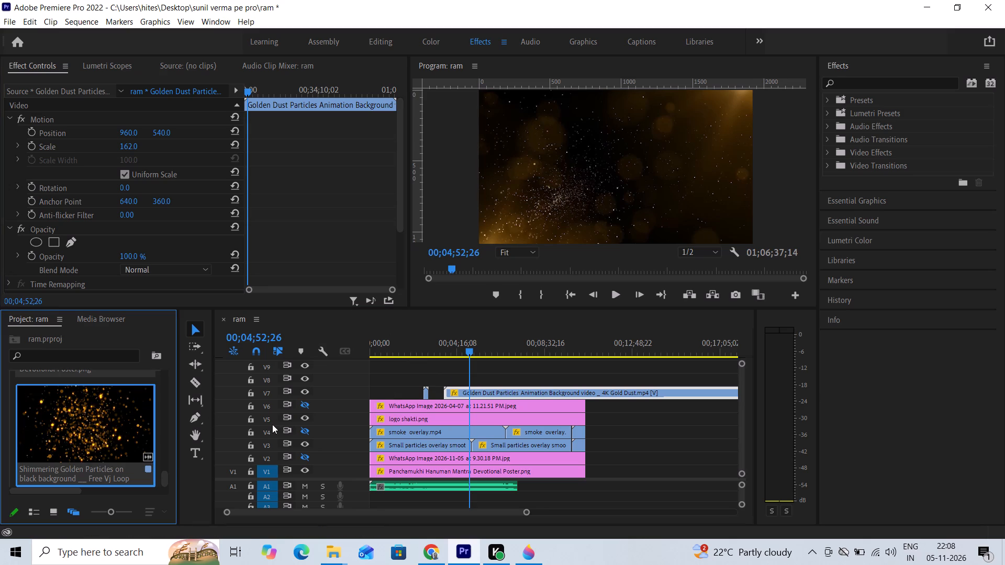
{"action": "left_click_drag", "start_coordinate": [272, 424], "coordinate": [368, 390]}
{"action": "left_click_drag", "start_coordinate": [468, 348], "coordinate": [432, 345]}
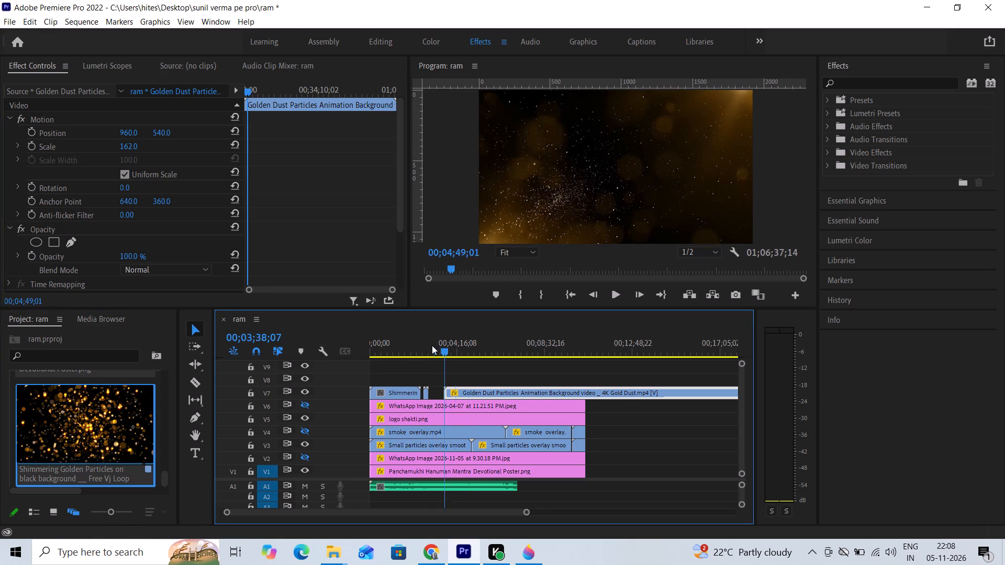
{"action": "left_click_drag", "start_coordinate": [432, 345], "coordinate": [386, 354]}
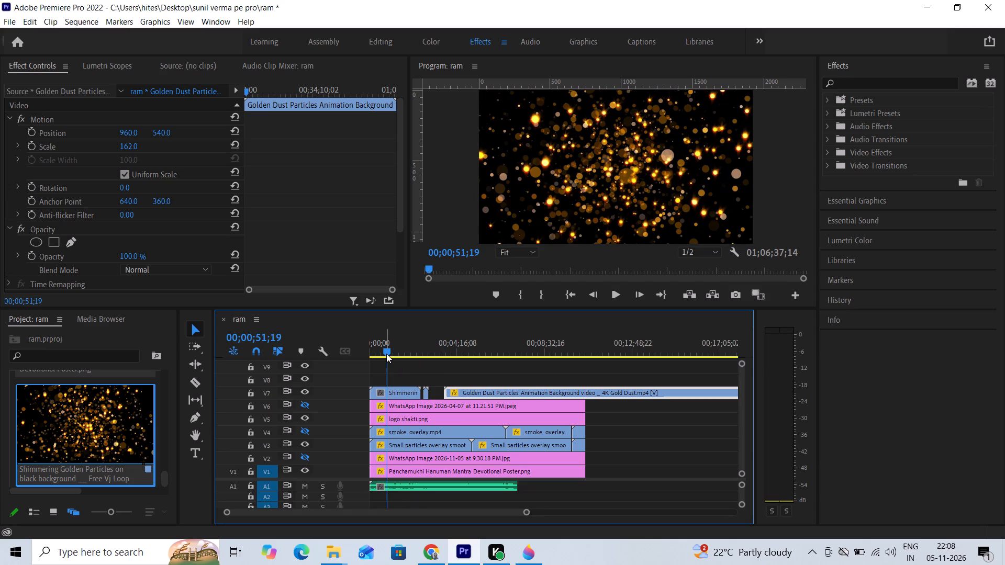
{"action": "key", "text": "space"}
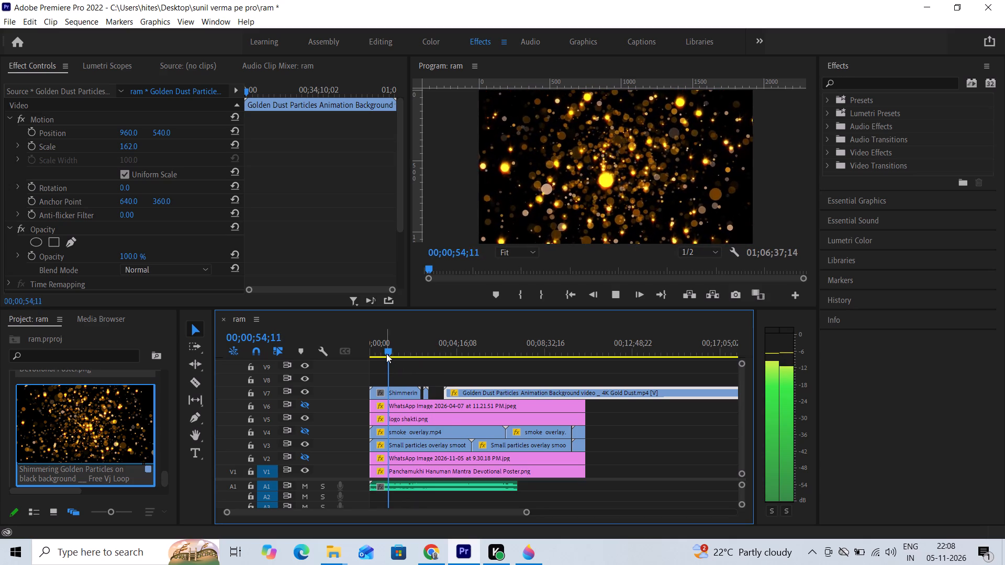
{"action": "key", "text": "space"}
Set the Shimmering Golden Particles clip's blend mode to Screen and play the sequence over the poster.
{"action": "left_click", "coordinate": [396, 392]}
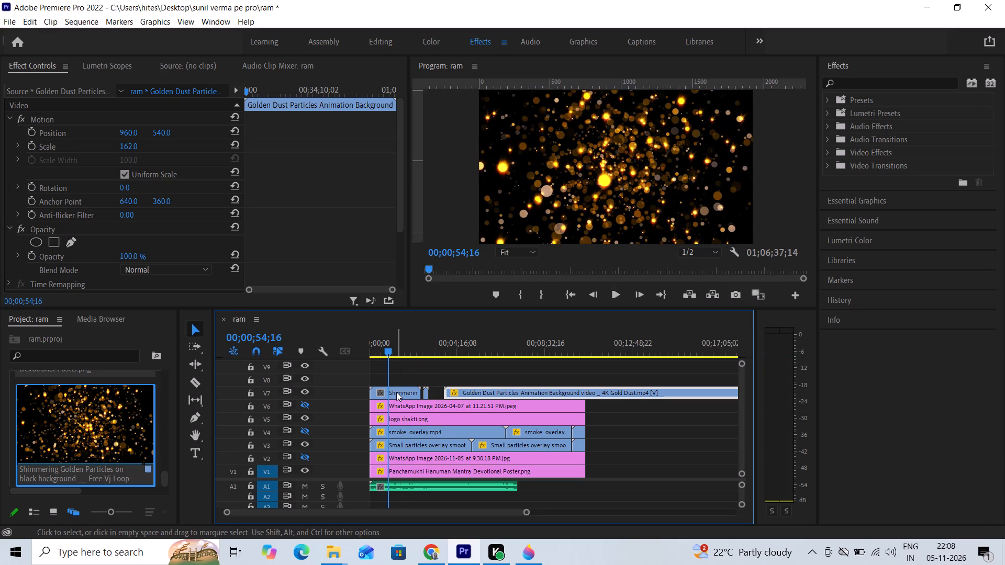
{"action": "left_click", "coordinate": [148, 272]}
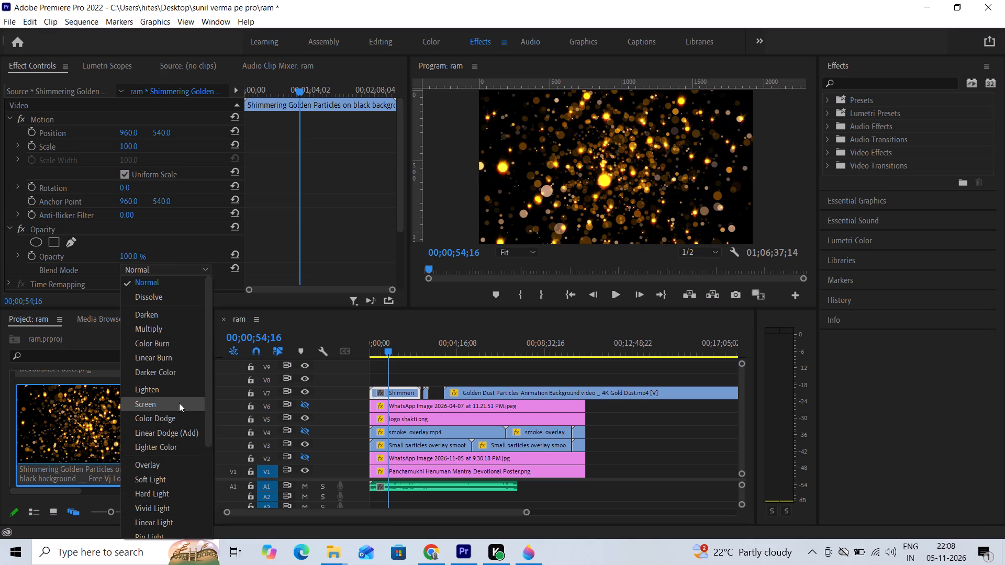
{"action": "left_click", "coordinate": [176, 403]}
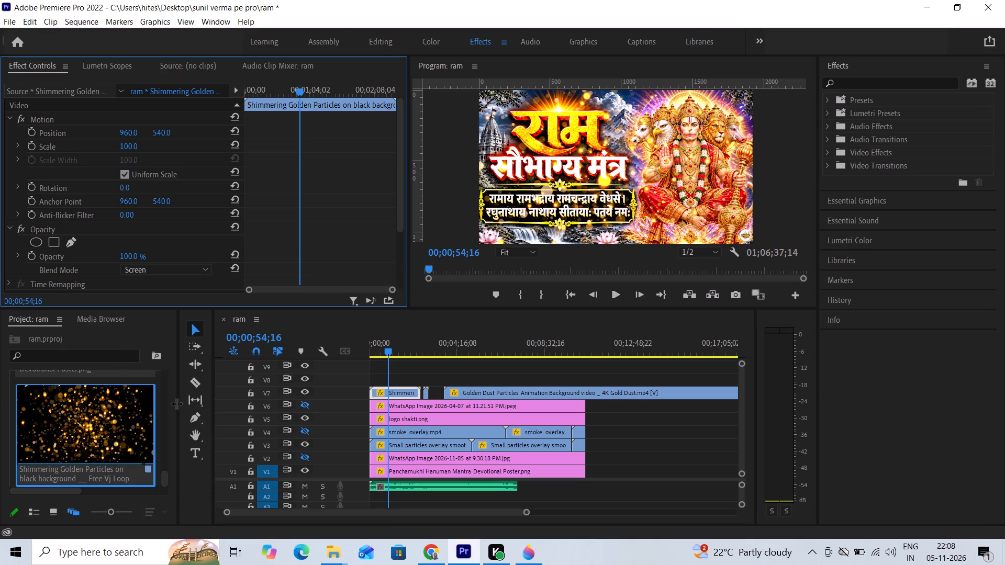
{"action": "key", "text": "space"}
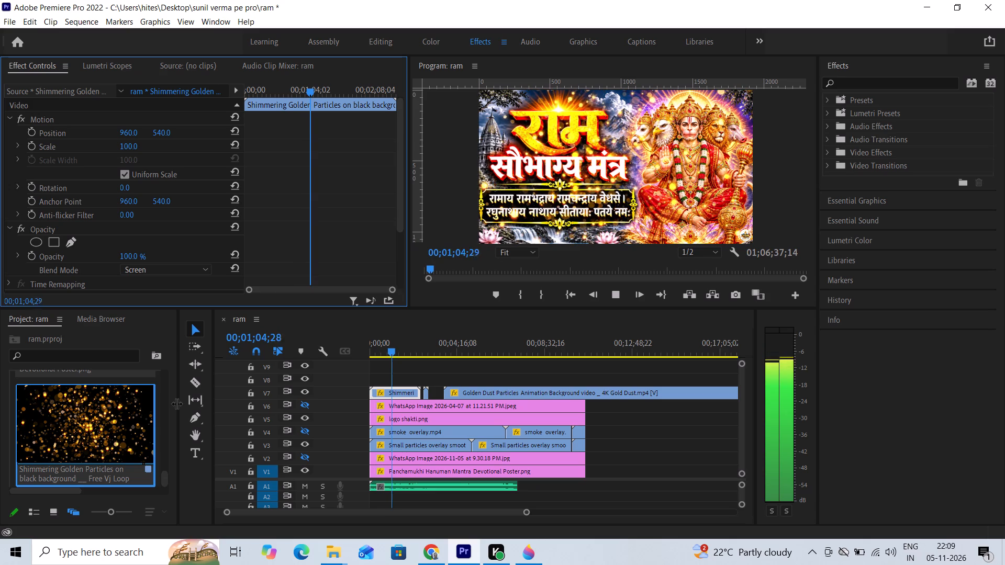
Set the blend mode of the short Gold Colored Particles clip on V7 to Screen and play it from about 00;02;39.
{"action": "key", "text": "space"}
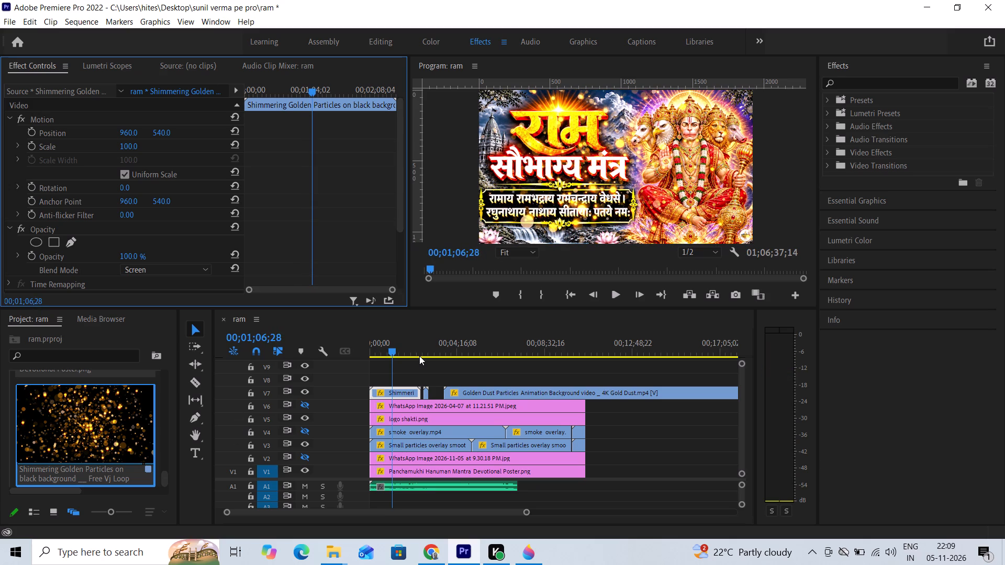
{"action": "left_click_drag", "start_coordinate": [392, 349], "coordinate": [423, 368]}
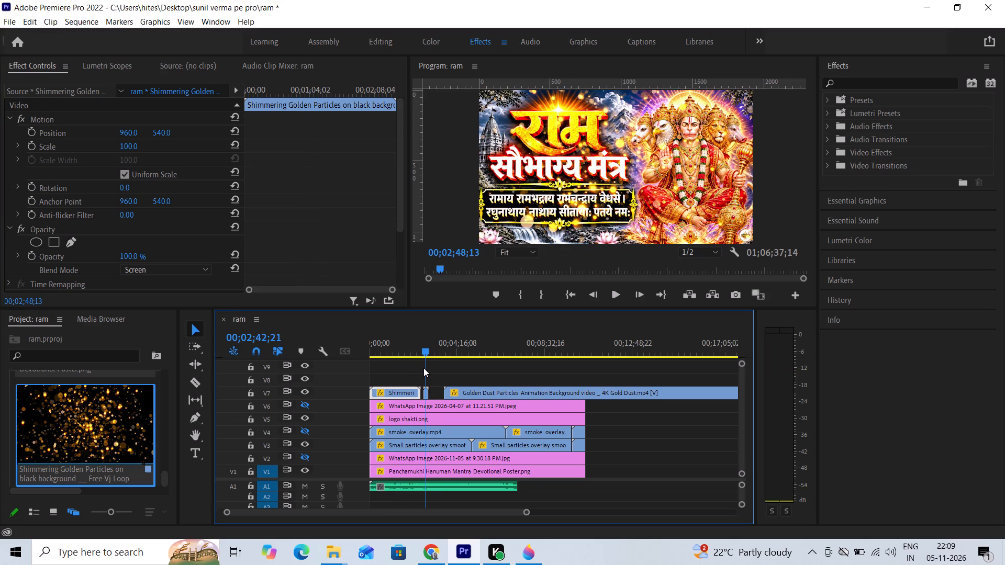
{"action": "left_click_drag", "start_coordinate": [423, 368], "coordinate": [423, 369]}
{"action": "key", "text": "space"}
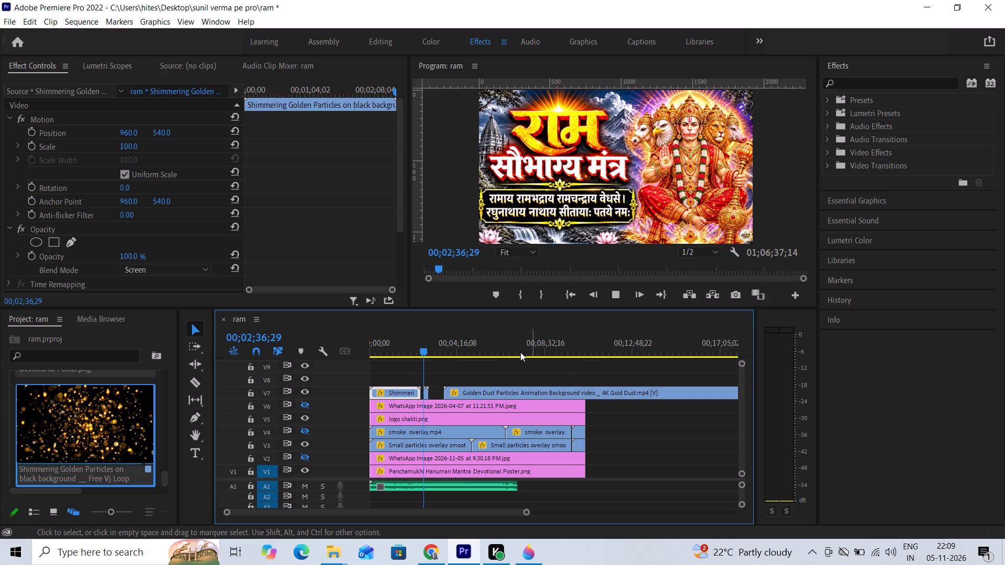
{"action": "left_click", "coordinate": [615, 293]}
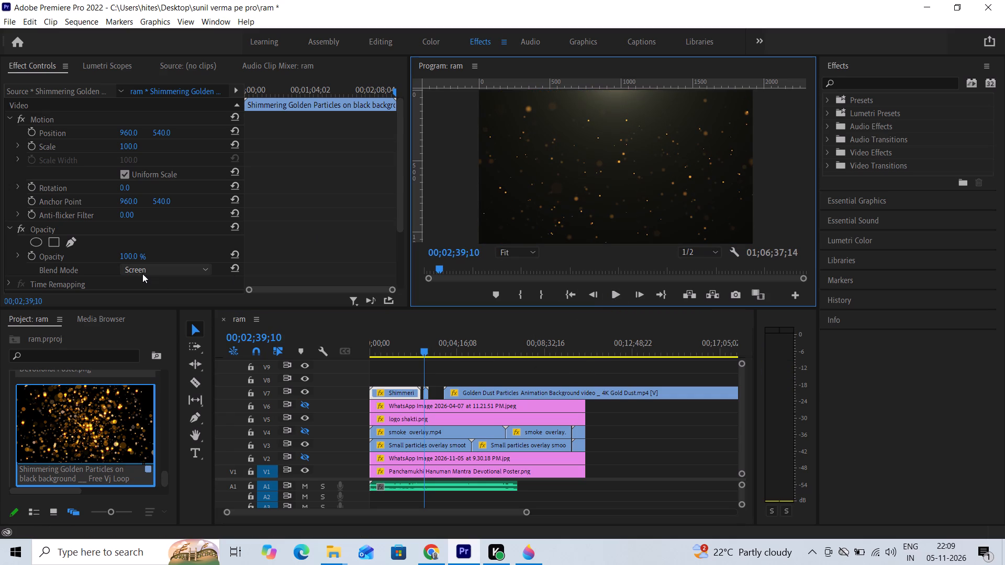
{"action": "left_click", "coordinate": [426, 393]}
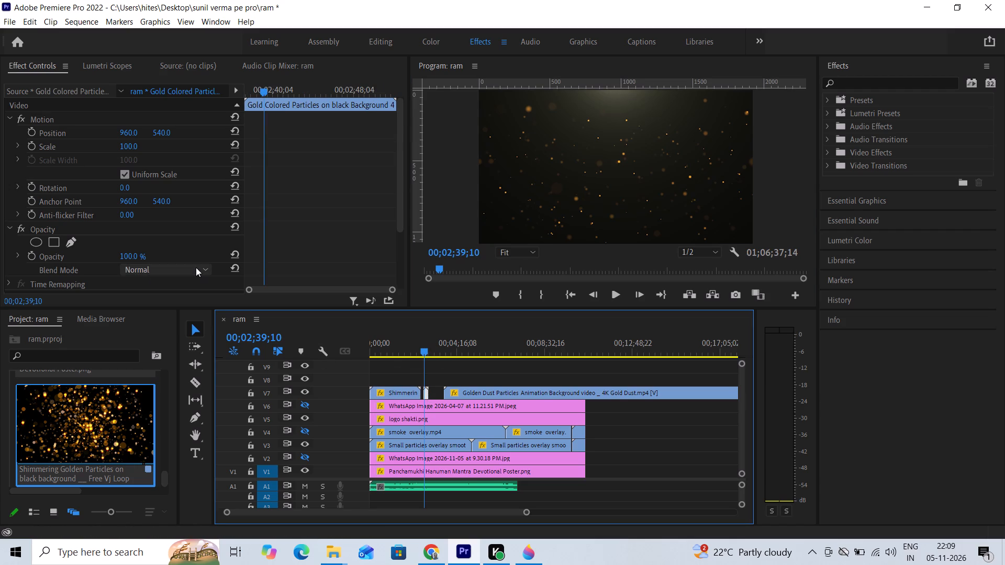
{"action": "left_click", "coordinate": [196, 267]}
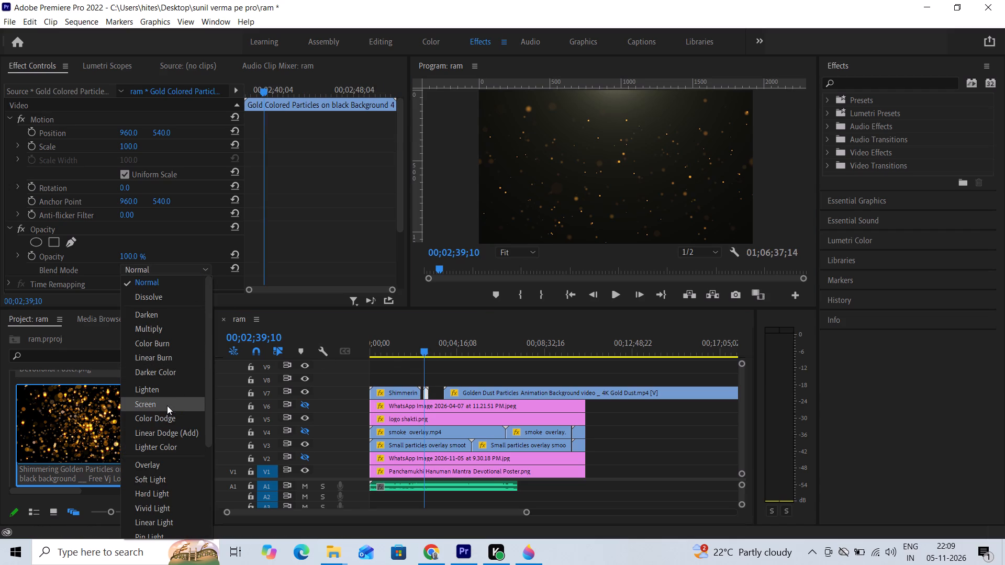
{"action": "left_click", "coordinate": [167, 403]}
{"action": "key", "text": "space"}
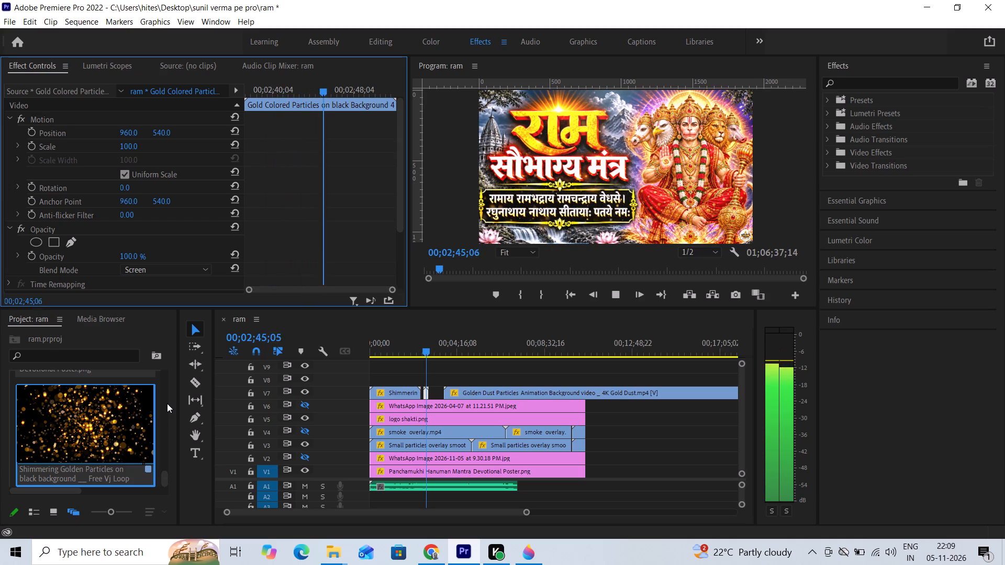
{"action": "key", "text": "space"}
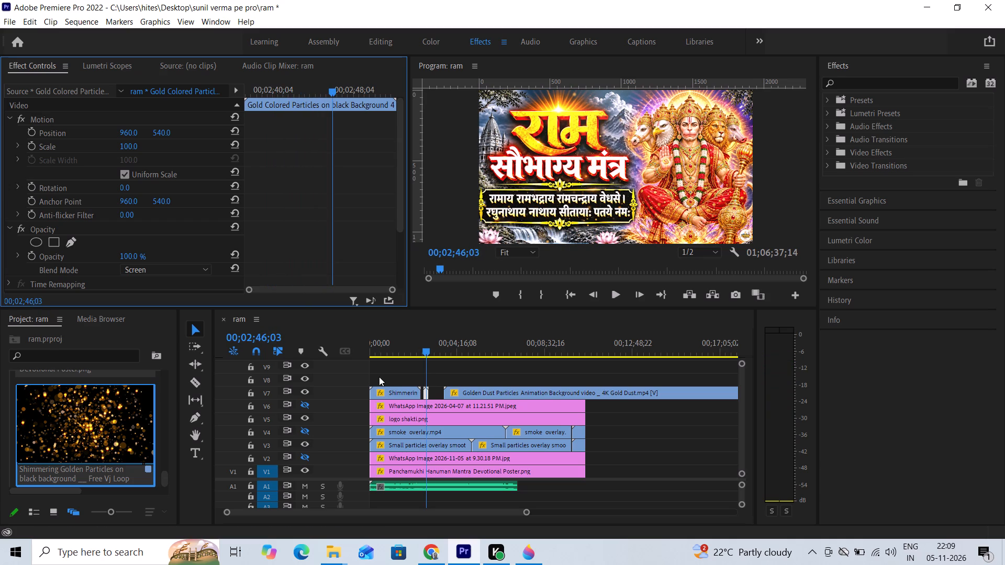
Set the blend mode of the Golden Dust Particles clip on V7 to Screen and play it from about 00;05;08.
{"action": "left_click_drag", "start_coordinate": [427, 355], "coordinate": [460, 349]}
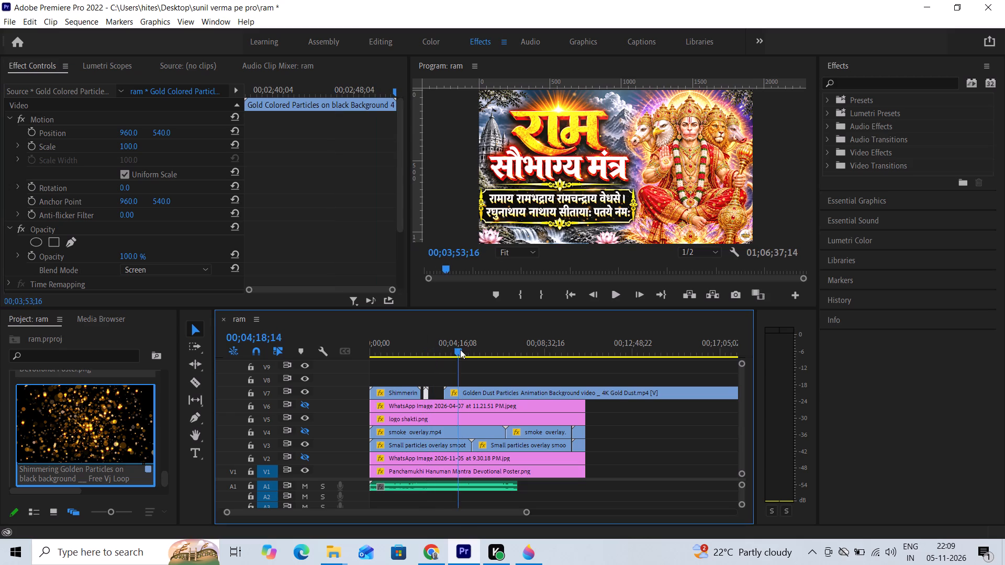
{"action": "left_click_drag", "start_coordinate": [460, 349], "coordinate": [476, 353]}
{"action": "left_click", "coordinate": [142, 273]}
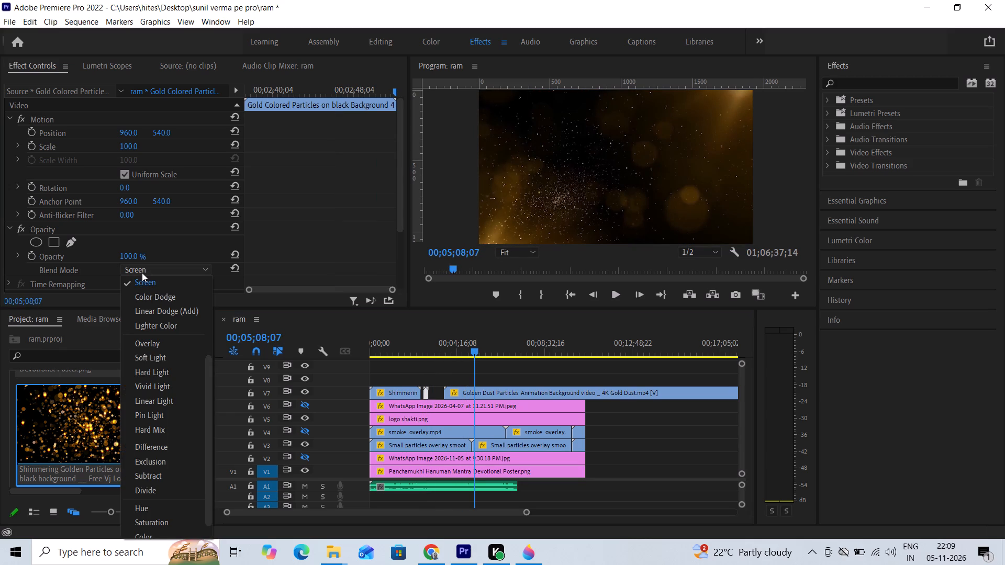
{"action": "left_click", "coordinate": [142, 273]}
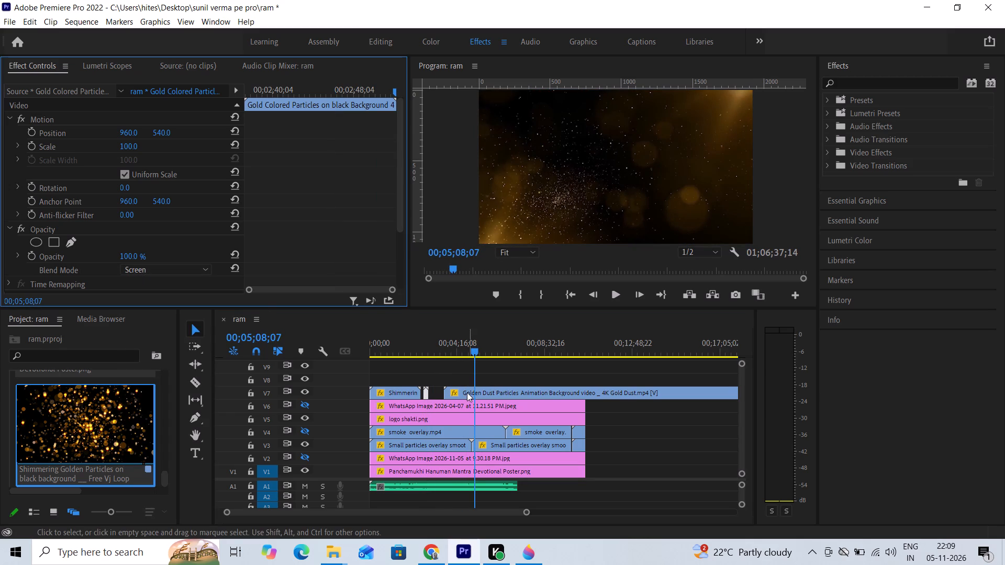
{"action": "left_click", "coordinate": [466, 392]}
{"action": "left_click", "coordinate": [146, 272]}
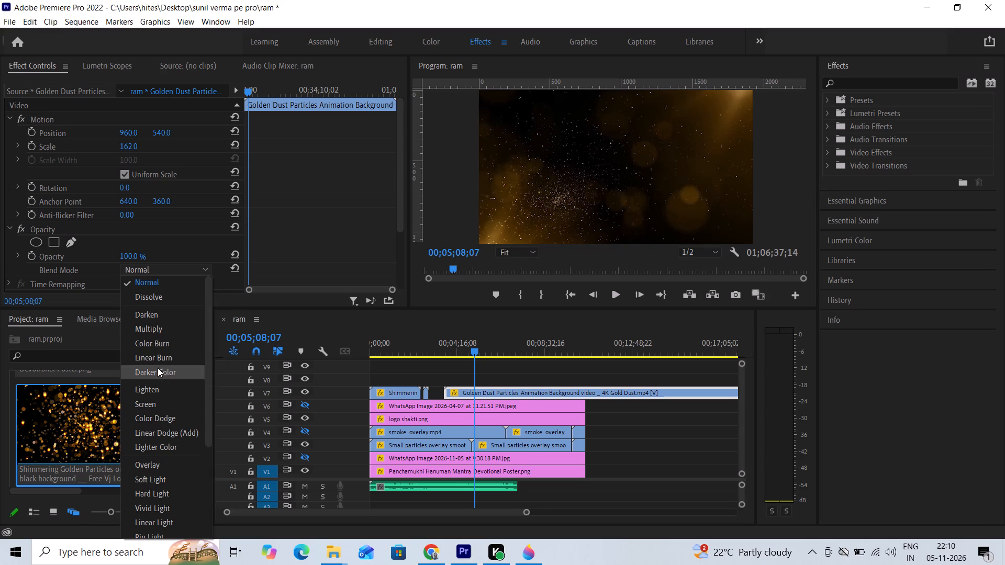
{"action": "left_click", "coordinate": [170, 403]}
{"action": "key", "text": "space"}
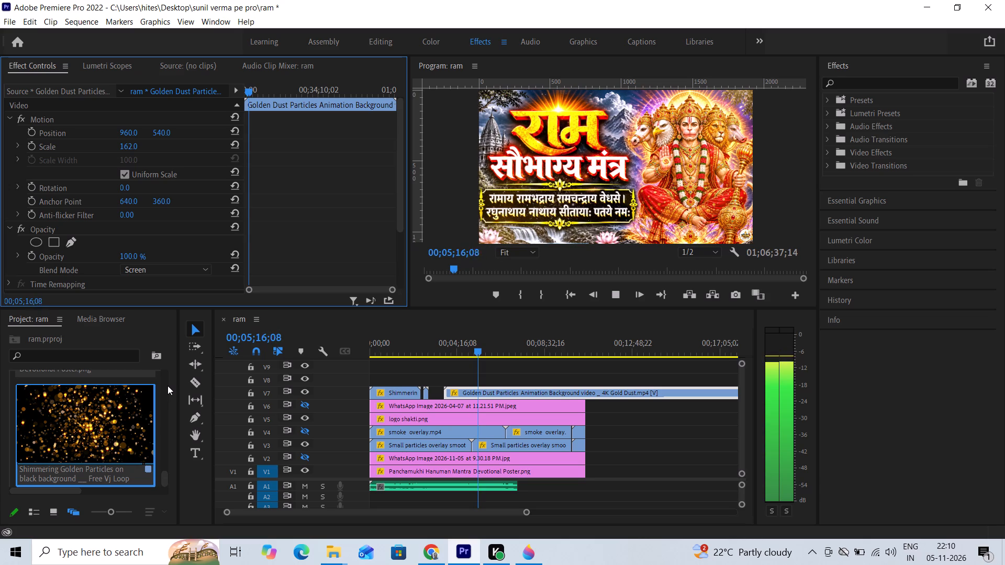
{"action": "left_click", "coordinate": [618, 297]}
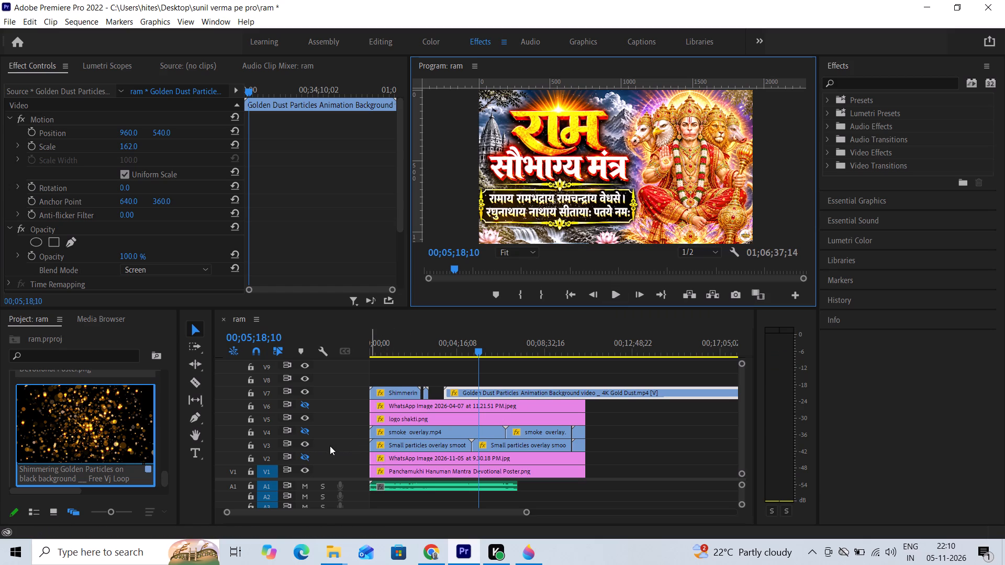
Hide track V3 with the small particles overlay and play the sequence from about 00;05;18, briefly maximizing the program monitor.
{"action": "left_click", "coordinate": [302, 445]}
{"action": "key", "text": "space"}
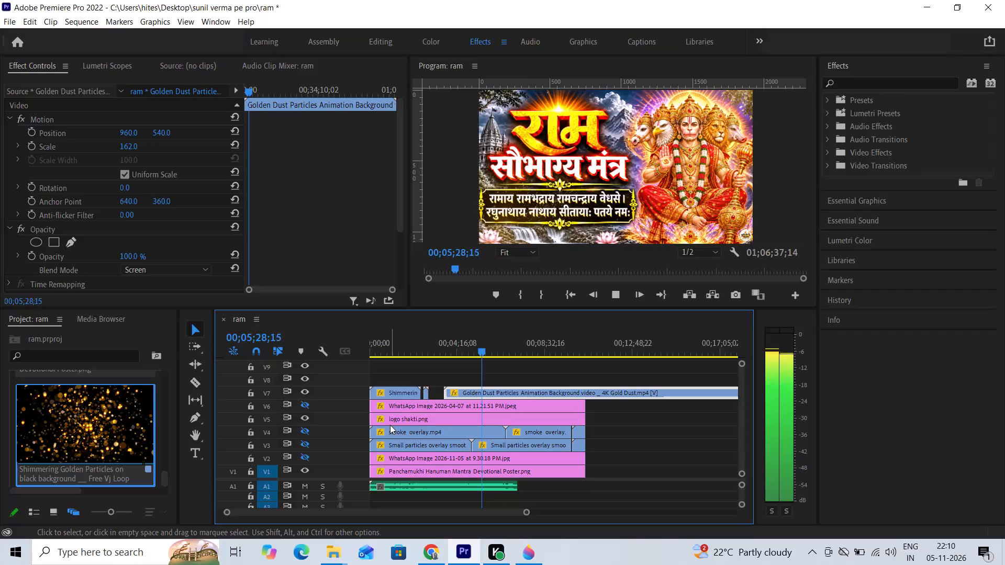
{"action": "left_click", "coordinate": [585, 182]}
{"action": "key", "text": "grave"}
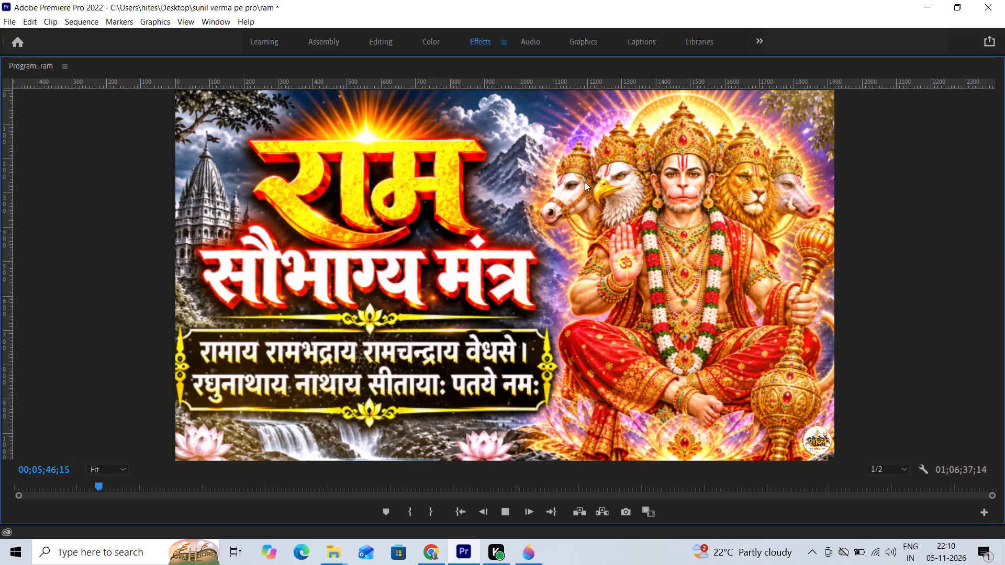
{"action": "key", "text": "grave"}
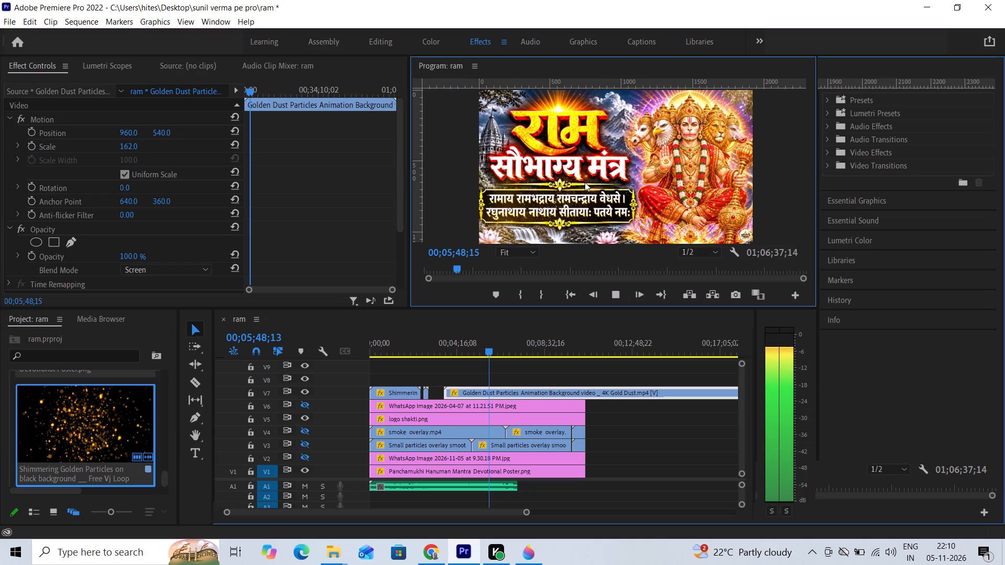
{"action": "key", "text": "space"}
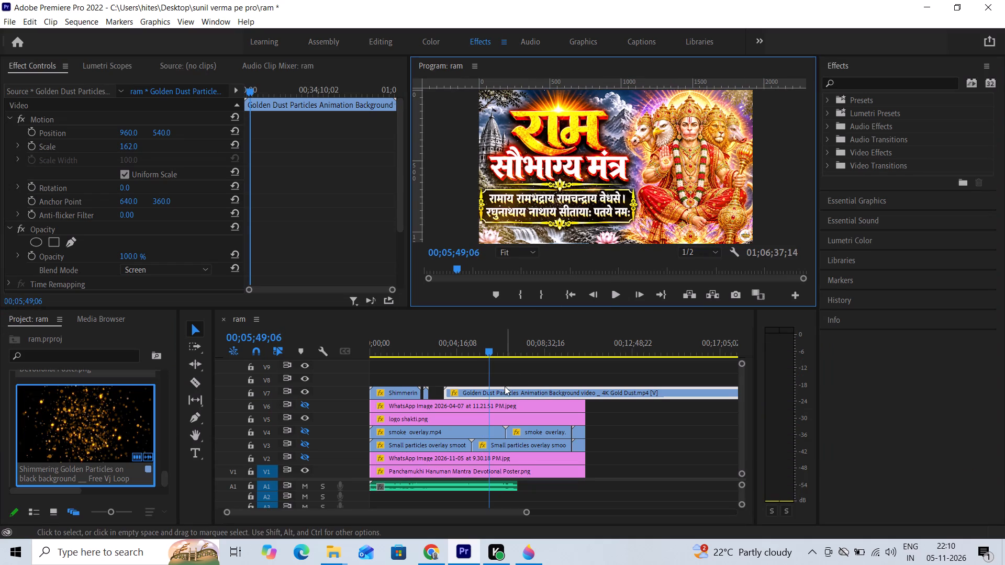
Delete the Golden Dust Particles clip from track V7.
{"action": "left_click", "coordinate": [485, 388]}
{"action": "key", "text": "Delete"}
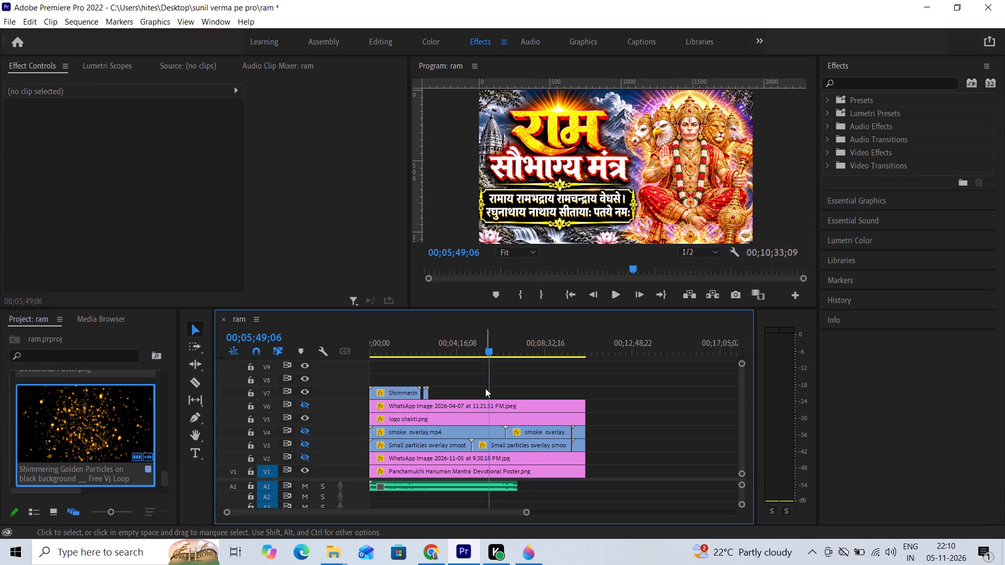
Play the Shimmering Golden Particles section from about 00;00;48 in the maximized program monitor, then restore the layout.
{"action": "left_click_drag", "start_coordinate": [489, 348], "coordinate": [377, 388]}
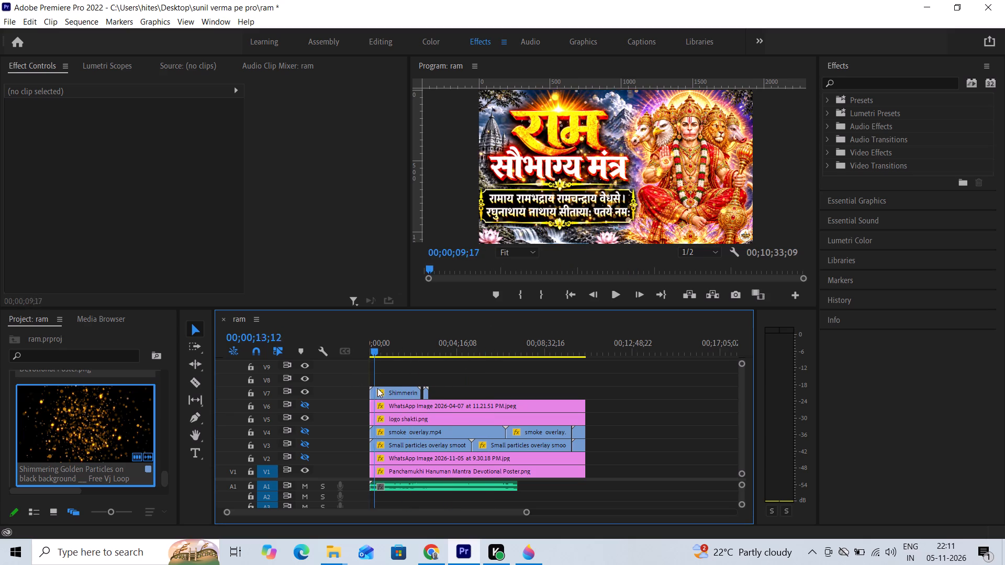
{"action": "left_click_drag", "start_coordinate": [377, 388], "coordinate": [386, 382]}
{"action": "key", "text": "space"}
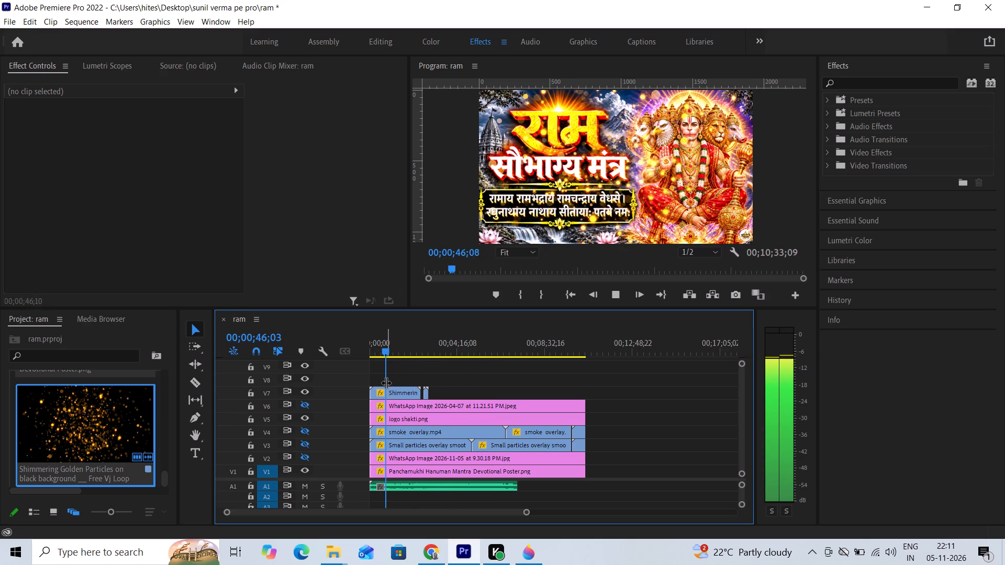
{"action": "left_click", "coordinate": [572, 195]}
{"action": "key", "text": "grave"}
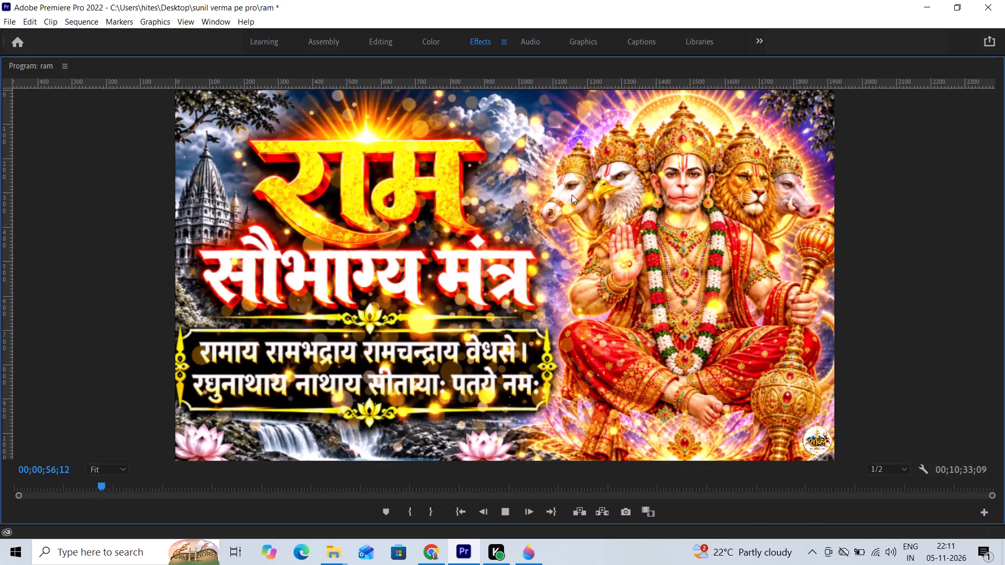
{"action": "key", "text": "space"}
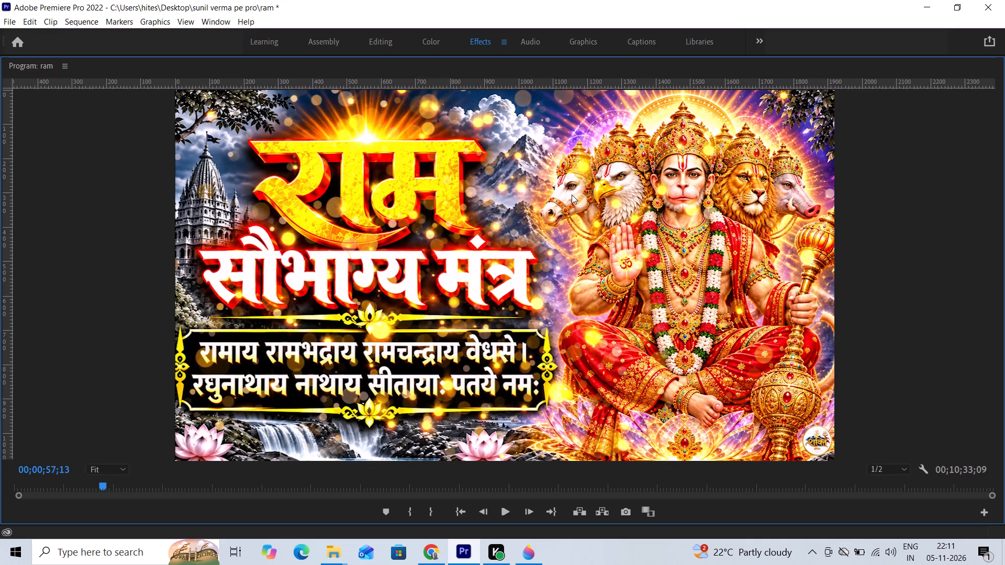
{"action": "key", "text": "grave"}
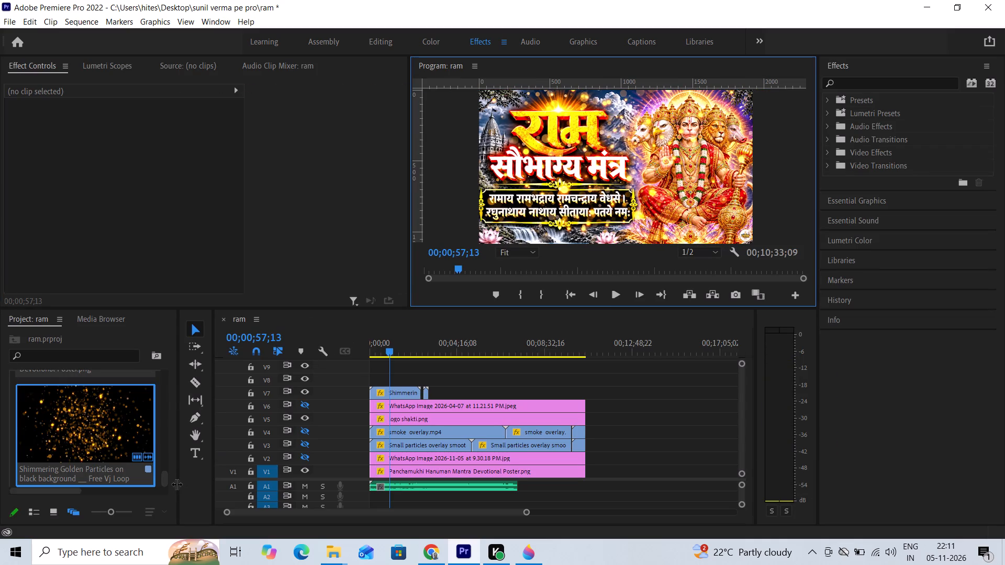
Open the Import dialog and browse the overlay clips in the Downloads Video folder.
{"action": "key", "text": "ctrl+i"}
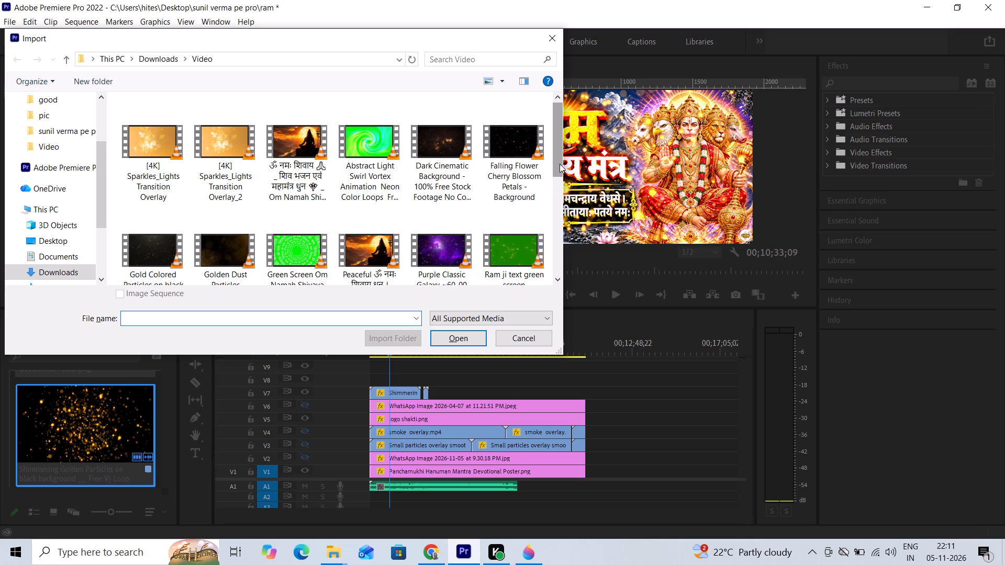
{"action": "left_click_drag", "start_coordinate": [560, 164], "coordinate": [563, 239]}
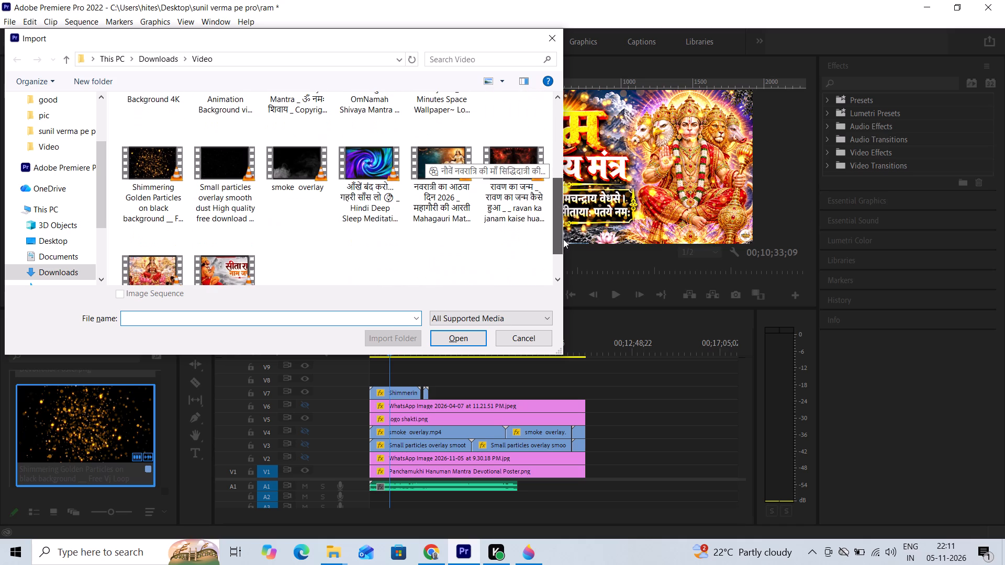
{"action": "left_click_drag", "start_coordinate": [563, 239], "coordinate": [564, 239]}
{"action": "left_click_drag", "start_coordinate": [564, 239], "coordinate": [563, 228]}
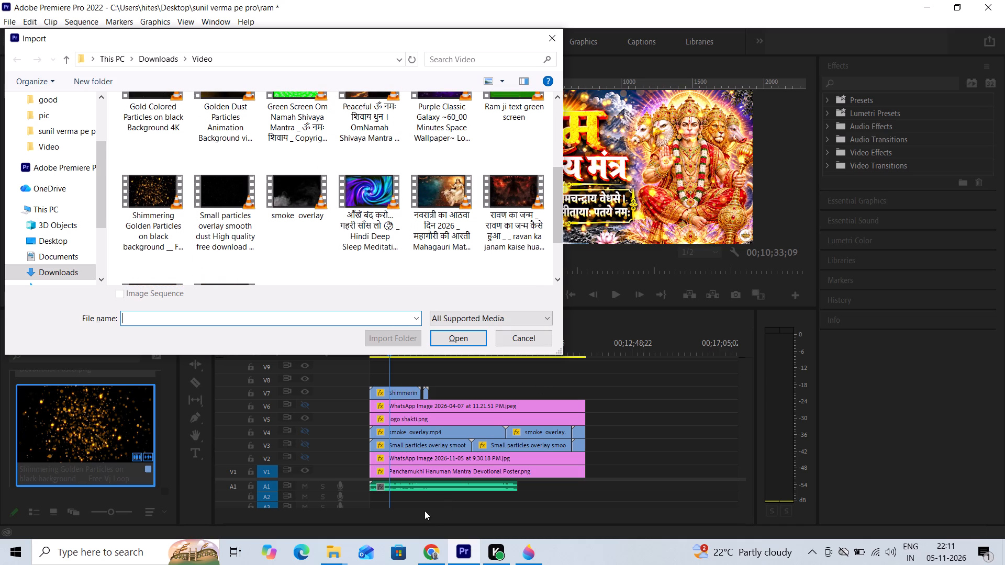
Switch to Chrome and open the Chatwait extension's dashboard to view the earnings.
{"action": "left_click", "coordinate": [440, 553]}
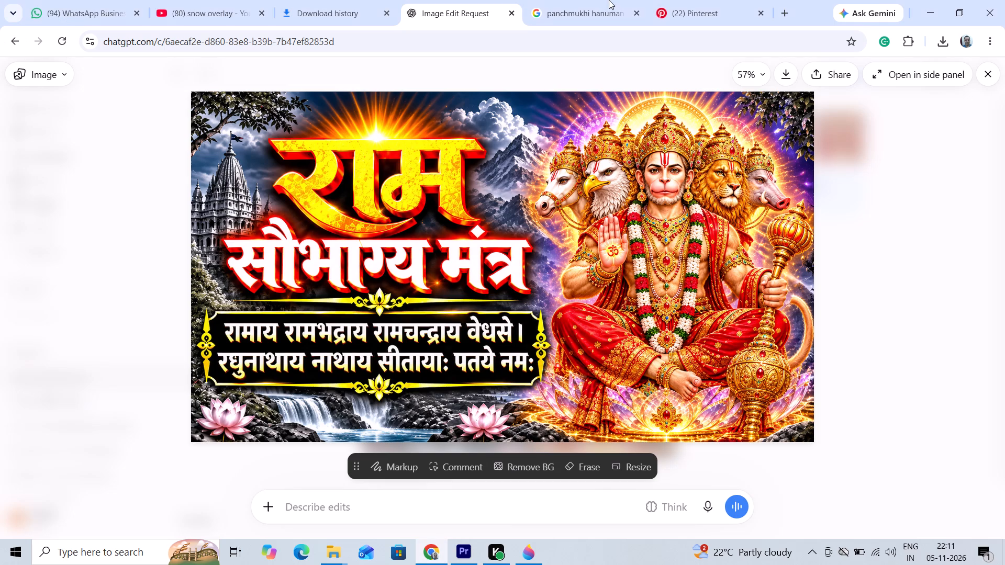
{"action": "left_click", "coordinate": [584, 11]}
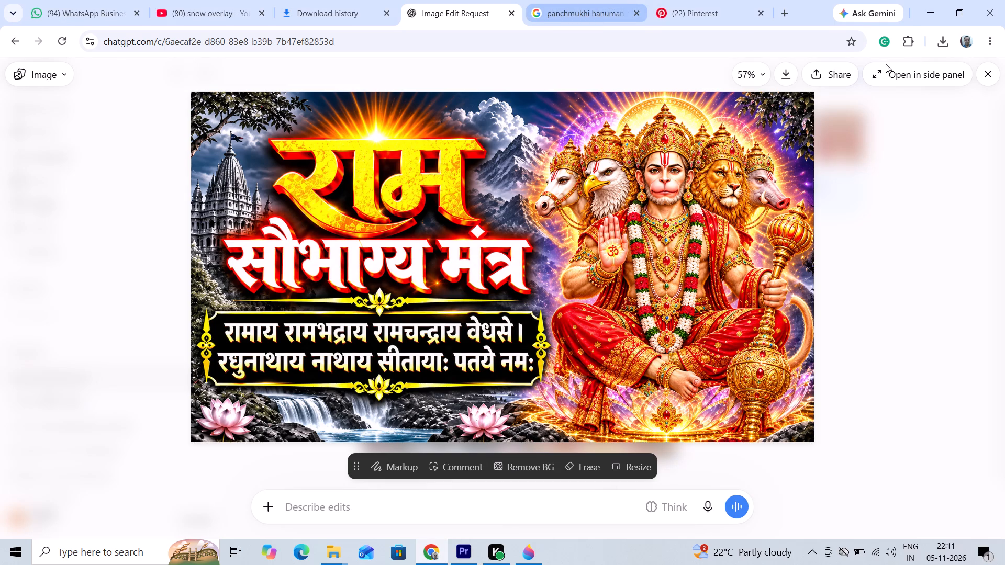
{"action": "left_click", "coordinate": [882, 45]}
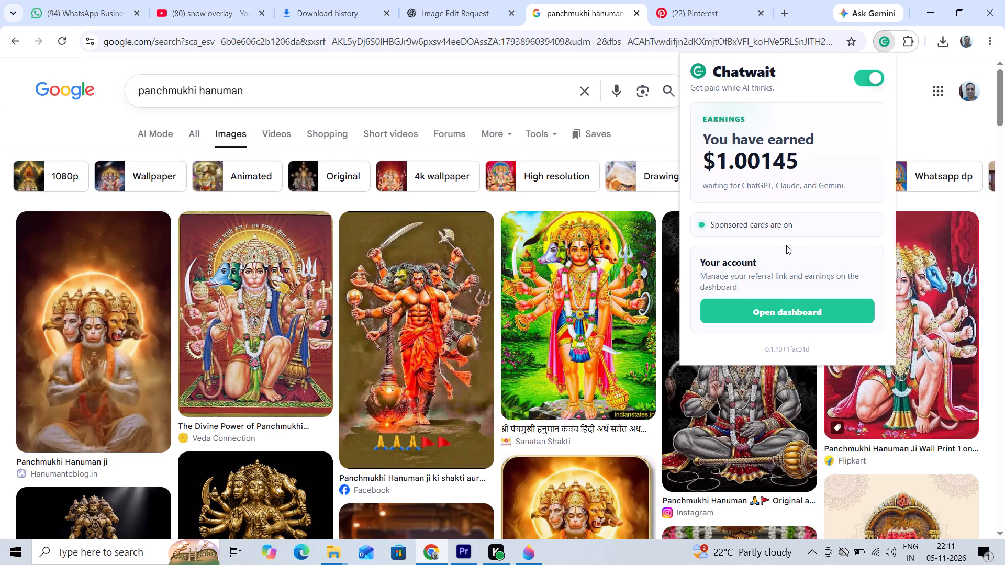
{"action": "left_click", "coordinate": [724, 316]}
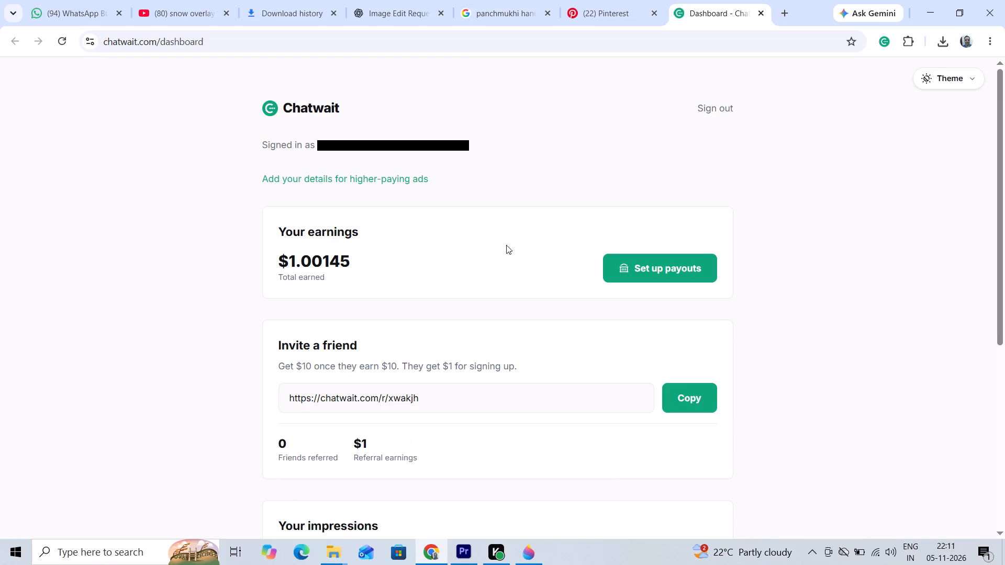
Close the Google Images tab with the "panchmukhi hanuman" search.
{"action": "left_click", "coordinate": [600, 14]}
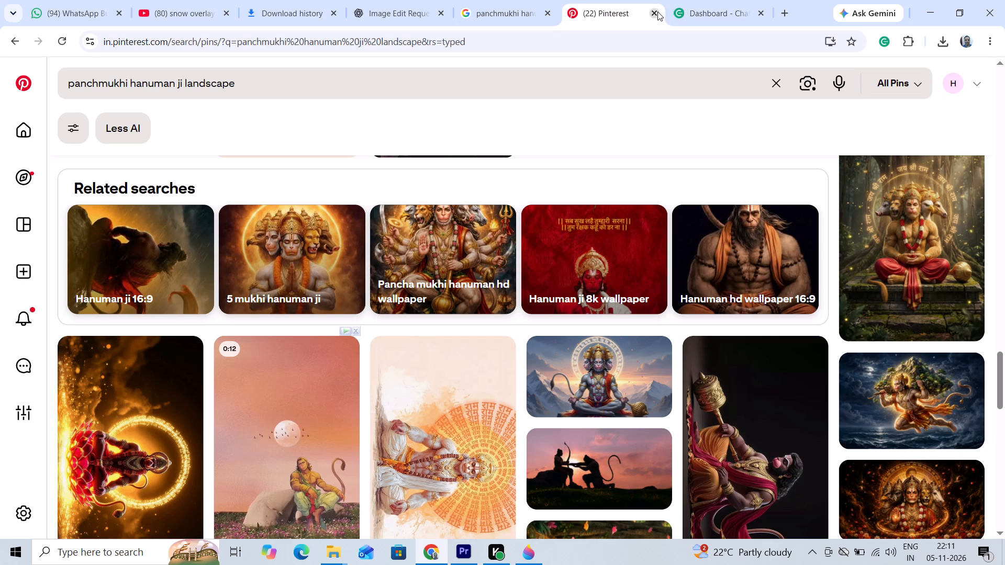
{"action": "left_click", "coordinate": [511, 14]}
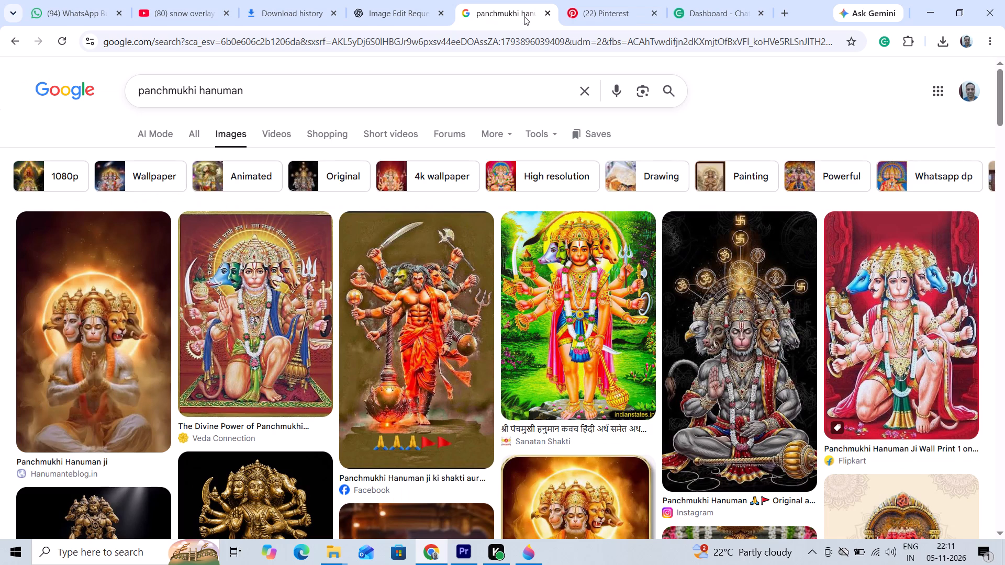
{"action": "left_click", "coordinate": [546, 15]}
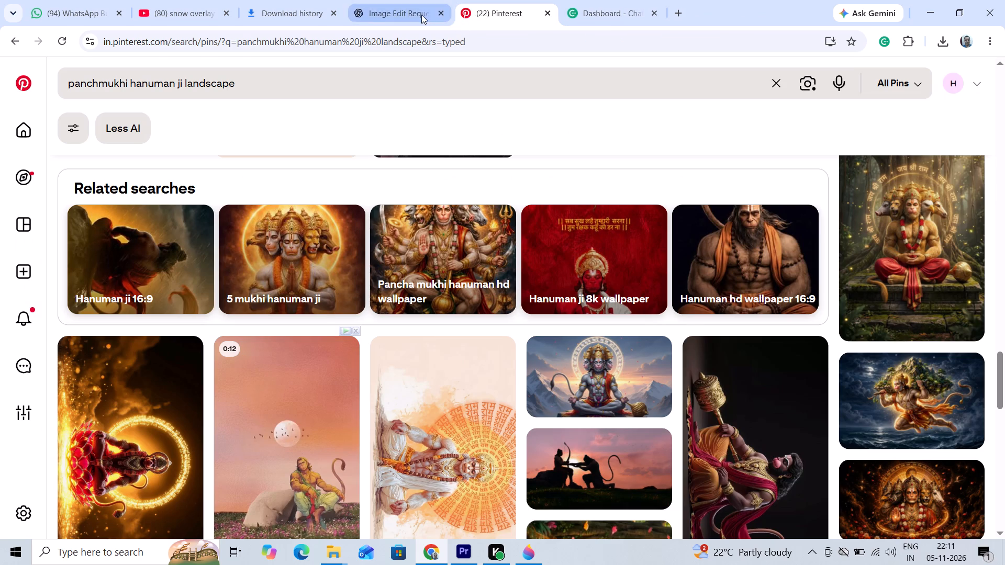
Close the ChatGPT tab with the राम सौभाग्य मंत्र poster and the download history tab.
{"action": "left_click", "coordinate": [421, 15]}
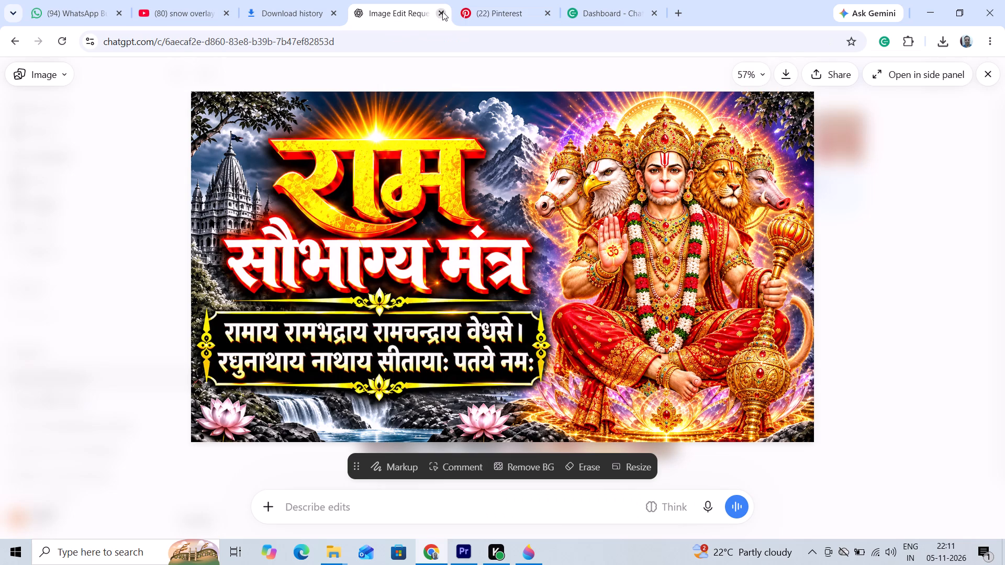
{"action": "left_click", "coordinate": [442, 12]}
{"action": "left_click", "coordinate": [301, 15]}
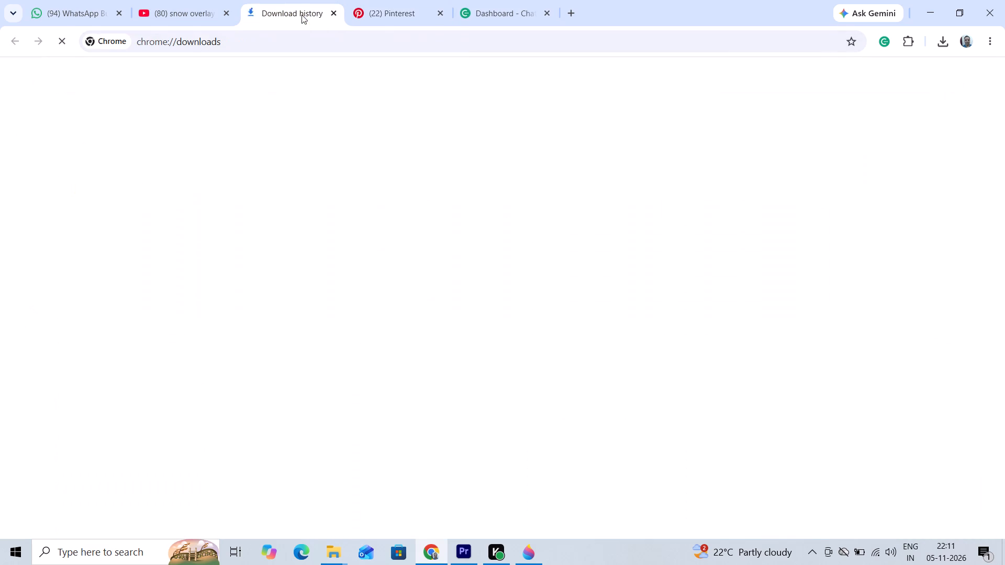
{"action": "left_click", "coordinate": [335, 16]}
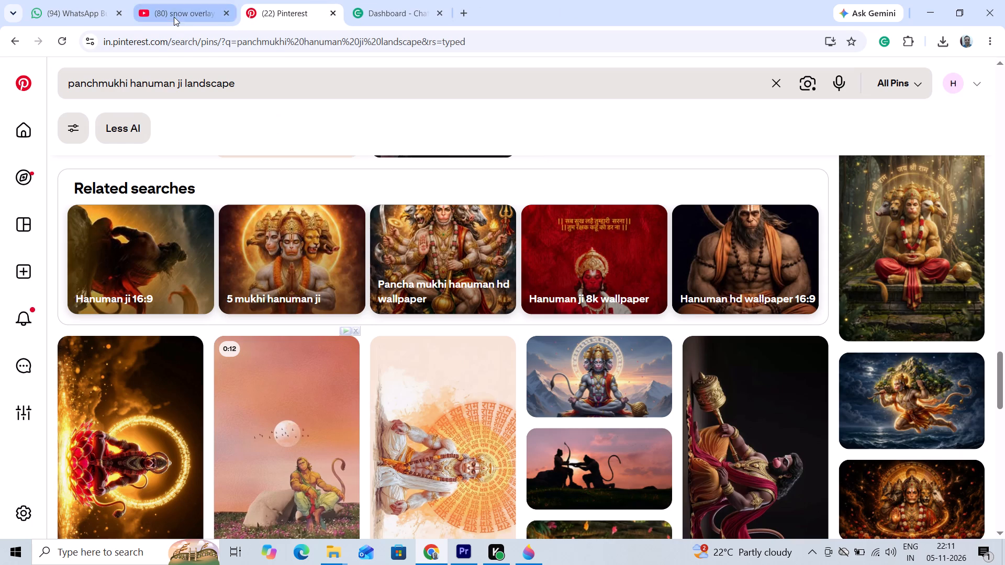
Browse the YouTube "snow overlay" search results, examining the snow, glowing particle and sparkle clips for suitable overlay footage.
{"action": "left_click", "coordinate": [174, 17]}
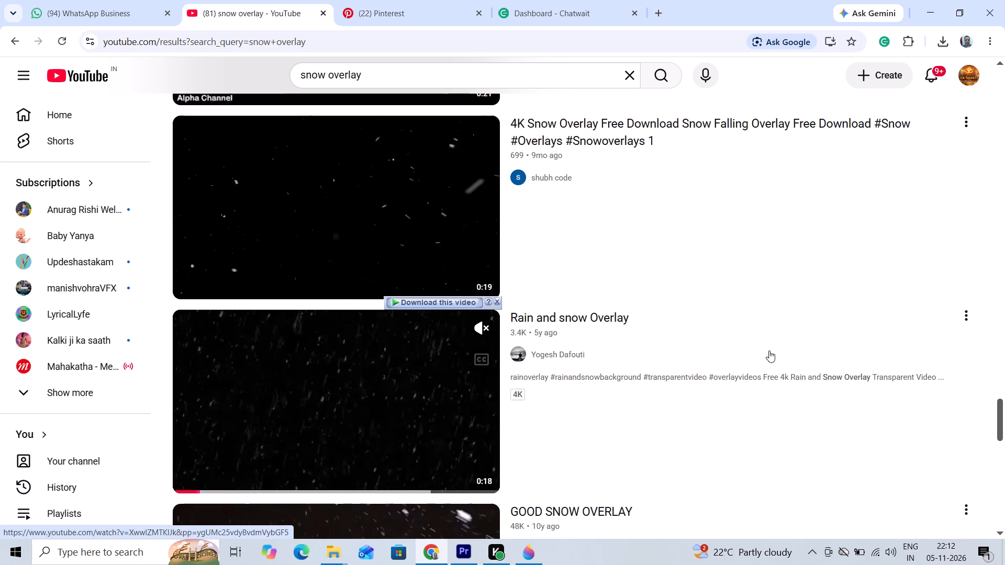
{"action": "left_click_drag", "start_coordinate": [999, 418], "coordinate": [998, 433]}
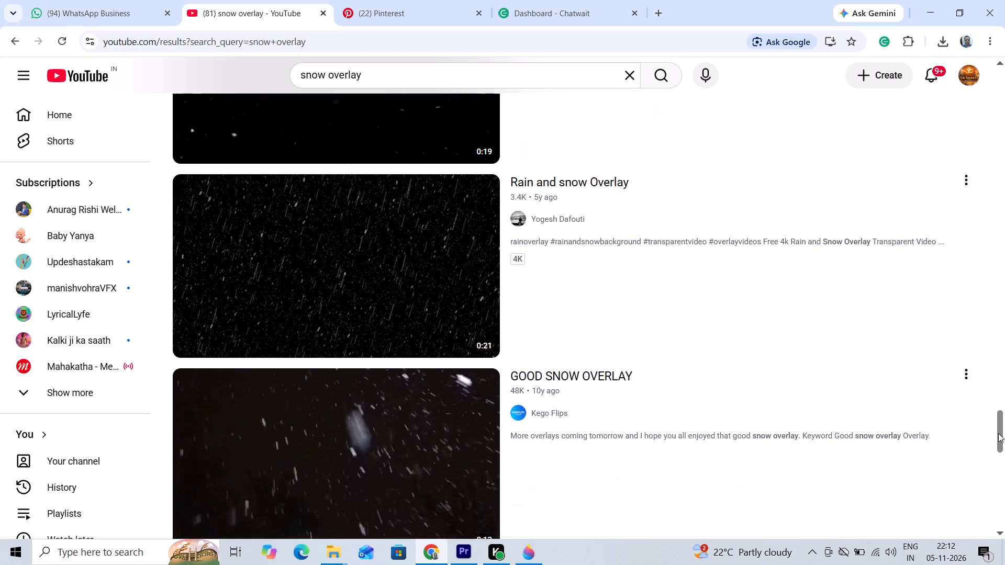
{"action": "left_click_drag", "start_coordinate": [998, 433], "coordinate": [998, 446]}
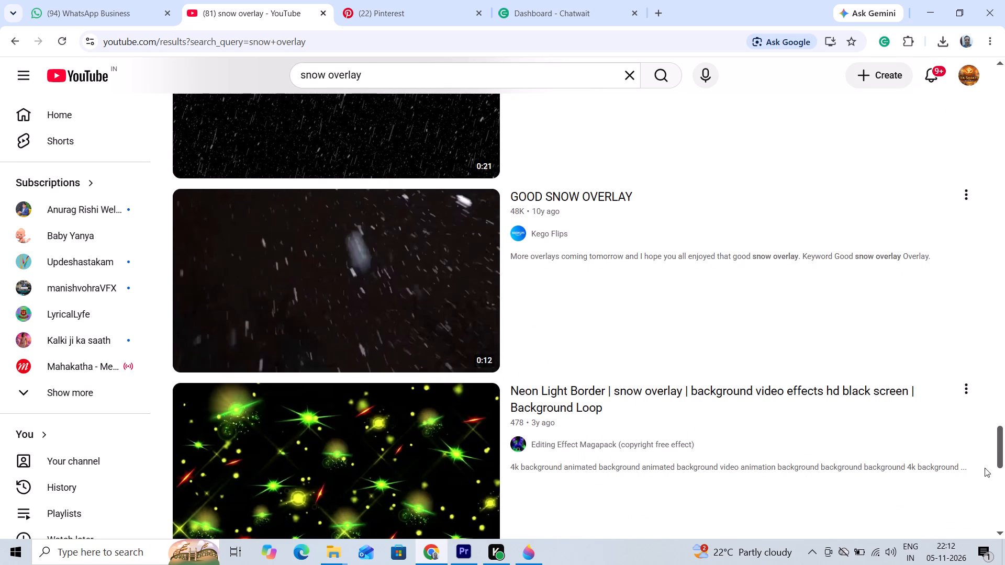
{"action": "left_click_drag", "start_coordinate": [1000, 439], "coordinate": [1002, 476]}
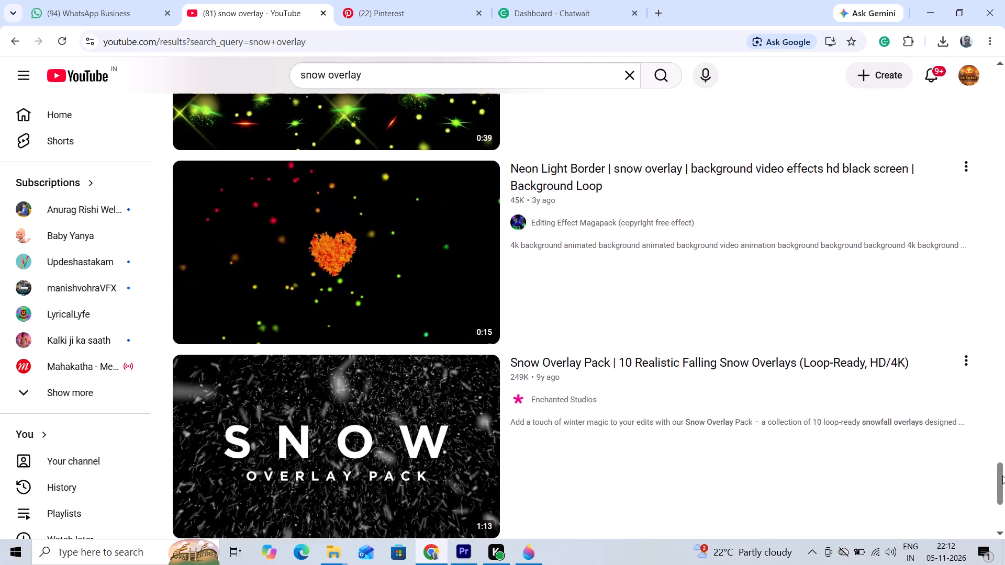
{"action": "left_click_drag", "start_coordinate": [1002, 476], "coordinate": [1003, 494]}
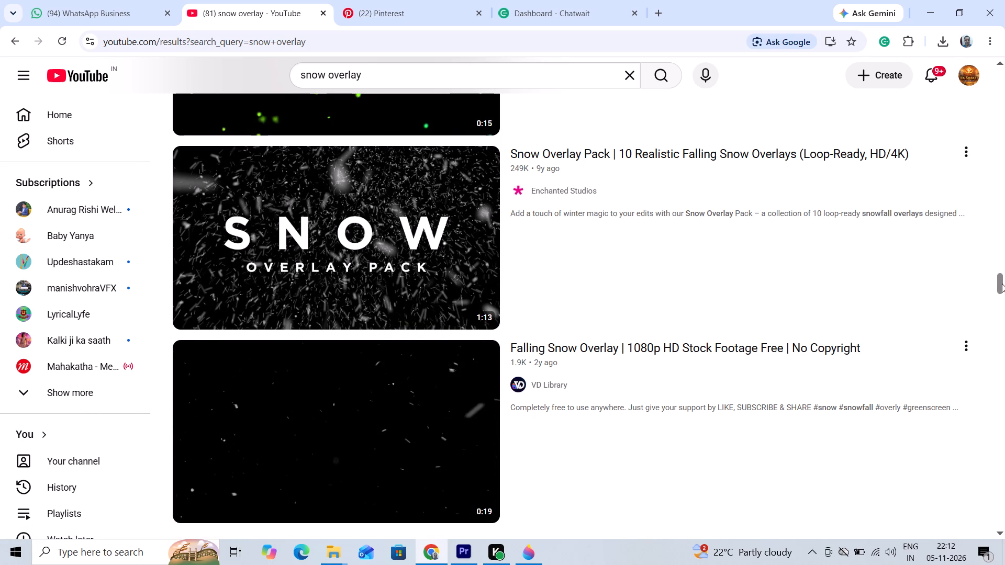
{"action": "left_click_drag", "start_coordinate": [1002, 284], "coordinate": [1001, 304]}
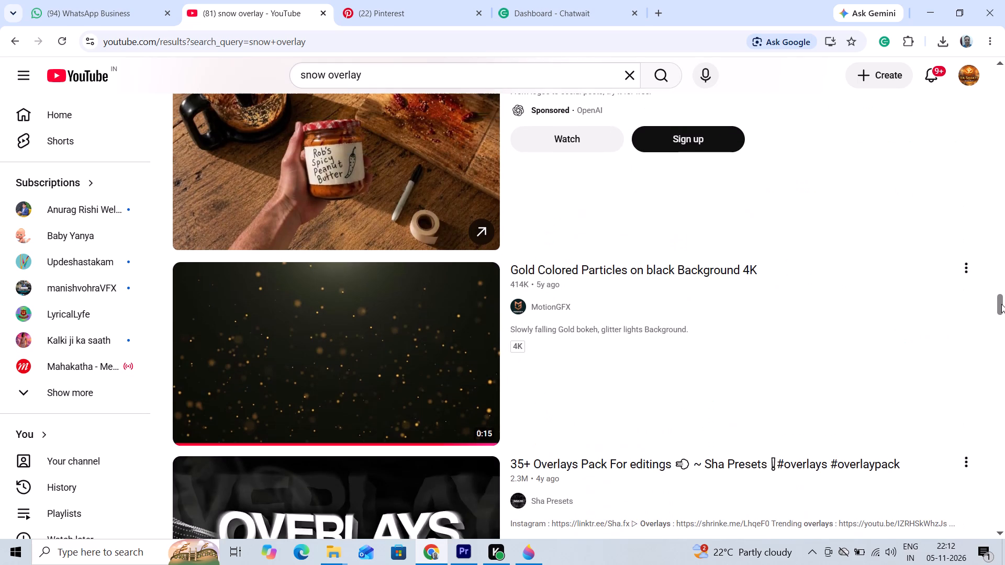
{"action": "left_click_drag", "start_coordinate": [1001, 304], "coordinate": [1000, 315]}
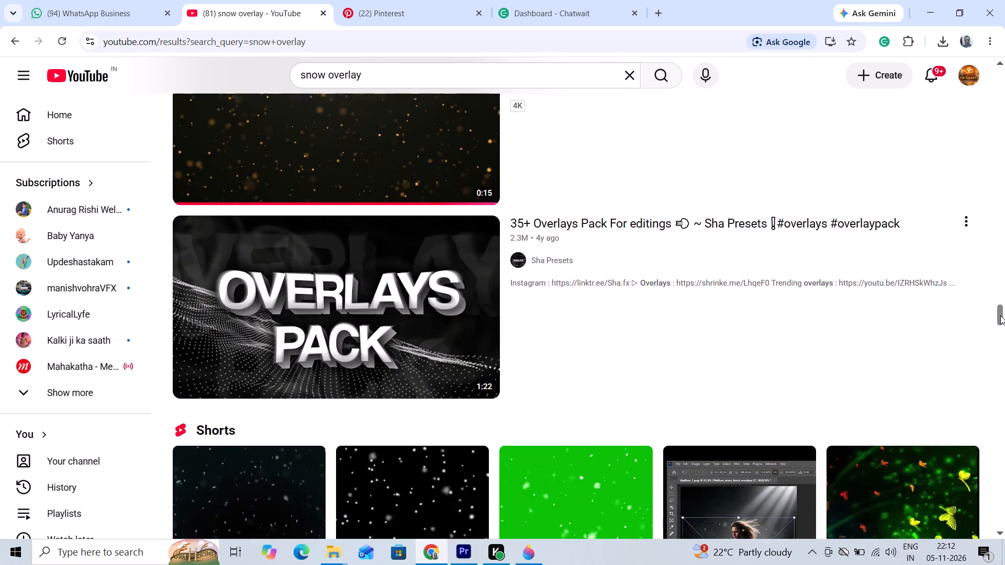
{"action": "left_click_drag", "start_coordinate": [1000, 315], "coordinate": [1001, 330]}
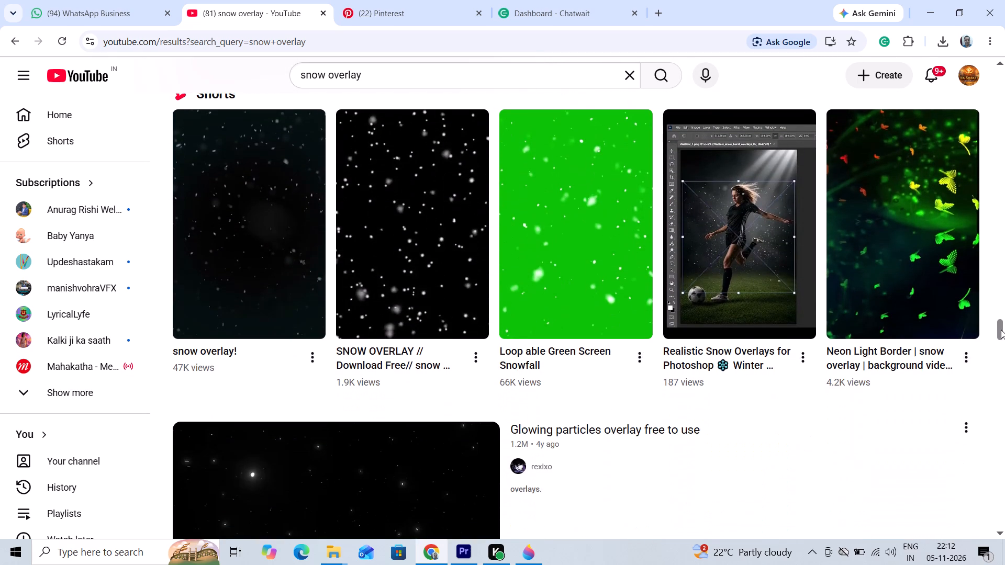
{"action": "left_click_drag", "start_coordinate": [1001, 330], "coordinate": [998, 337]}
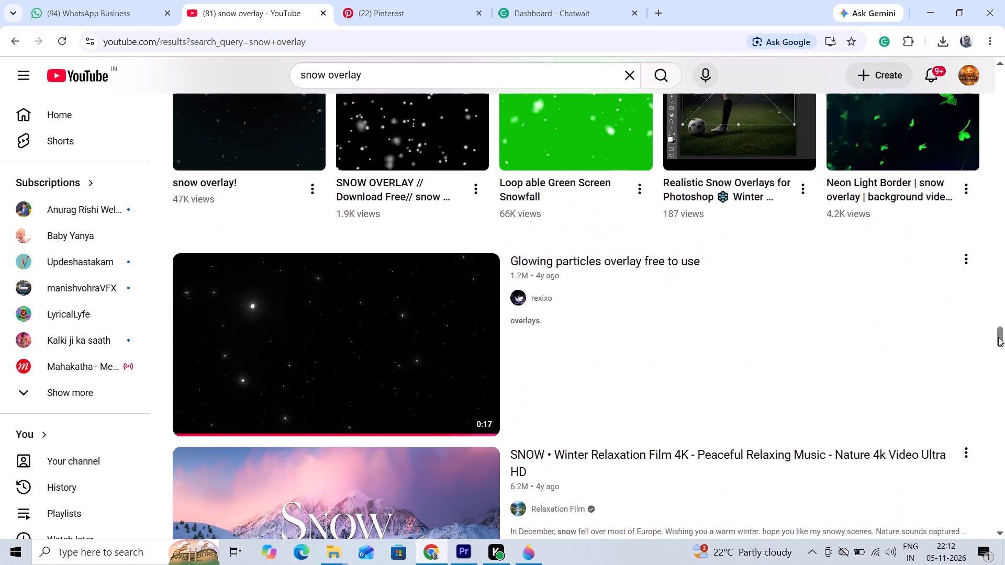
{"action": "left_click_drag", "start_coordinate": [998, 337], "coordinate": [998, 342]}
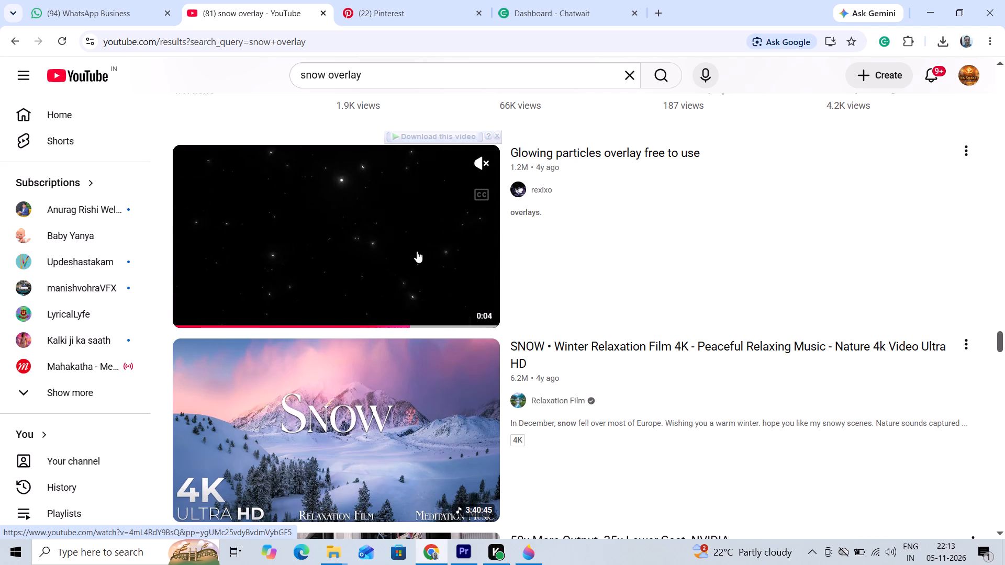
{"action": "left_click_drag", "start_coordinate": [1001, 341], "coordinate": [999, 385]}
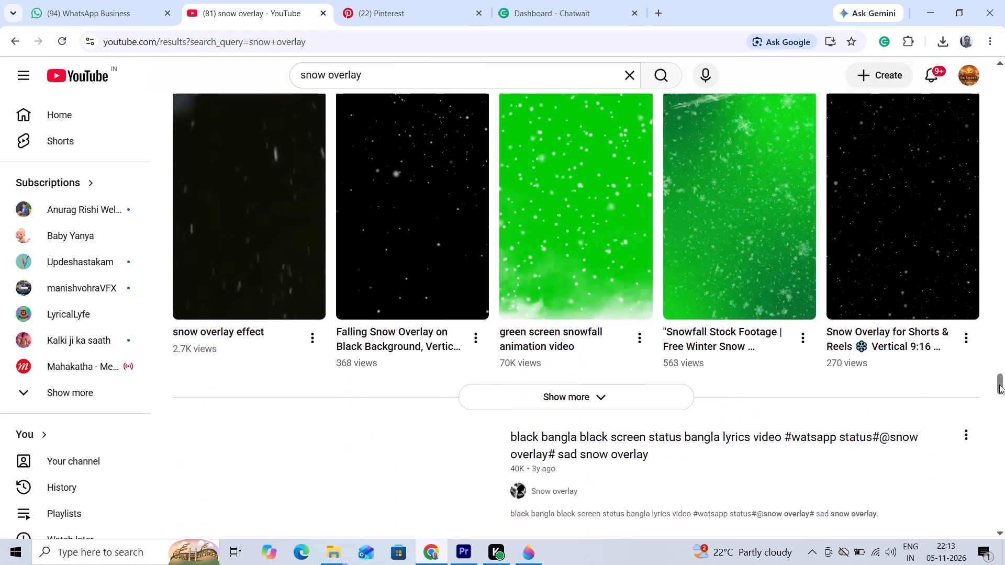
{"action": "left_click_drag", "start_coordinate": [999, 385], "coordinate": [999, 401]}
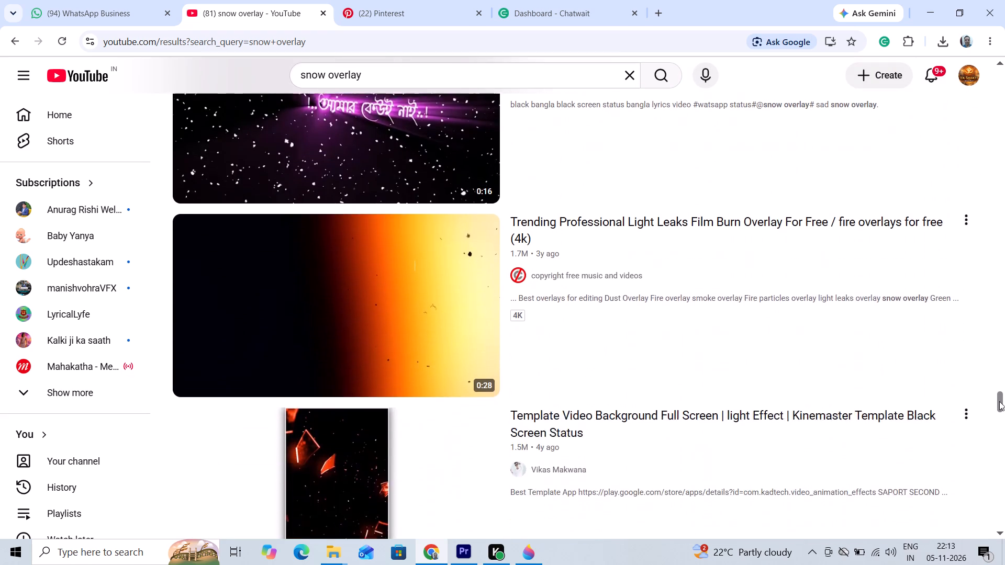
{"action": "left_click_drag", "start_coordinate": [999, 401], "coordinate": [1003, 419]}
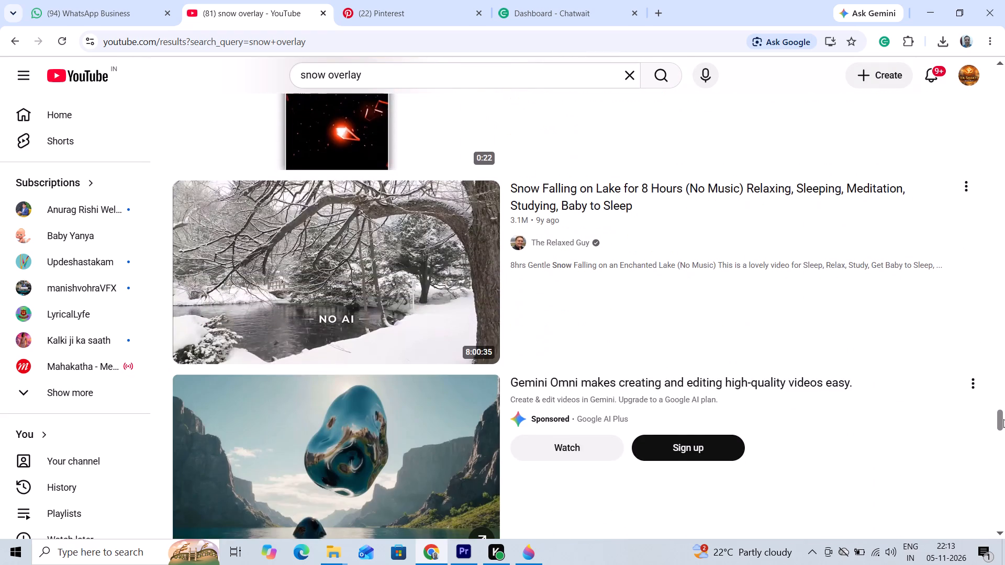
{"action": "left_click_drag", "start_coordinate": [1003, 419], "coordinate": [1004, 437]}
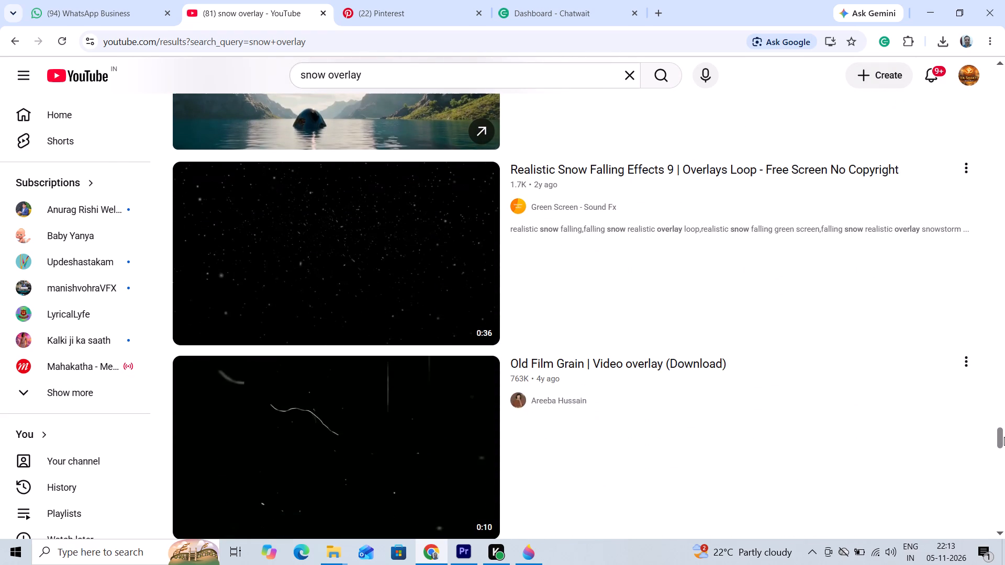
{"action": "left_click_drag", "start_coordinate": [1004, 437], "coordinate": [1004, 457]}
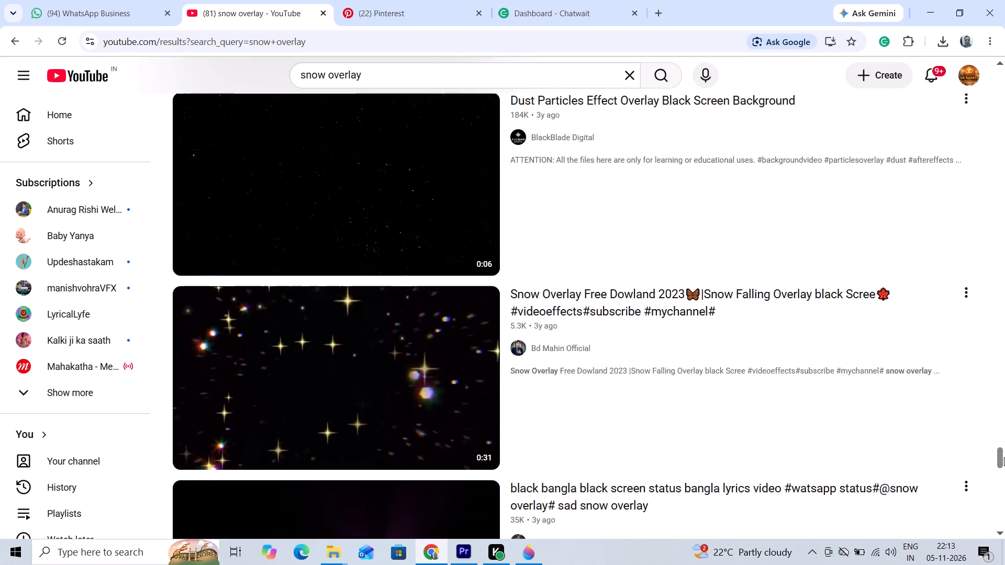
{"action": "left_click_drag", "start_coordinate": [1004, 457], "coordinate": [1004, 460]}
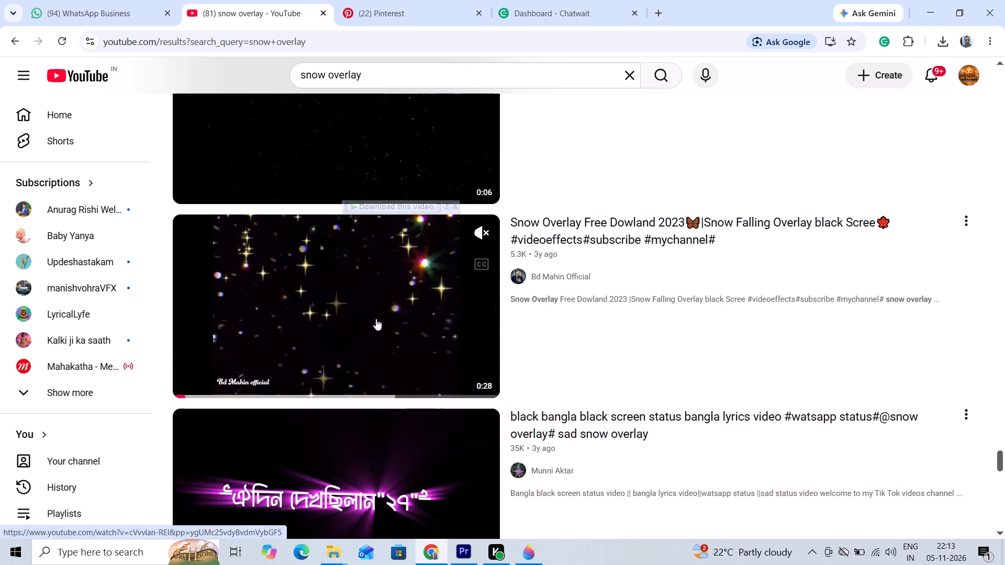
{"action": "left_click_drag", "start_coordinate": [998, 459], "coordinate": [997, 487]}
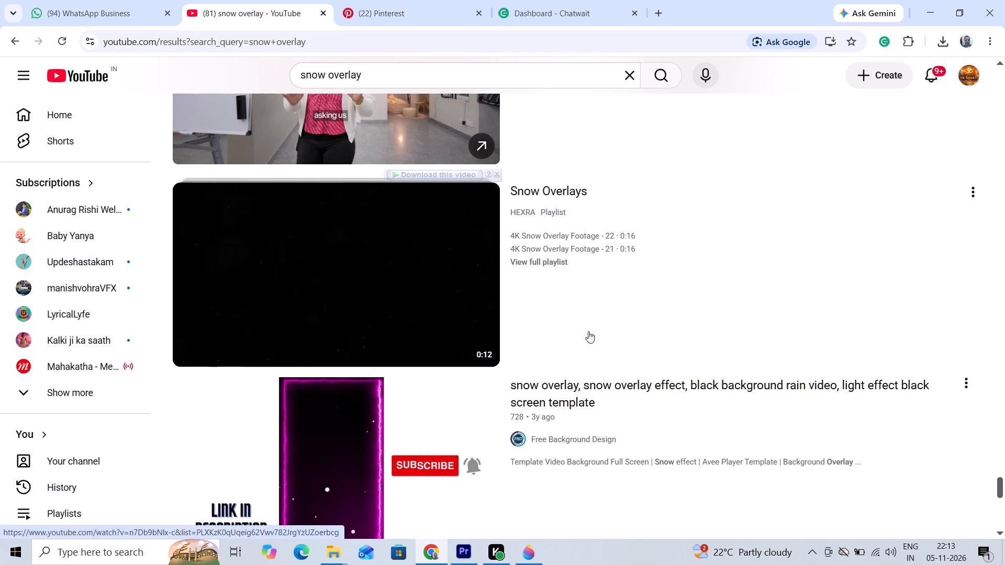
{"action": "left_click_drag", "start_coordinate": [999, 482], "coordinate": [997, 498]}
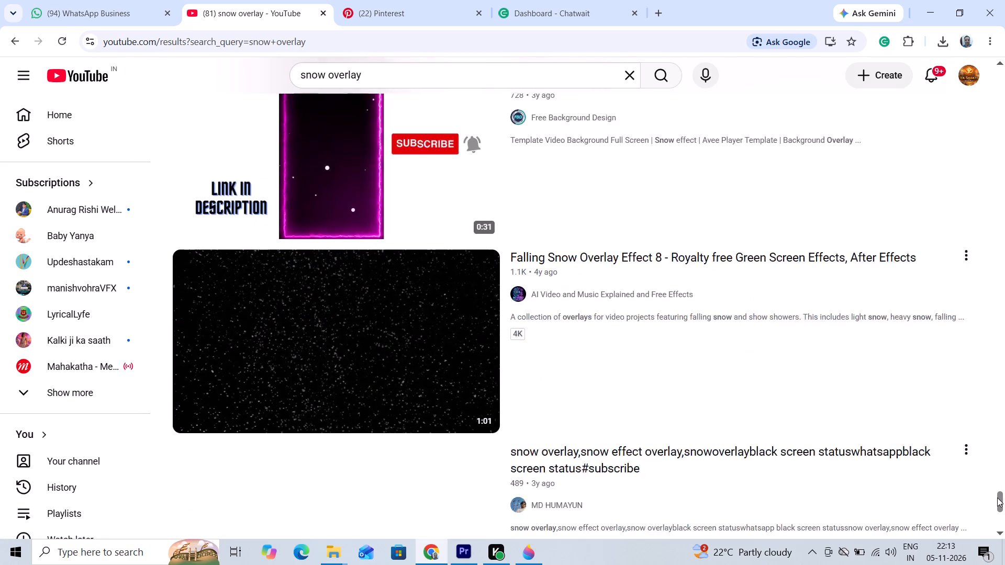
{"action": "left_click_drag", "start_coordinate": [997, 498], "coordinate": [997, 500]}
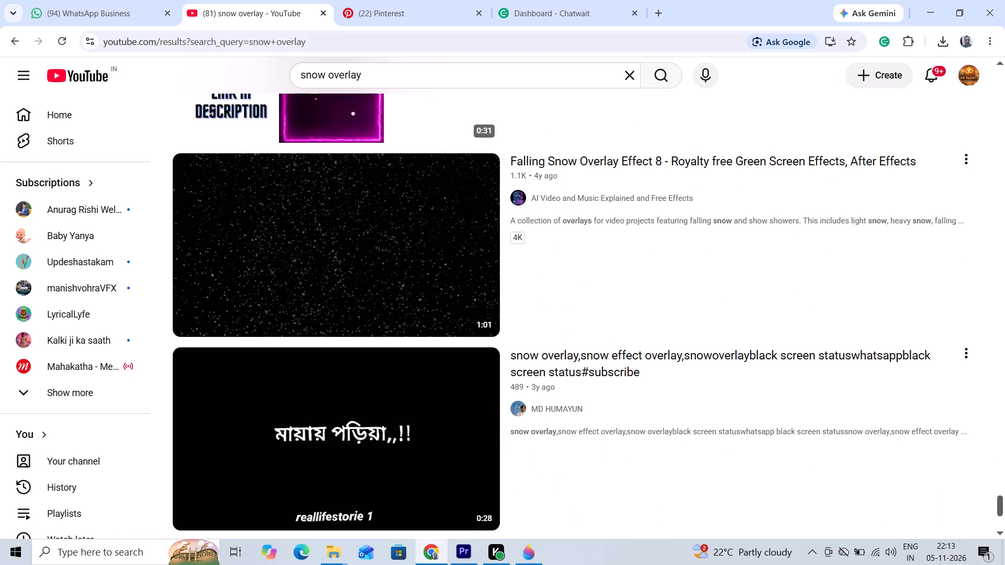
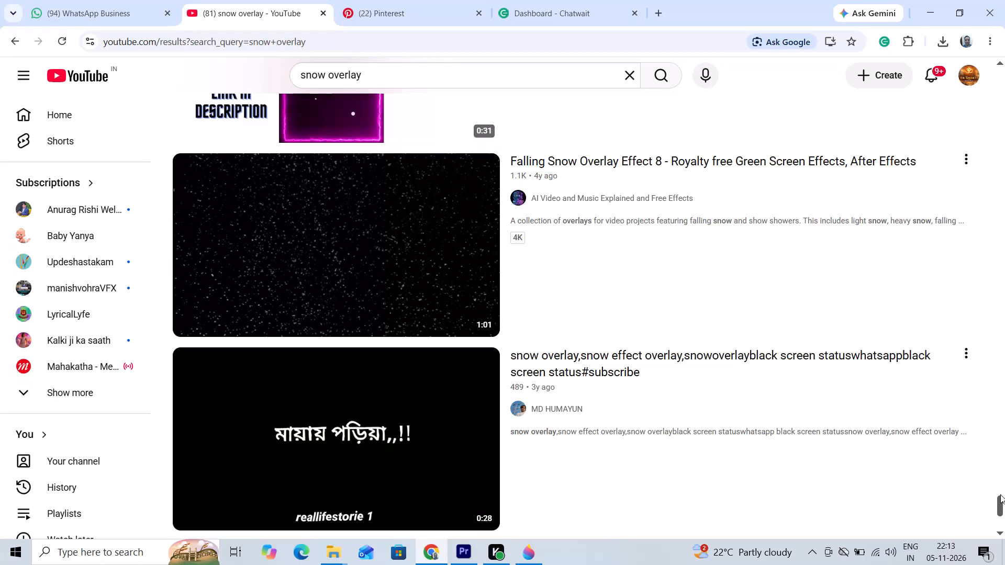
Browse further through the YouTube "snow overlay" results, examining the falling snow and soft snow clips for usable overlay footage.
{"action": "left_click_drag", "start_coordinate": [1000, 499], "coordinate": [999, 512]}
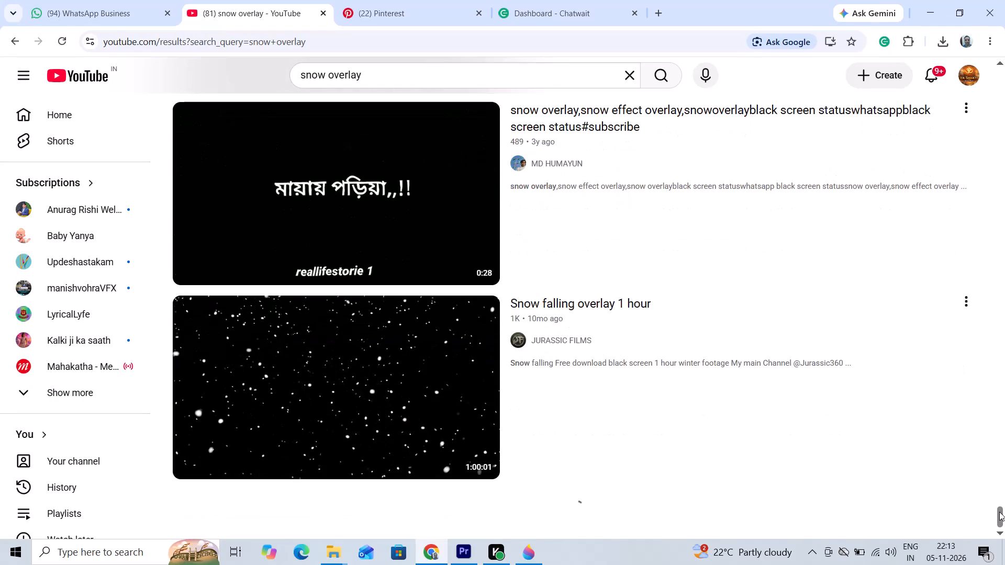
{"action": "left_click_drag", "start_coordinate": [999, 512], "coordinate": [998, 516]}
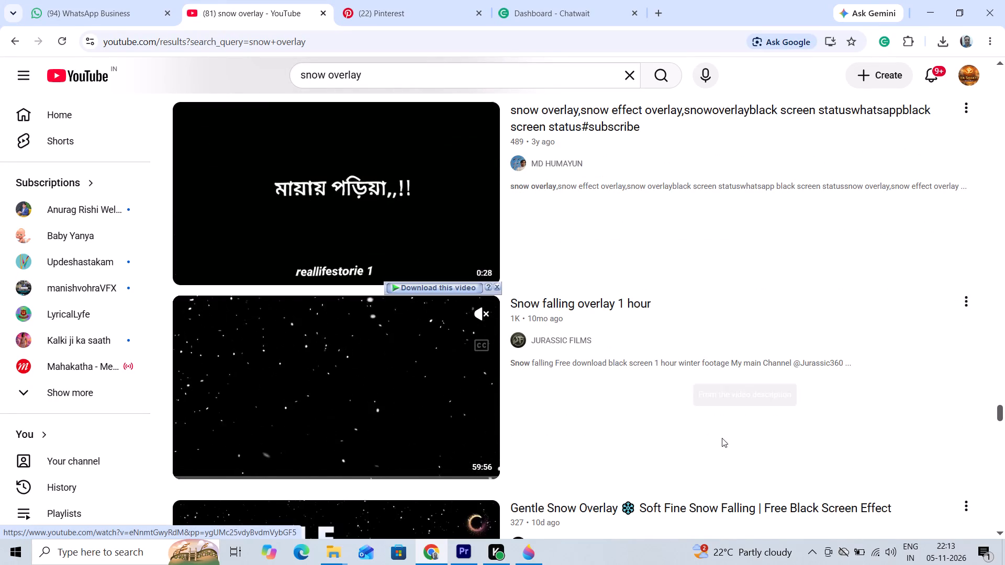
{"action": "left_click_drag", "start_coordinate": [999, 412], "coordinate": [999, 423]}
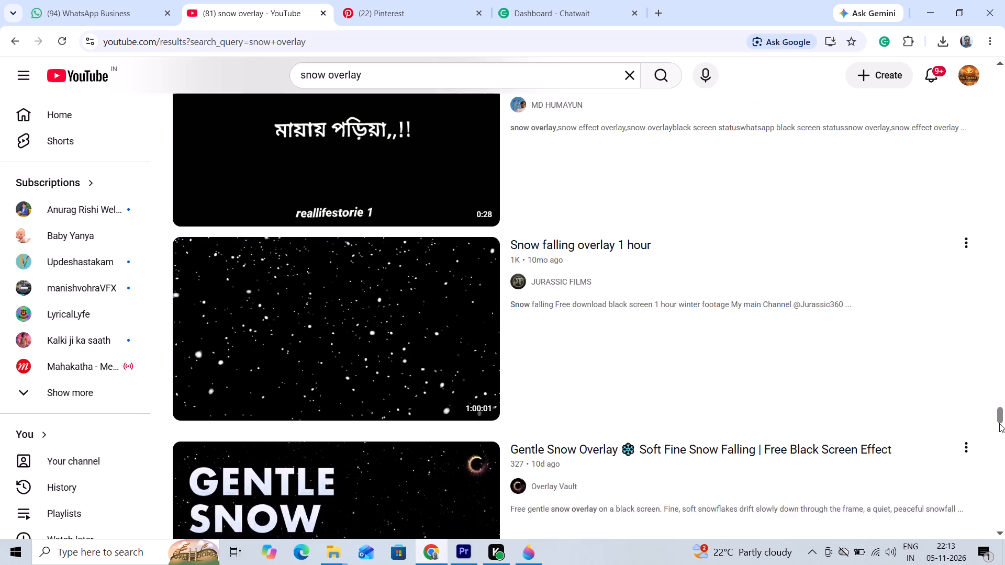
{"action": "left_click_drag", "start_coordinate": [999, 423], "coordinate": [1000, 427]}
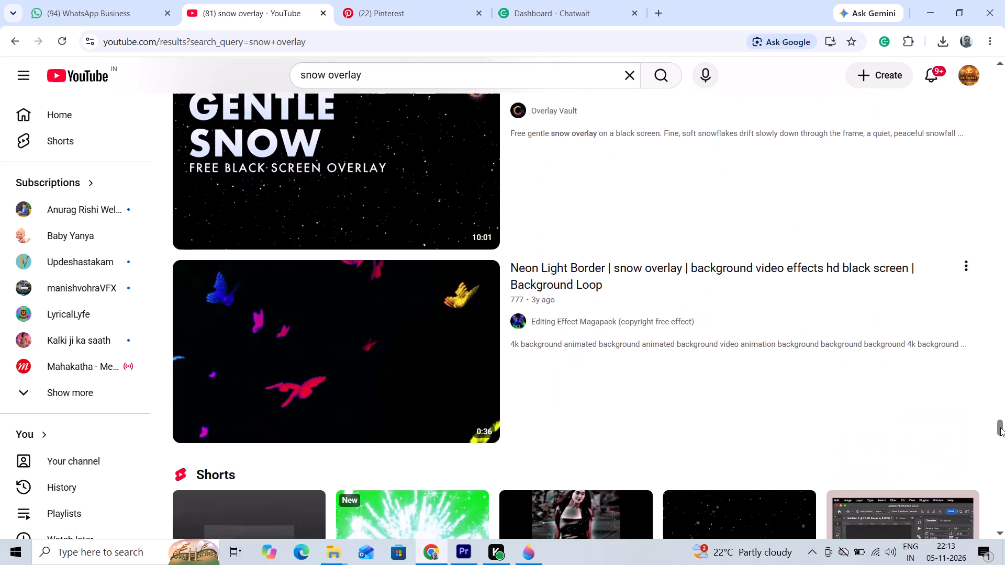
{"action": "left_click_drag", "start_coordinate": [1000, 427], "coordinate": [1001, 442]}
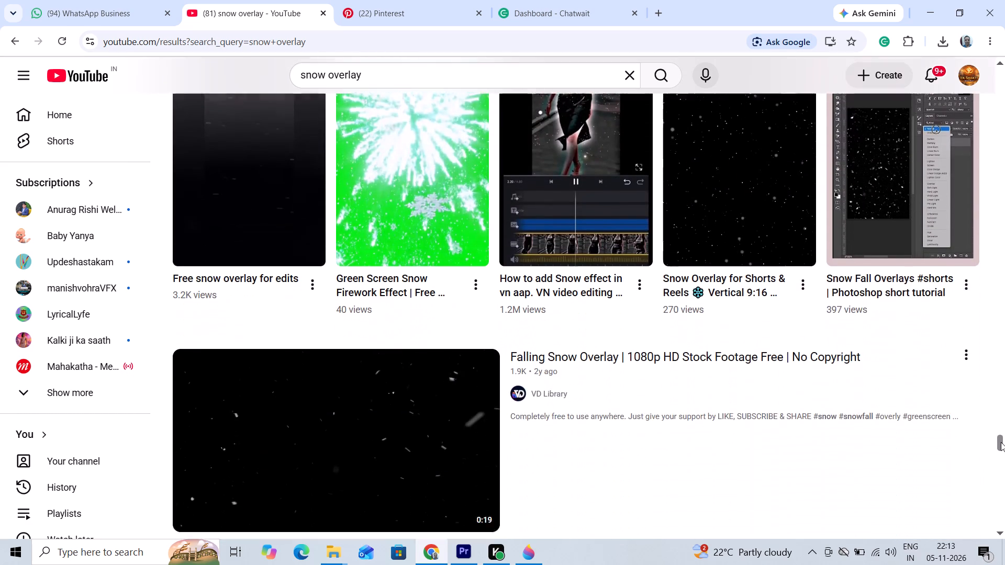
{"action": "left_click_drag", "start_coordinate": [1001, 442], "coordinate": [1001, 448]}
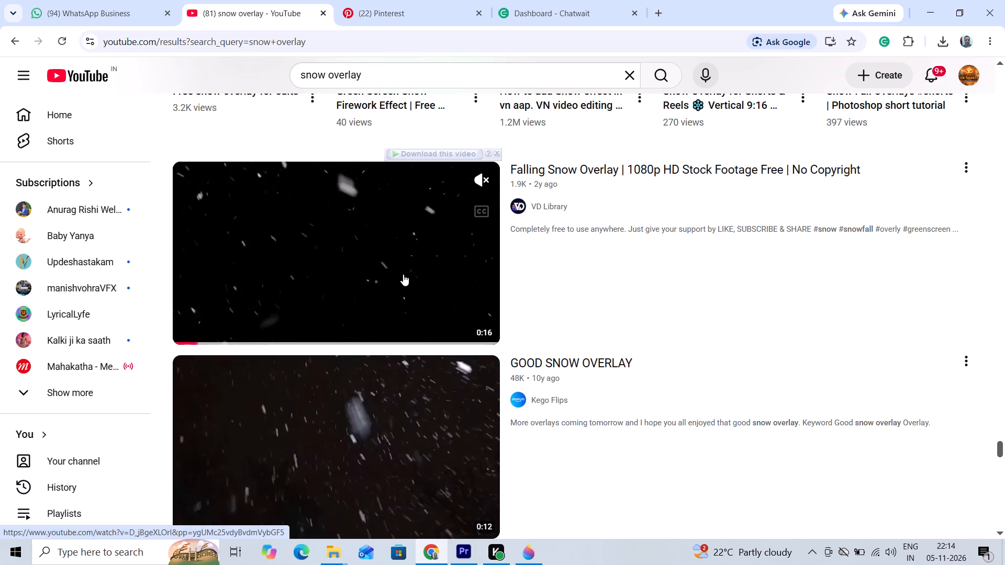
Search YouTube for "light border colorful animation overlay".
{"action": "left_click_drag", "start_coordinate": [363, 72], "coordinate": [241, 80]}
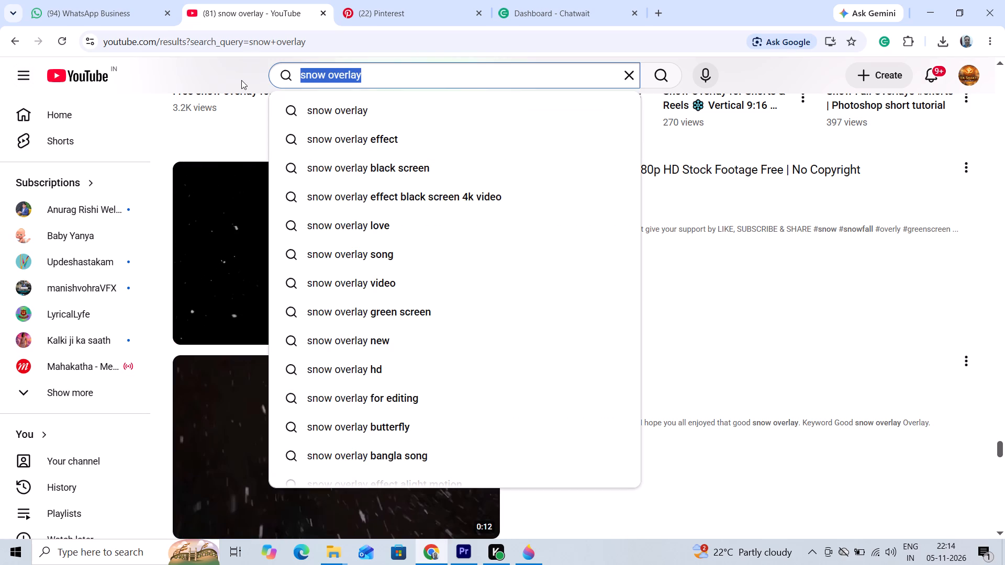
{"action": "type", "text": "lig"}
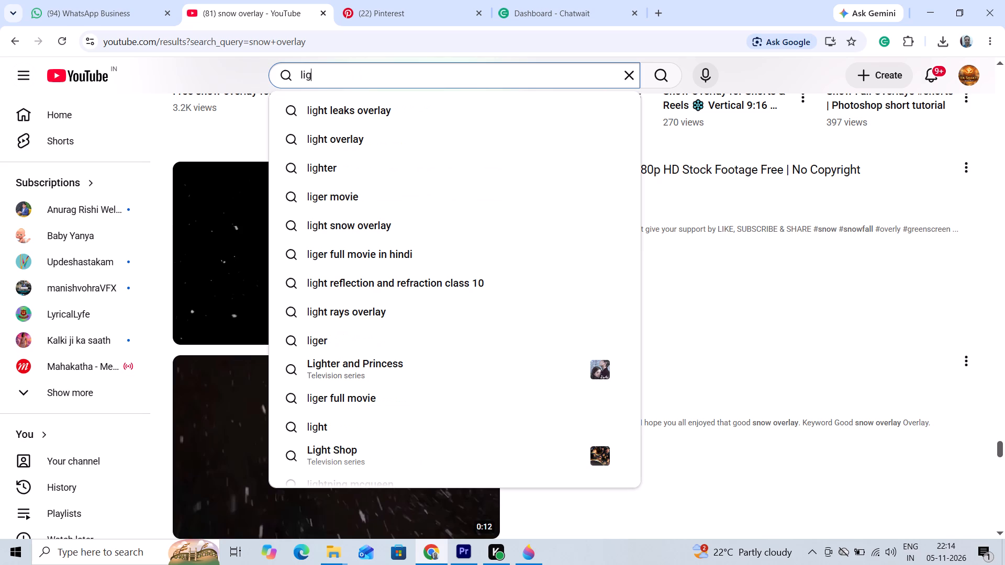
{"action": "type", "text": "ht border colorful anima"}
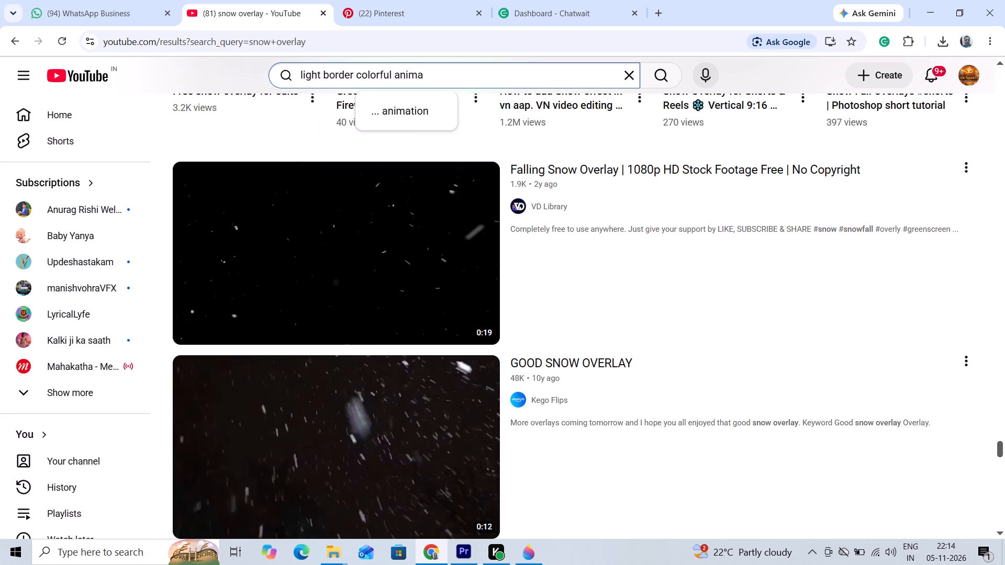
{"action": "type", "text": "tion overlay"}
{"action": "key", "text": "Return"}
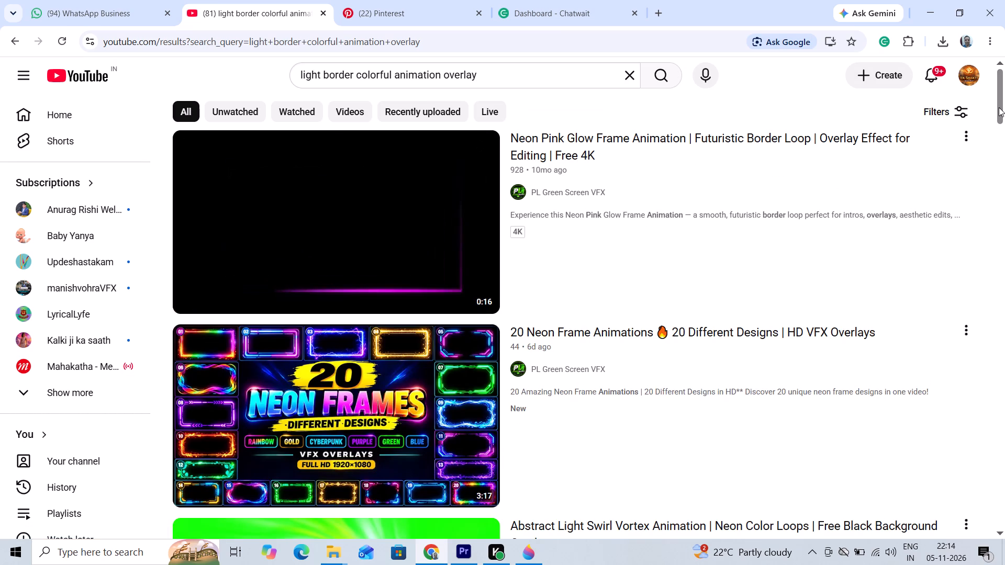
Find the "Lighting border frame Motion Graphics Animated Background" blinking bulbs video in the results and open it in a new tab.
{"action": "left_click_drag", "start_coordinate": [1000, 105], "coordinate": [995, 162]}
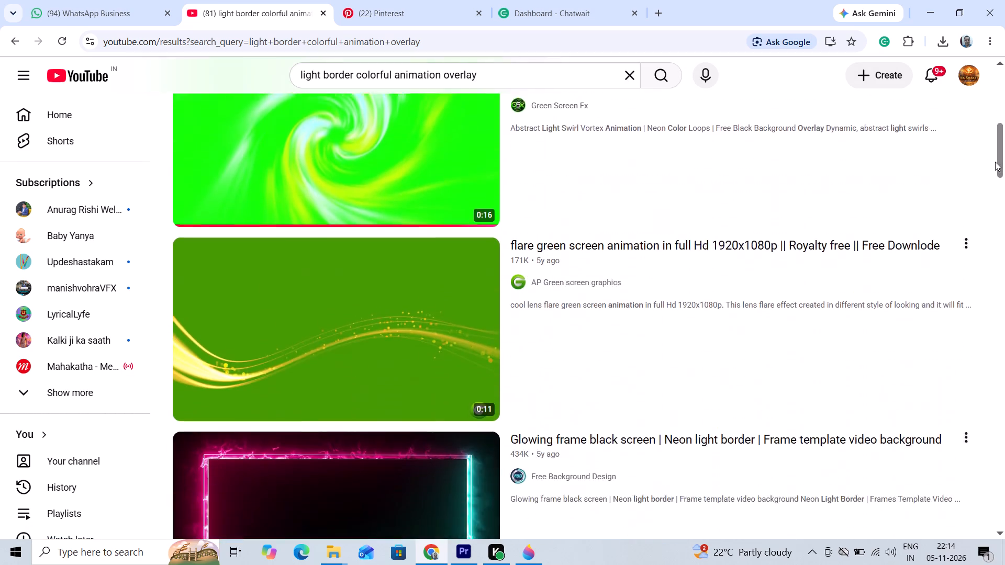
{"action": "left_click_drag", "start_coordinate": [995, 162], "coordinate": [986, 179]}
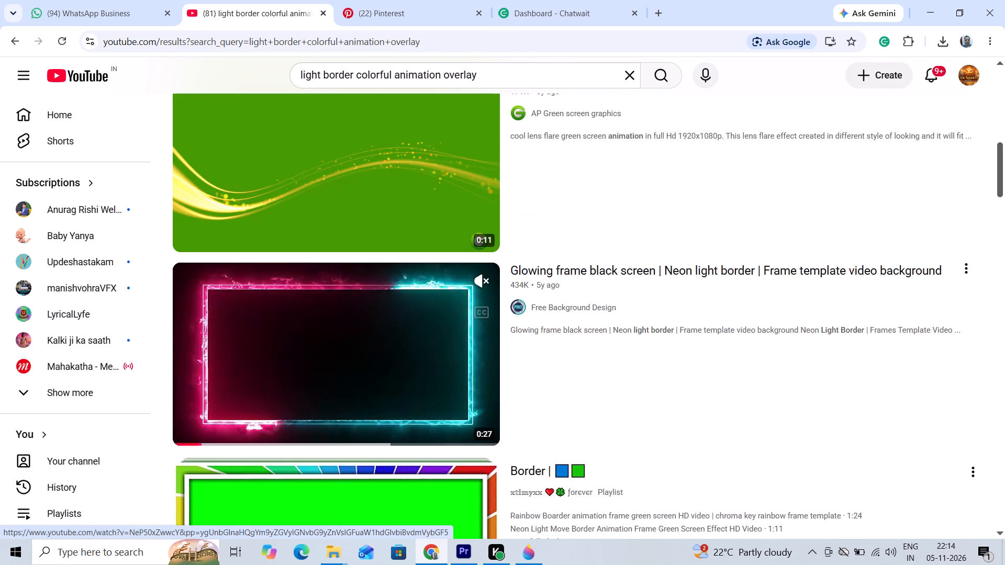
{"action": "left_click_drag", "start_coordinate": [1002, 175], "coordinate": [1004, 195]}
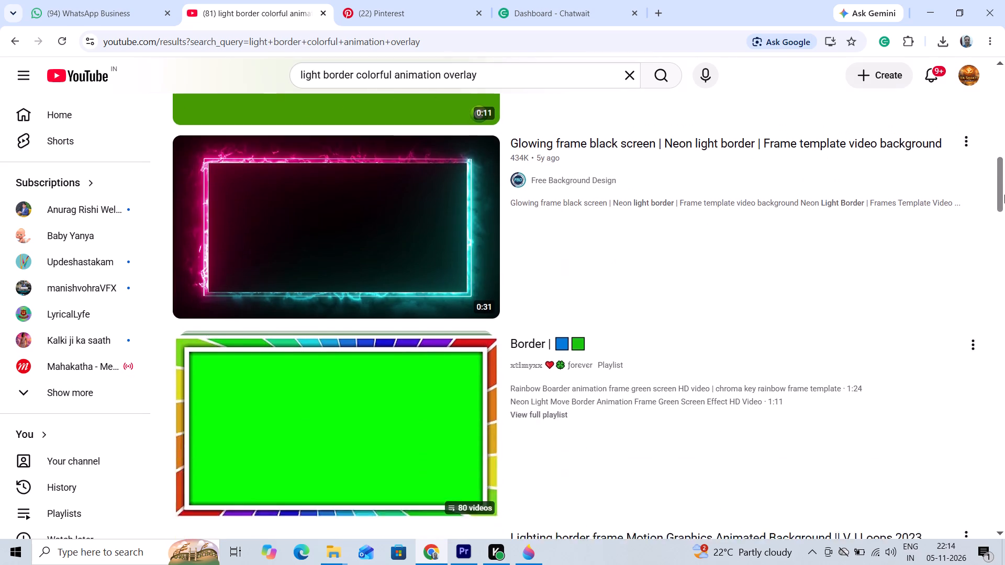
{"action": "left_click_drag", "start_coordinate": [1004, 195], "coordinate": [1004, 225]}
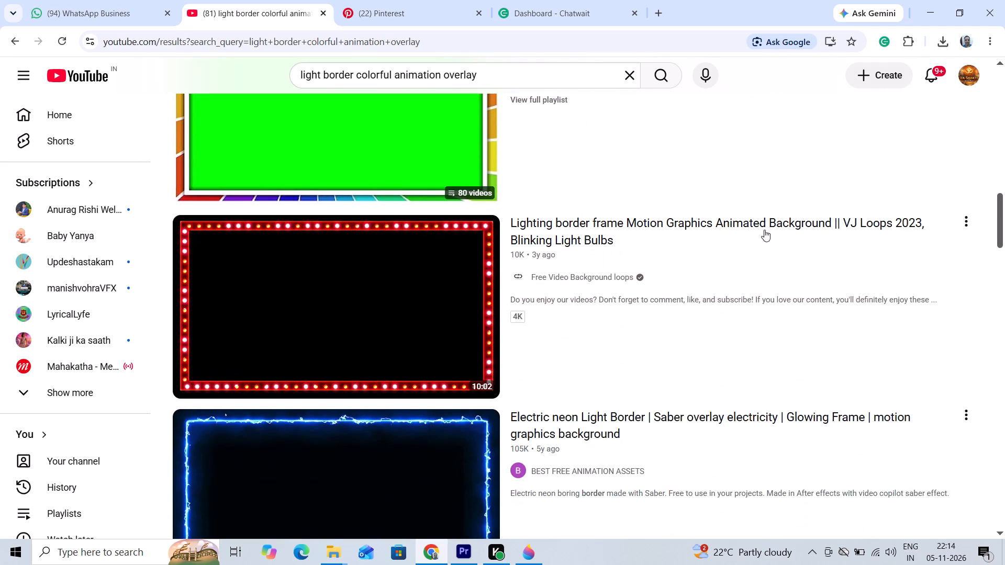
{"action": "right_click", "coordinate": [360, 280]}
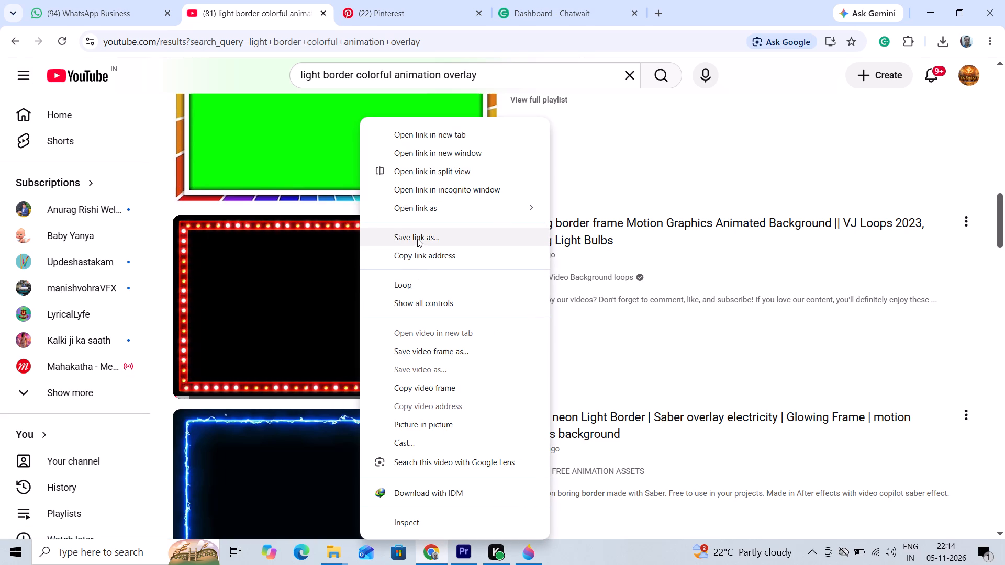
{"action": "left_click", "coordinate": [280, 16]}
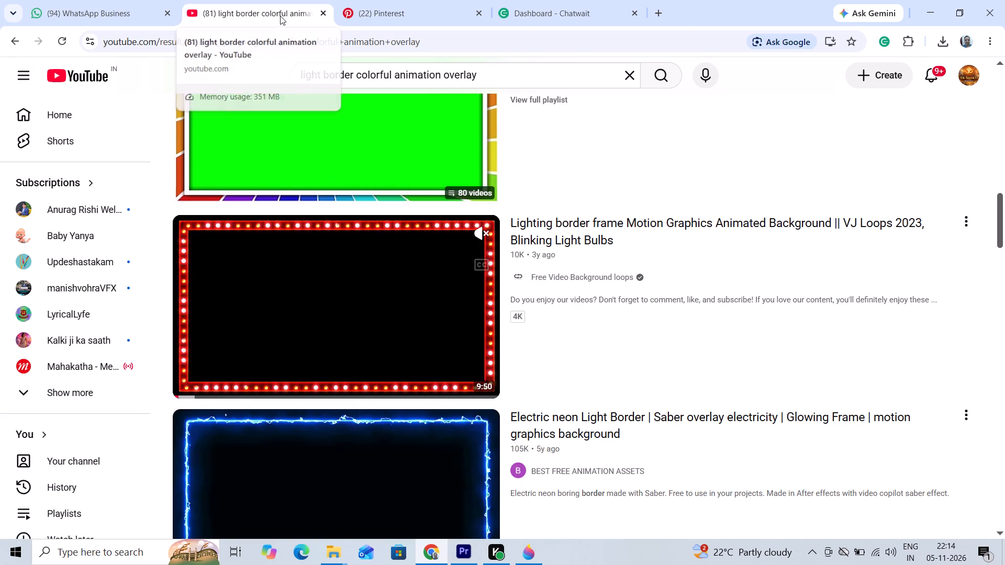
{"action": "right_click", "coordinate": [385, 320]}
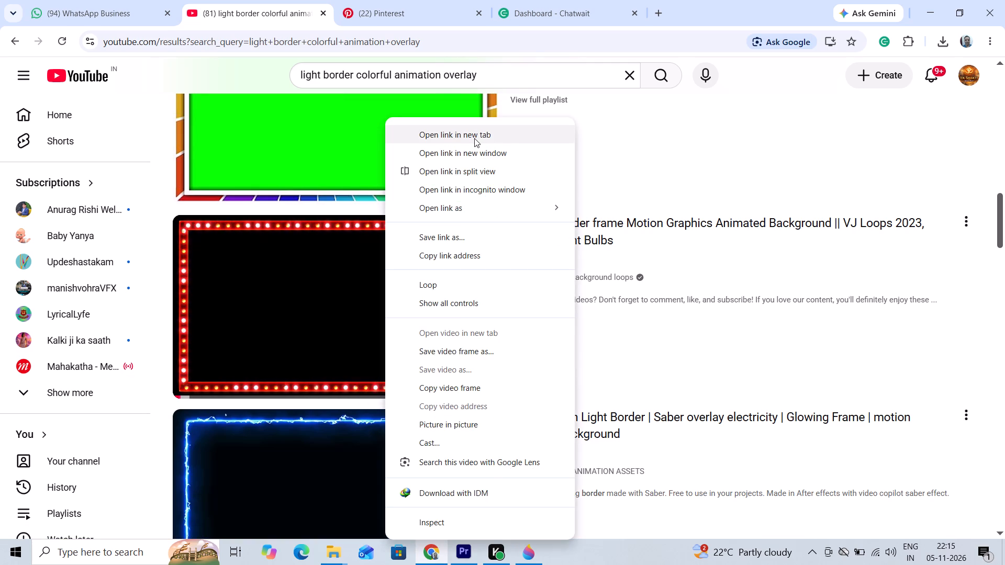
{"action": "left_click", "coordinate": [474, 138]}
{"action": "left_click", "coordinate": [377, 19]}
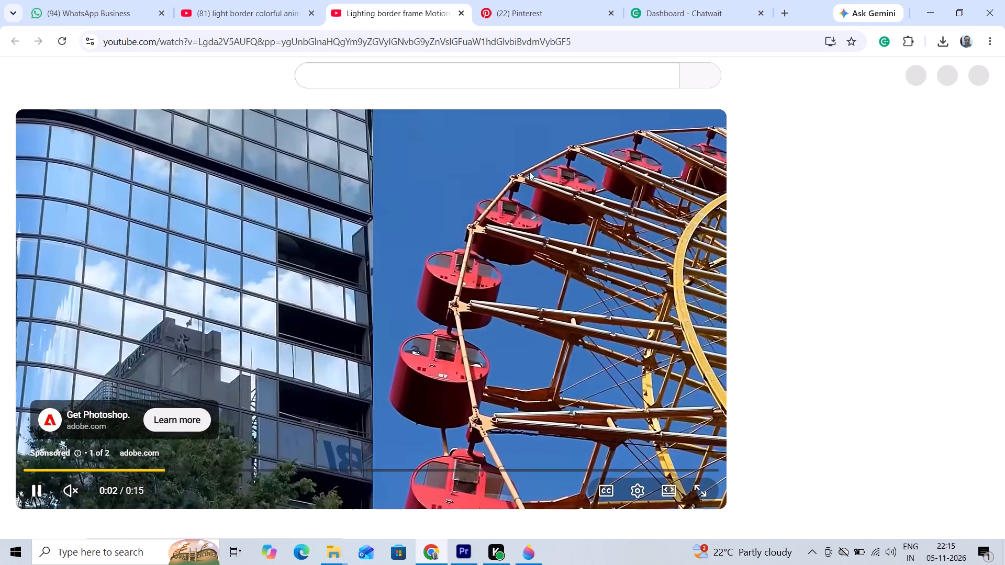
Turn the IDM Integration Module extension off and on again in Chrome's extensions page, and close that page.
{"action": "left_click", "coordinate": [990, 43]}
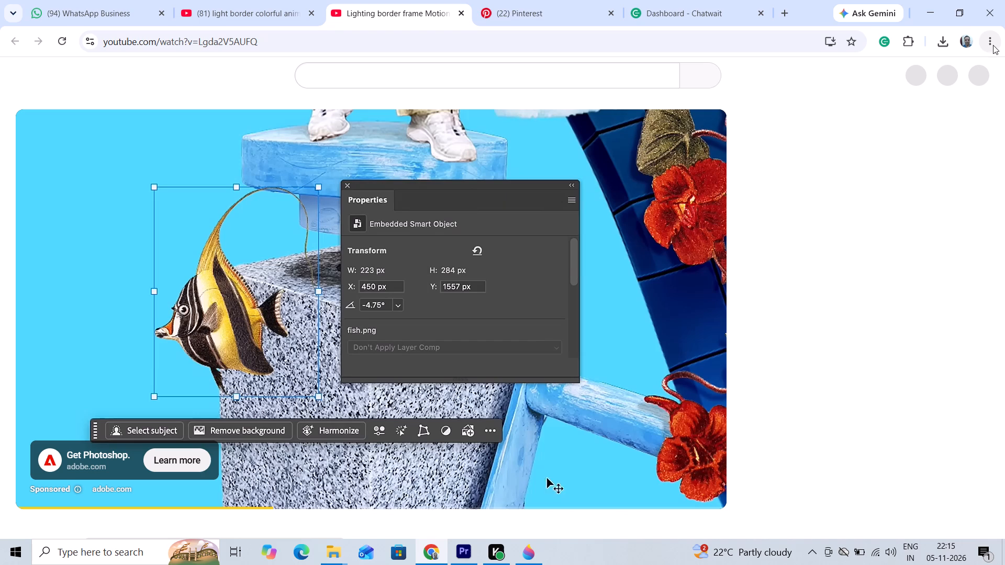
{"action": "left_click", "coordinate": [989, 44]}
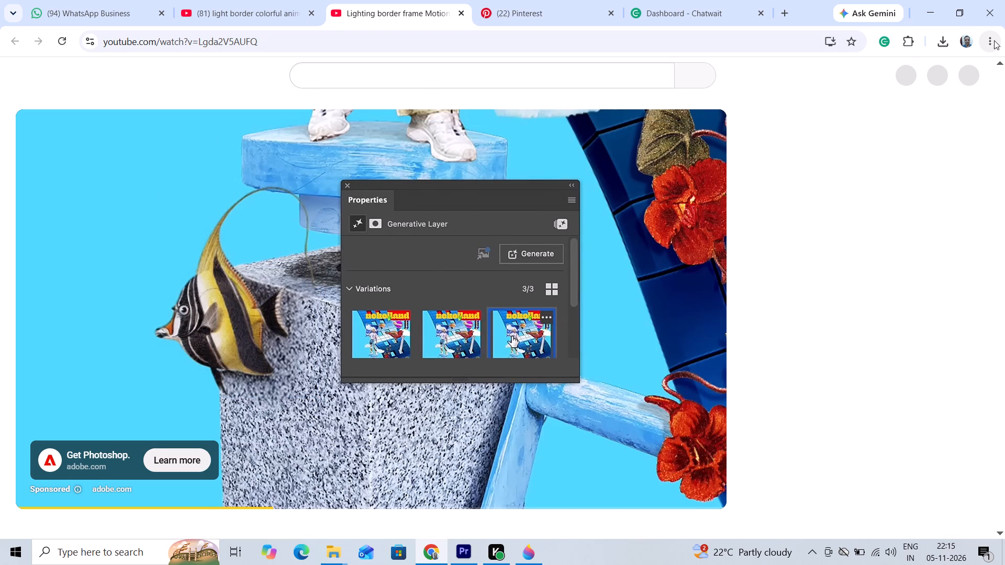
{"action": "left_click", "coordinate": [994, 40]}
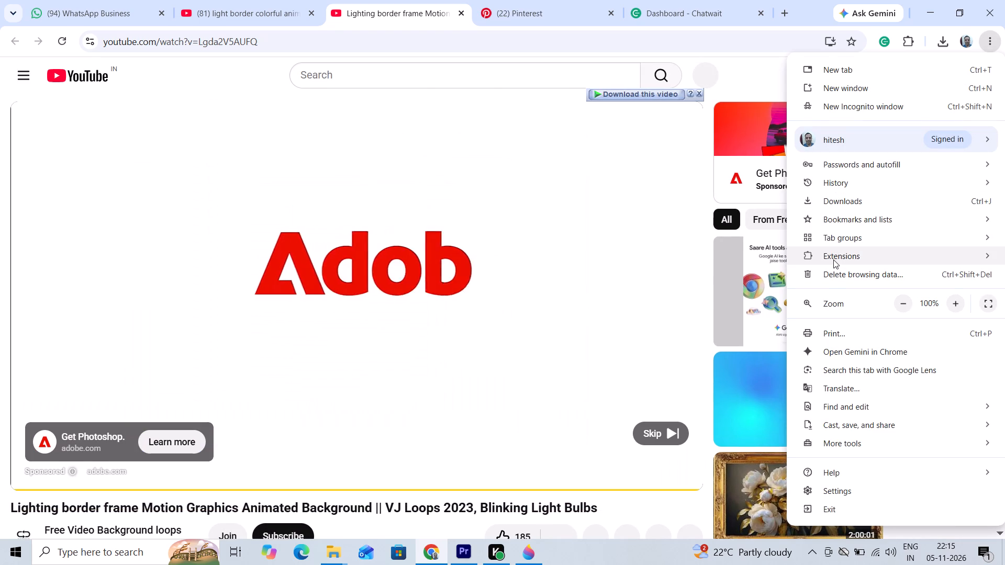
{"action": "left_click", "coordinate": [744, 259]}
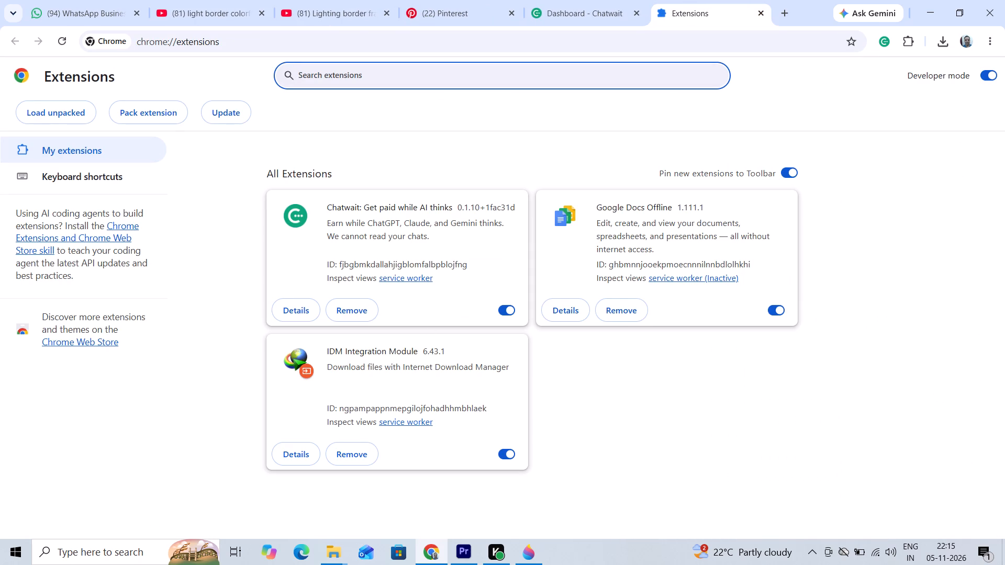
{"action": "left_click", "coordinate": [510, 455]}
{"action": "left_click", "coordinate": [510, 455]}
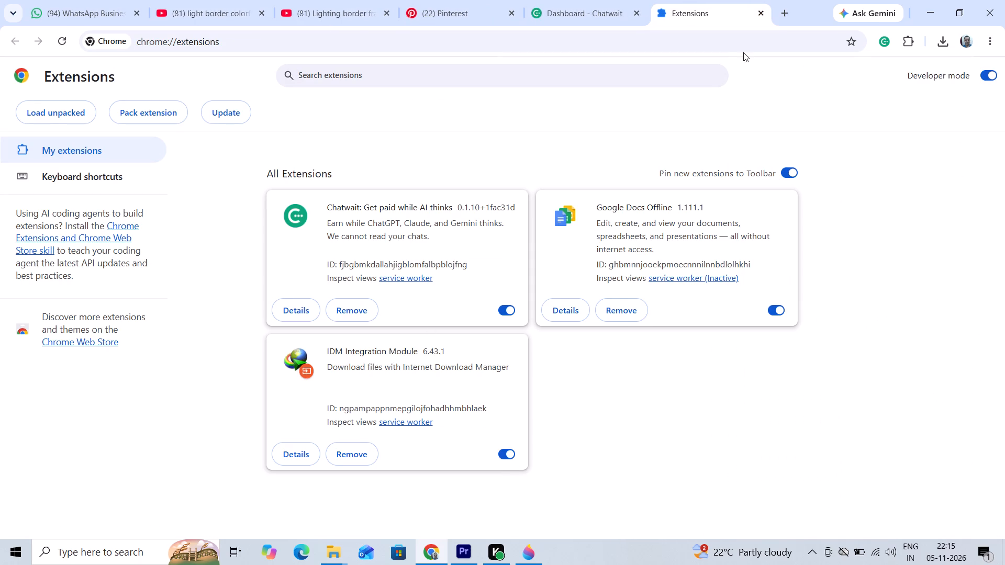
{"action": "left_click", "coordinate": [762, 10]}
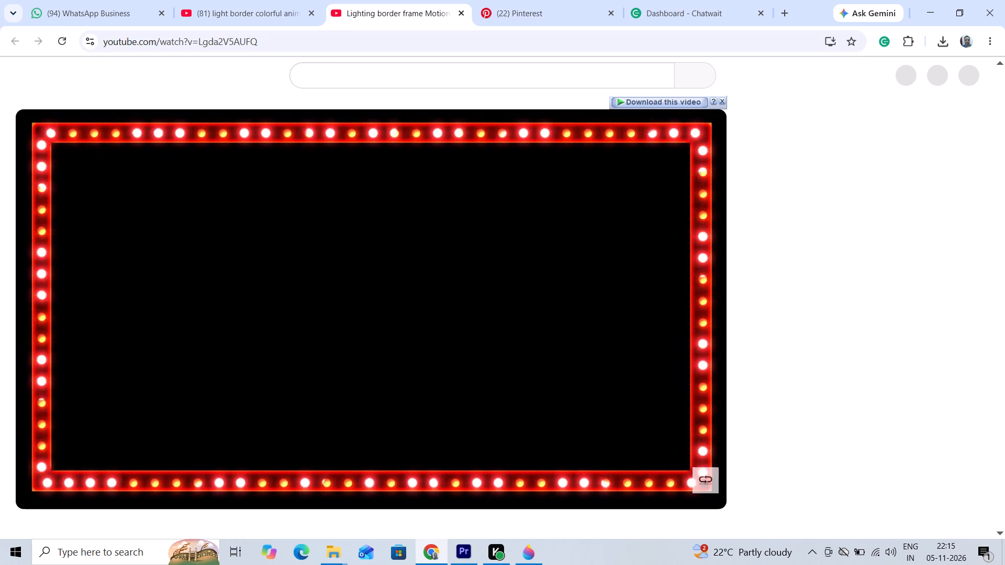
Download the blinking bulb border video with IDM as an MP4 file in 720p HD 60 fps quality.
{"action": "left_click", "coordinate": [634, 104]}
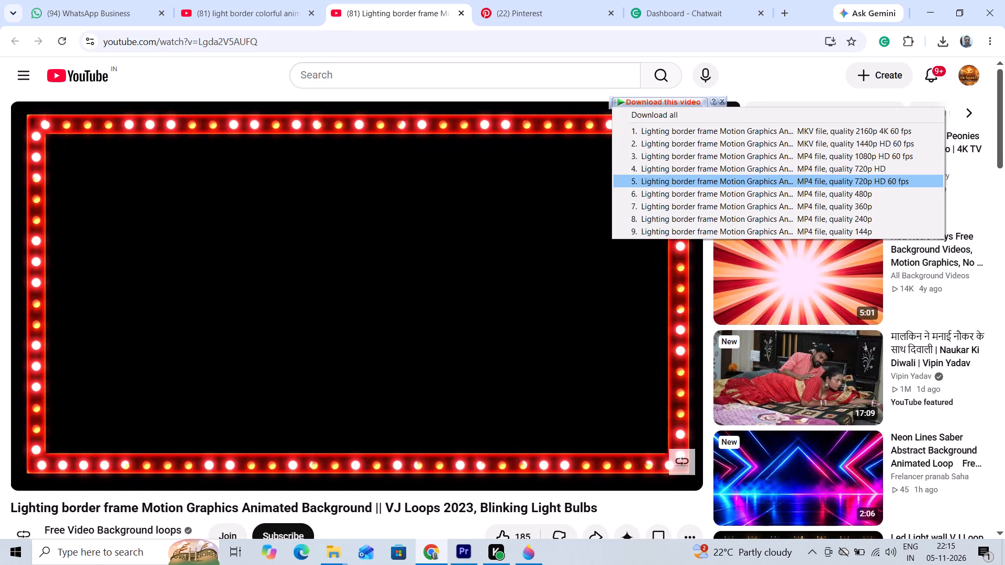
{"action": "left_click", "coordinate": [686, 179]}
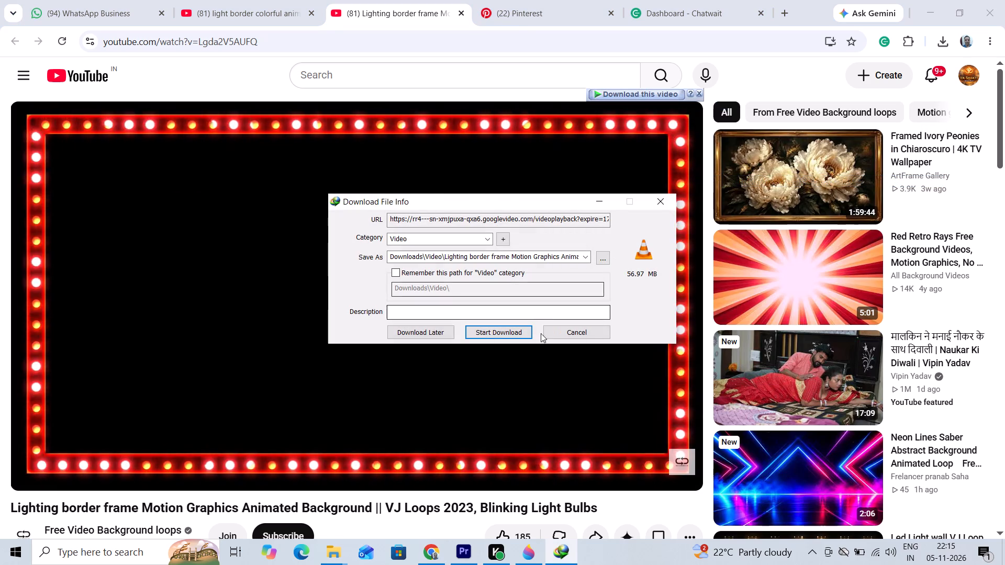
{"action": "left_click", "coordinate": [499, 332]}
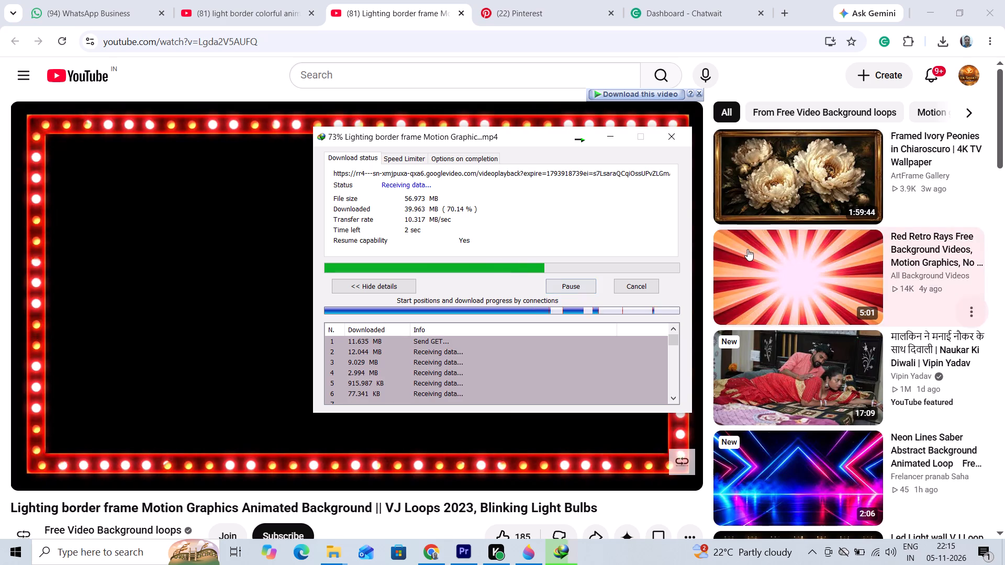
Look through the suggested videos during the download, and open the folder containing the finished border video.
{"action": "left_click_drag", "start_coordinate": [1000, 148], "coordinate": [1003, 179]}
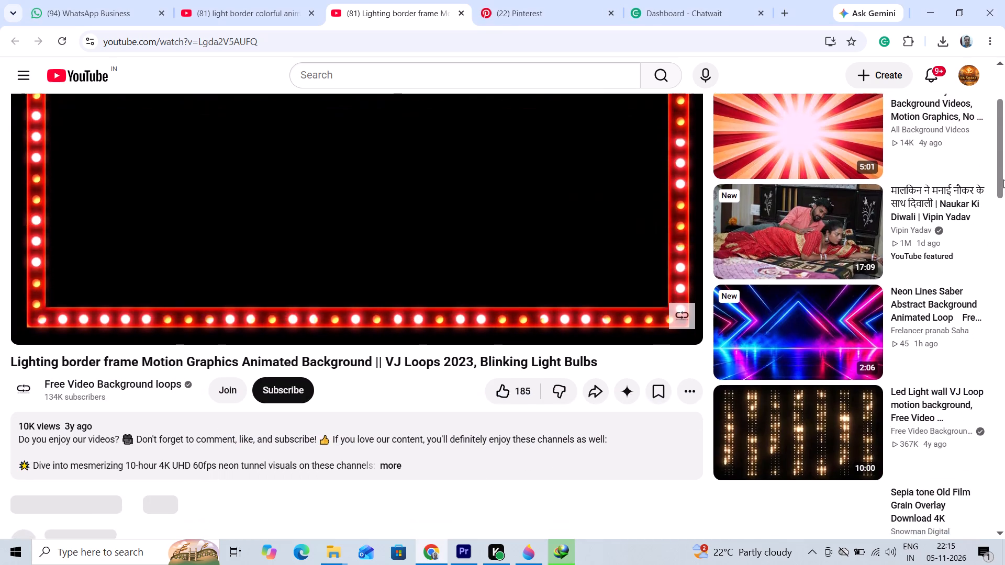
{"action": "left_click_drag", "start_coordinate": [1003, 179], "coordinate": [1004, 267]}
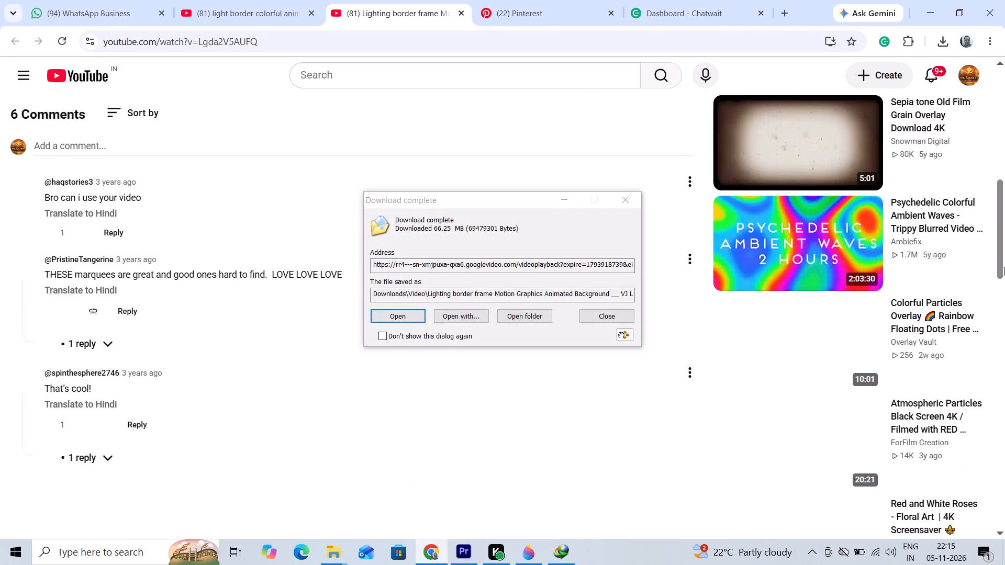
{"action": "left_click_drag", "start_coordinate": [1004, 267], "coordinate": [1003, 291]}
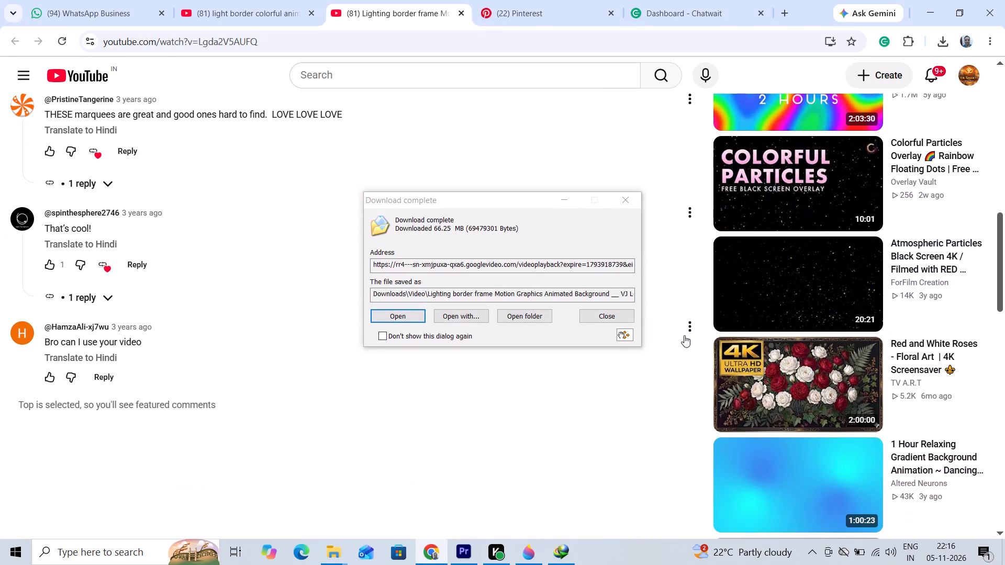
{"action": "left_click", "coordinate": [531, 313]}
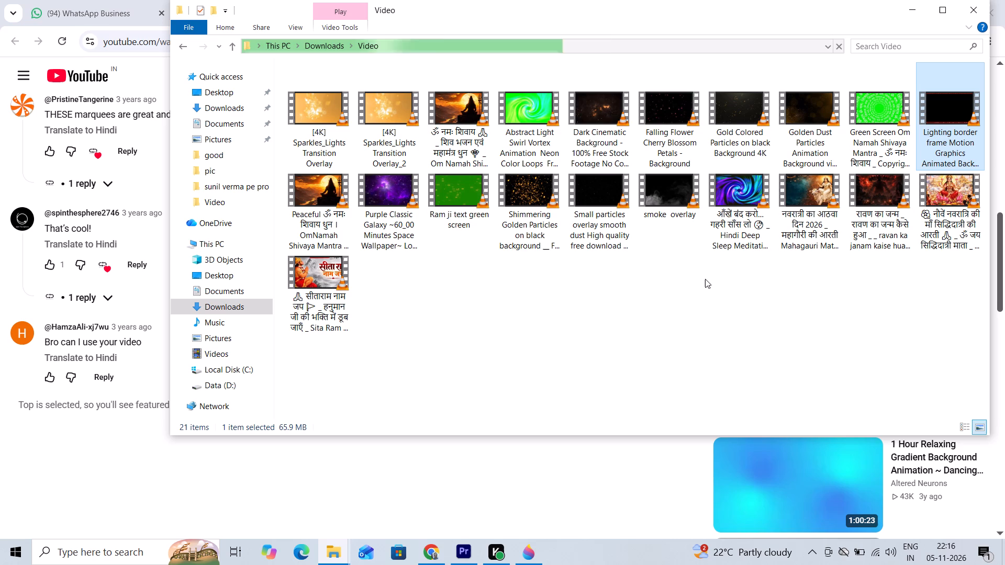
Switch to Premiere Pro and set the scale of the Panchamukhi Hanuman poster clip on V1 to 112.
{"action": "left_click", "coordinate": [467, 549]}
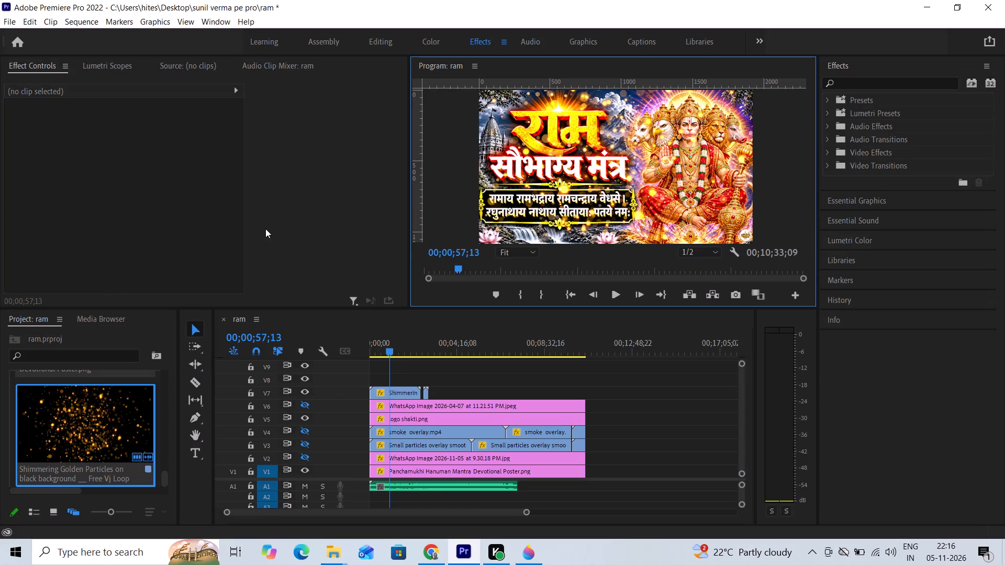
{"action": "left_click", "coordinate": [398, 471]}
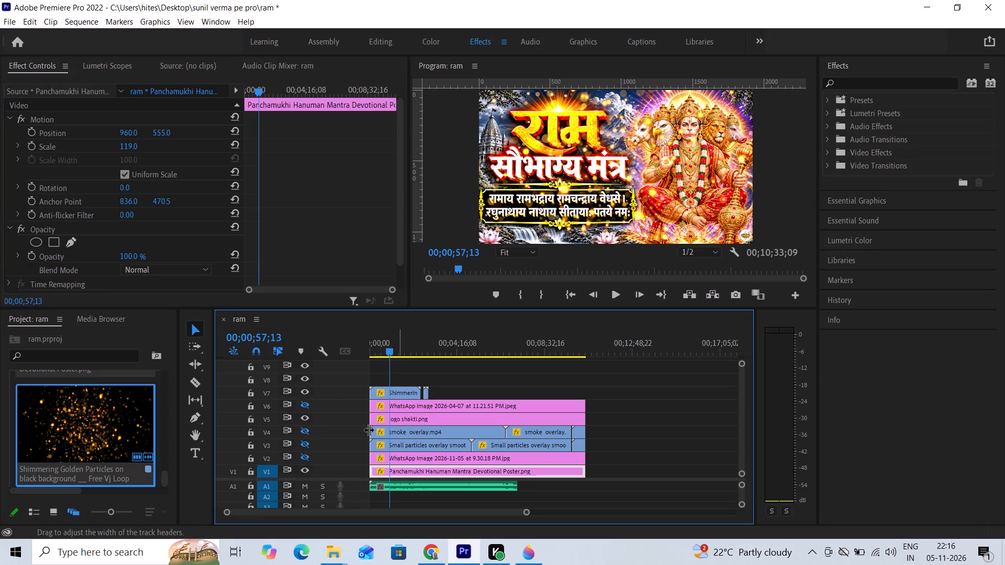
{"action": "left_click_drag", "start_coordinate": [128, 146], "coordinate": [111, 153]}
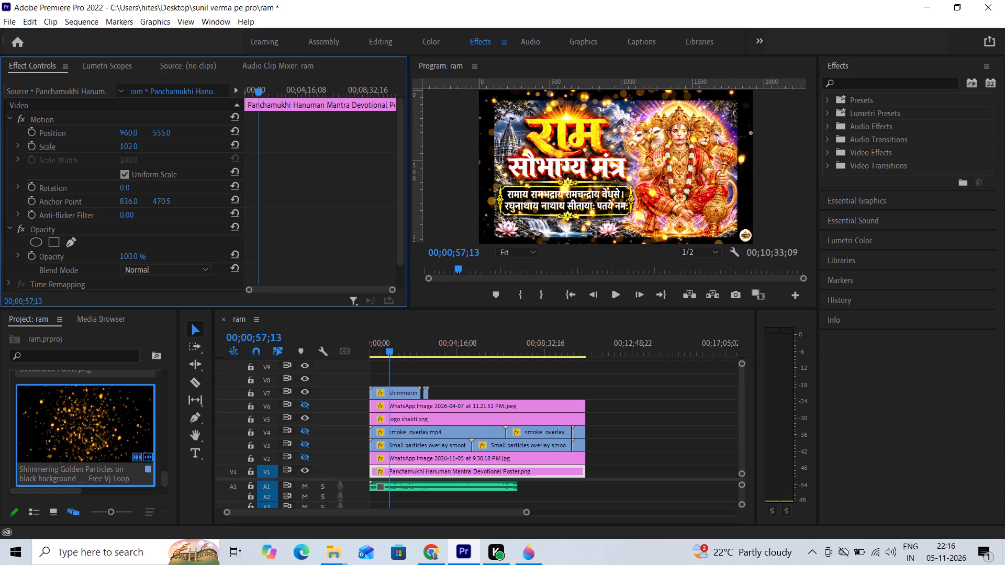
{"action": "left_click_drag", "start_coordinate": [111, 153], "coordinate": [117, 153]}
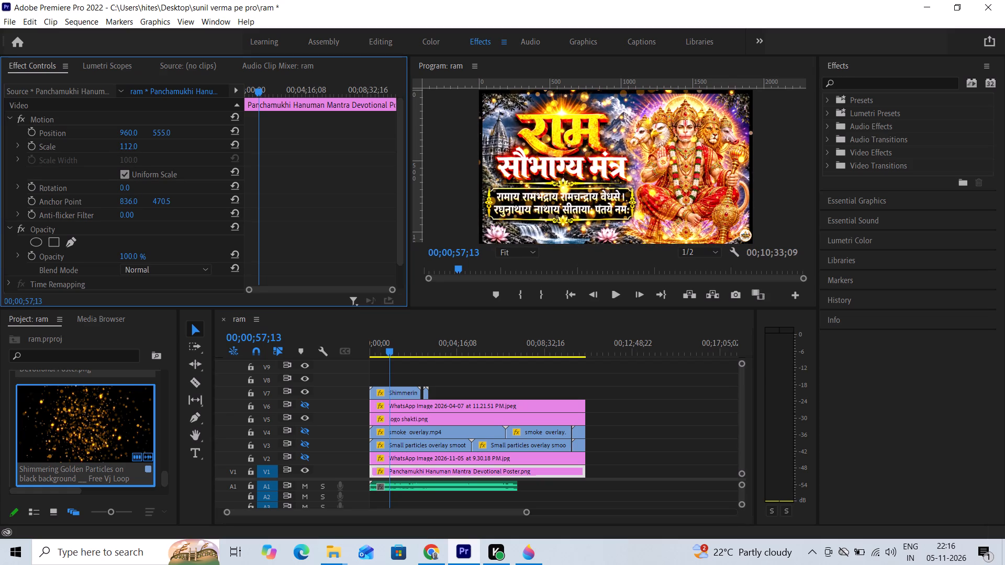
Set the scale of the Panchamukhi Hanuman poster clip on V1 to 116.
{"action": "left_click_drag", "start_coordinate": [117, 153], "coordinate": [119, 154]}
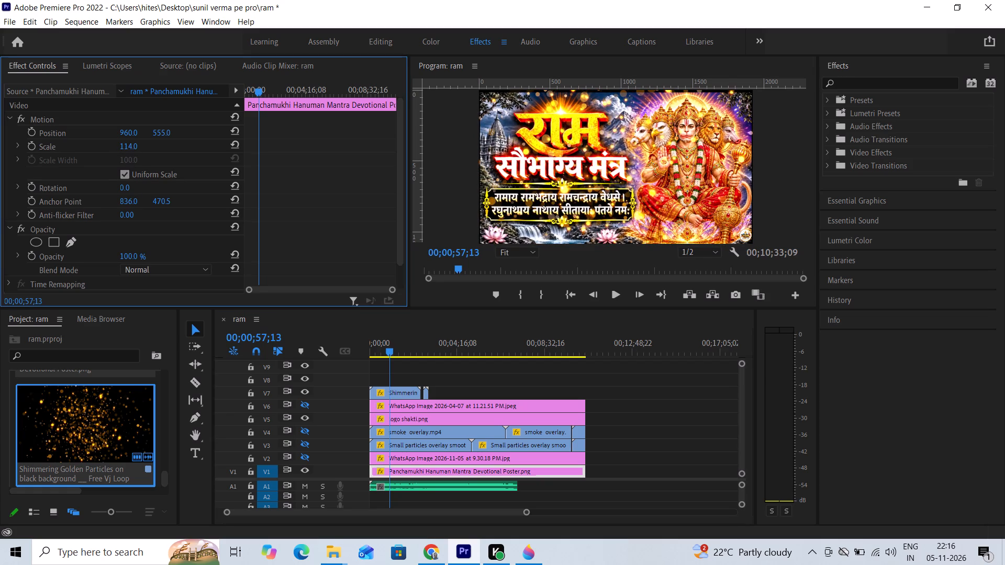
{"action": "left_click_drag", "start_coordinate": [119, 154], "coordinate": [121, 156]}
{"action": "left_click_drag", "start_coordinate": [121, 156], "coordinate": [122, 156]}
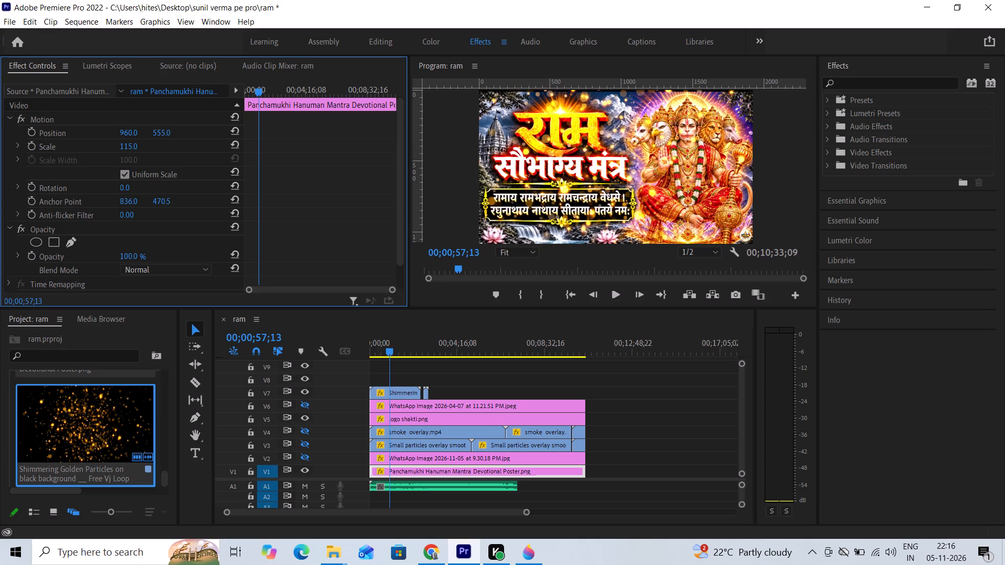
{"action": "left_click_drag", "start_coordinate": [122, 156], "coordinate": [123, 156]}
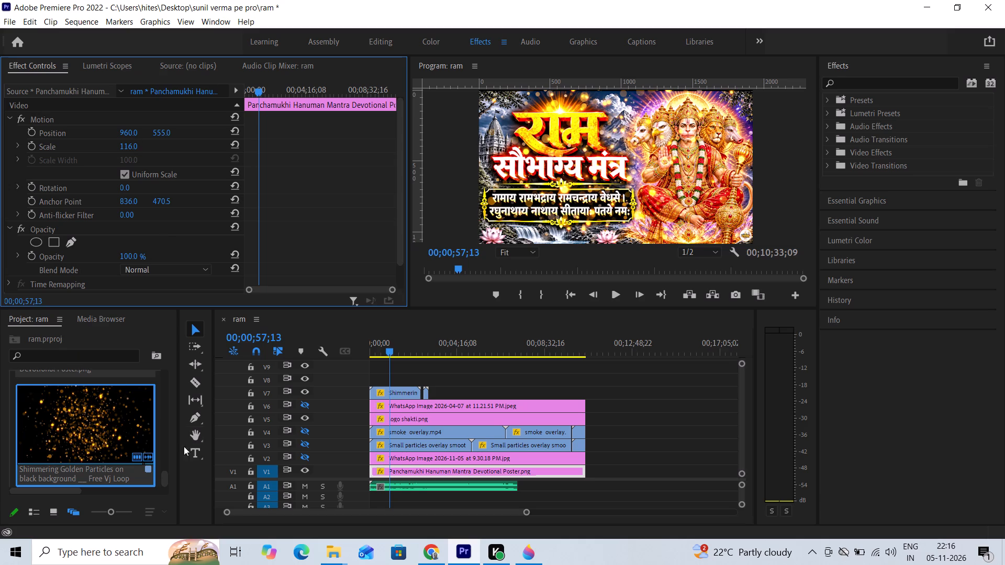
Import the Lighting border frame Motion Graphics video from the Downloads Video folder into the project.
{"action": "key", "text": "ctrl+i"}
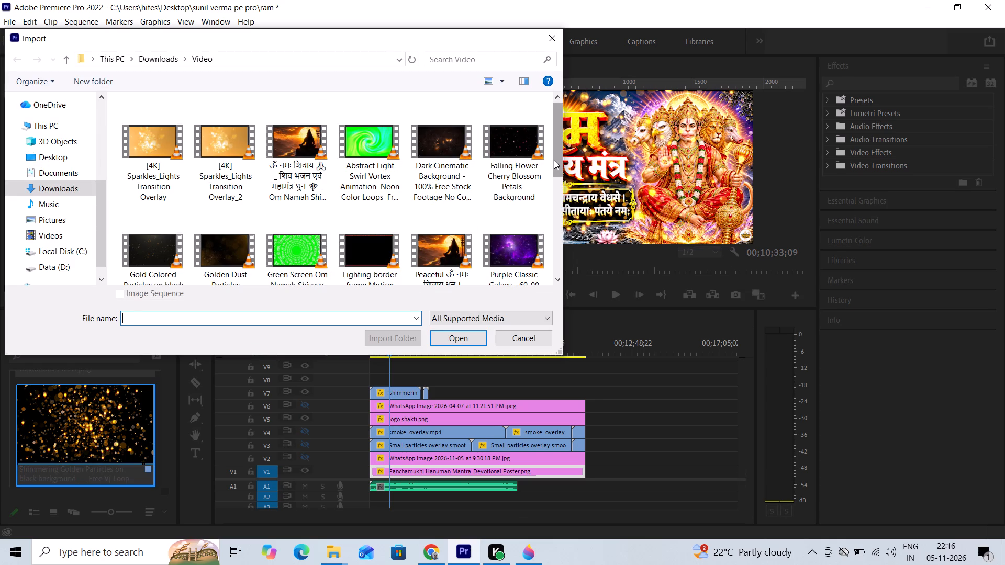
{"action": "left_click_drag", "start_coordinate": [554, 160], "coordinate": [574, 246]}
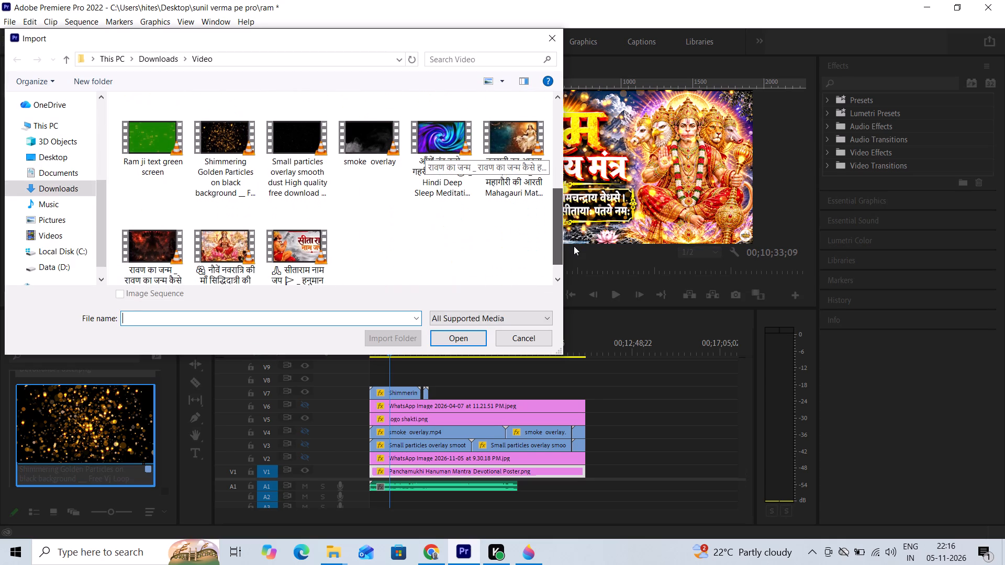
{"action": "left_click_drag", "start_coordinate": [574, 246], "coordinate": [552, 157]}
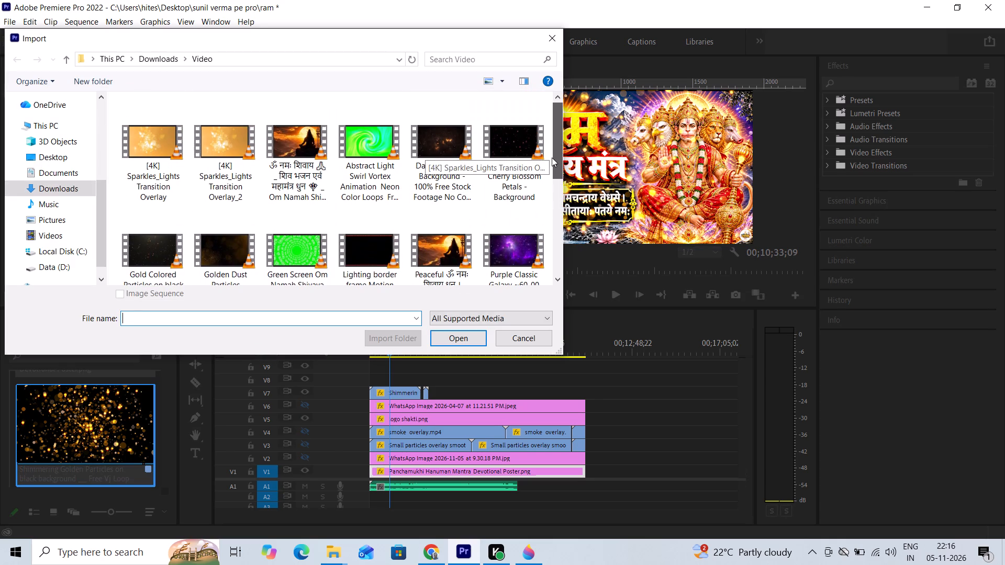
{"action": "left_click_drag", "start_coordinate": [552, 157], "coordinate": [554, 136]}
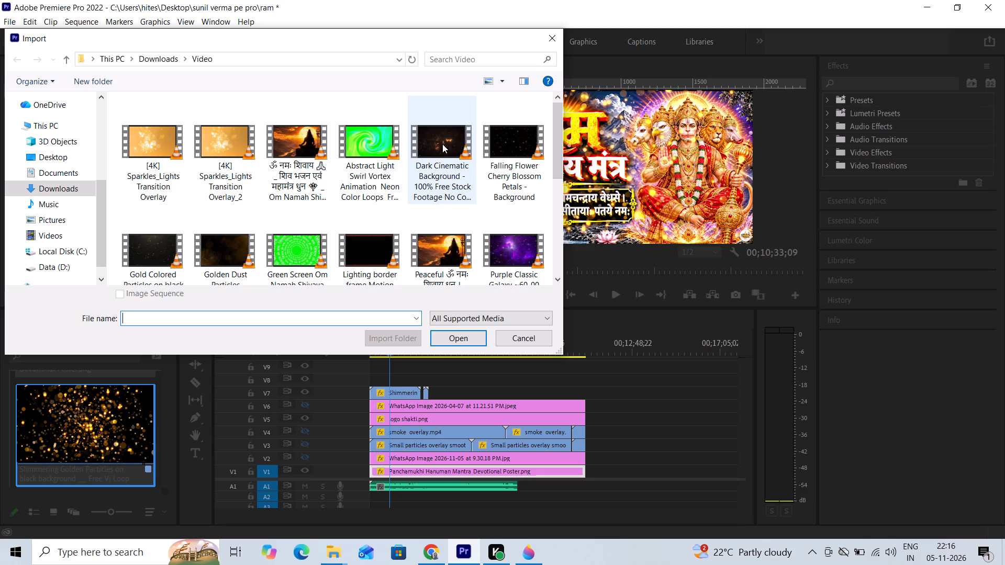
{"action": "left_click", "coordinate": [506, 143]}
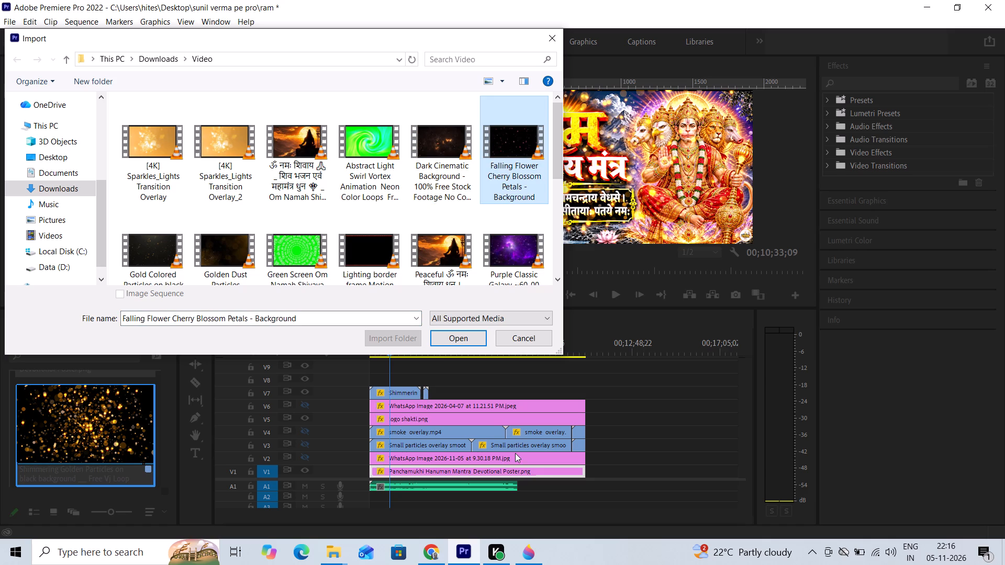
{"action": "double_click", "coordinate": [368, 244]}
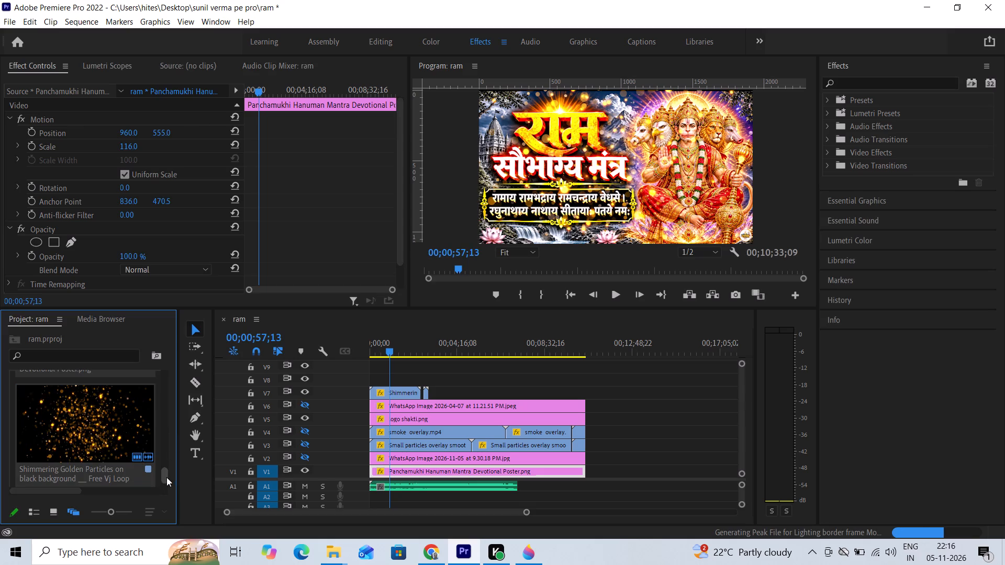
Place the lighting border frame video on V7, directly after the short shimmering particles clips.
{"action": "left_click_drag", "start_coordinate": [166, 477], "coordinate": [161, 495]}
{"action": "left_click_drag", "start_coordinate": [99, 421], "coordinate": [348, 395]}
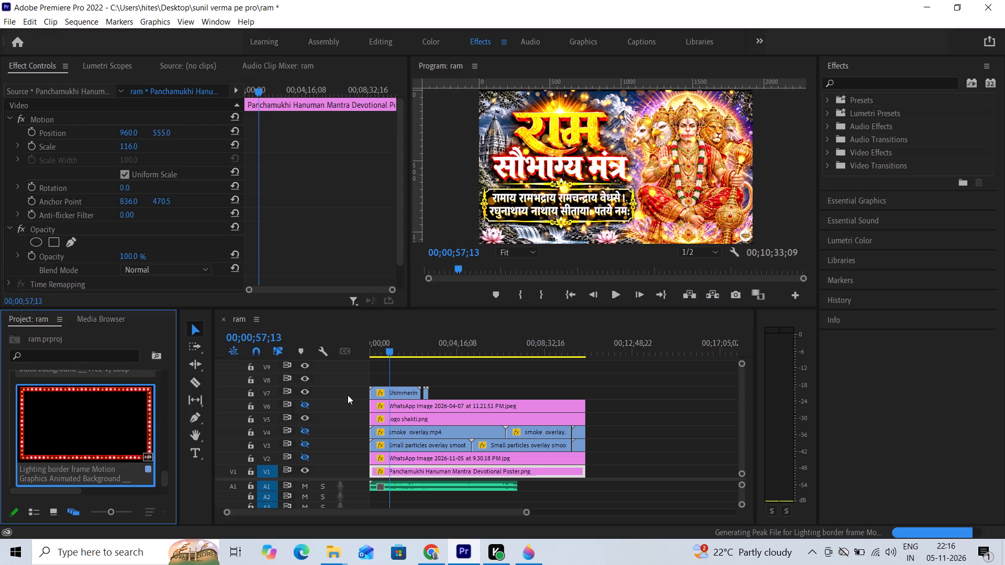
{"action": "left_click_drag", "start_coordinate": [348, 395], "coordinate": [435, 393]}
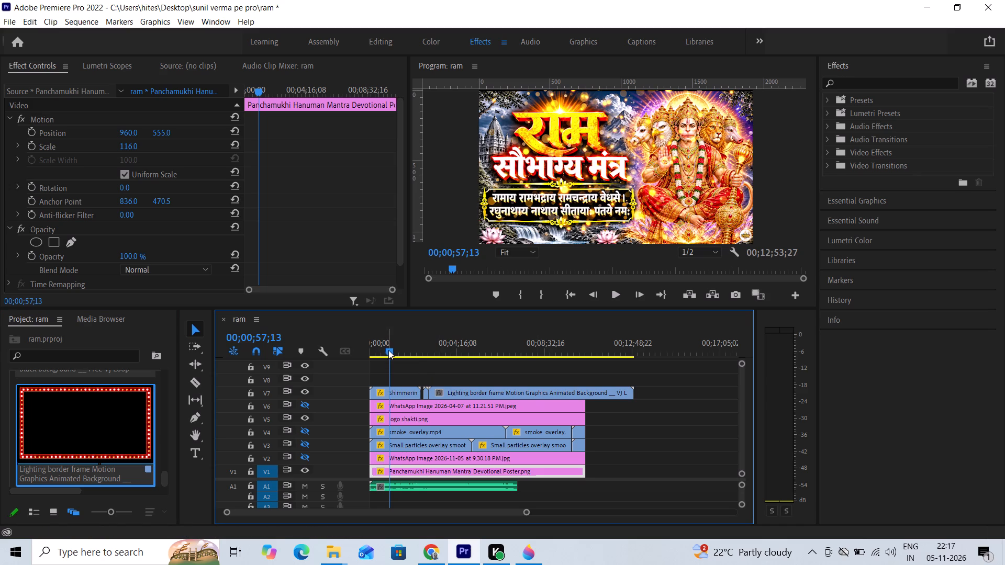
Scale the lighting border frame clip on V7 to 162 and set its blend mode to Screen.
{"action": "left_click_drag", "start_coordinate": [389, 350], "coordinate": [464, 351]}
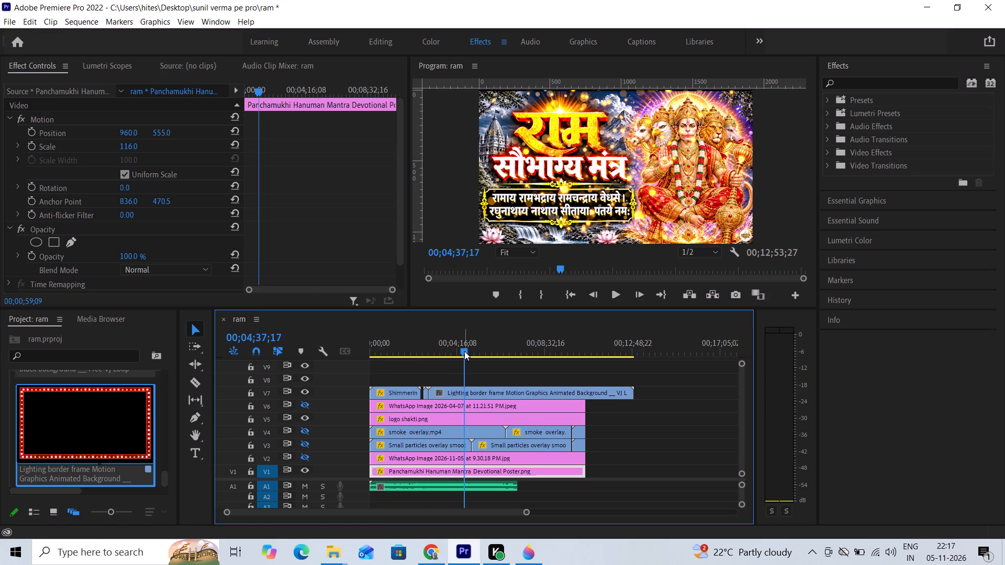
{"action": "left_click", "coordinate": [470, 393]}
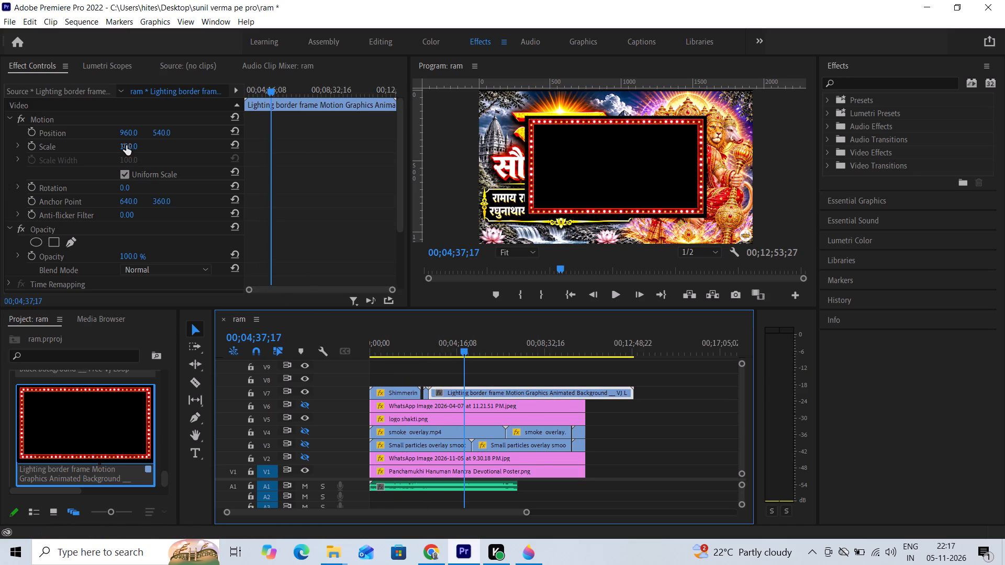
{"action": "left_click_drag", "start_coordinate": [126, 145], "coordinate": [153, 145]}
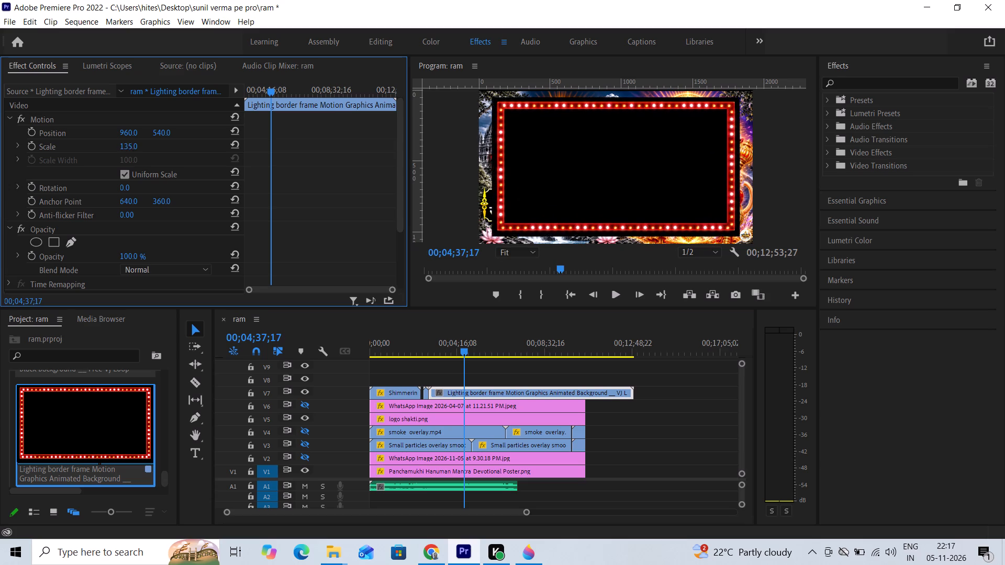
{"action": "left_click_drag", "start_coordinate": [153, 145], "coordinate": [165, 143]}
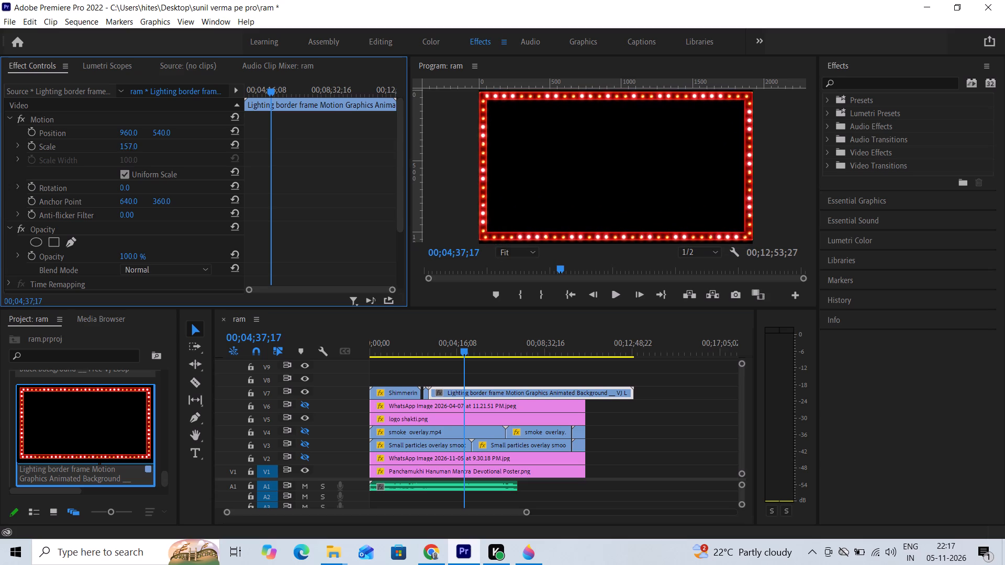
{"action": "left_click_drag", "start_coordinate": [165, 143], "coordinate": [166, 142]}
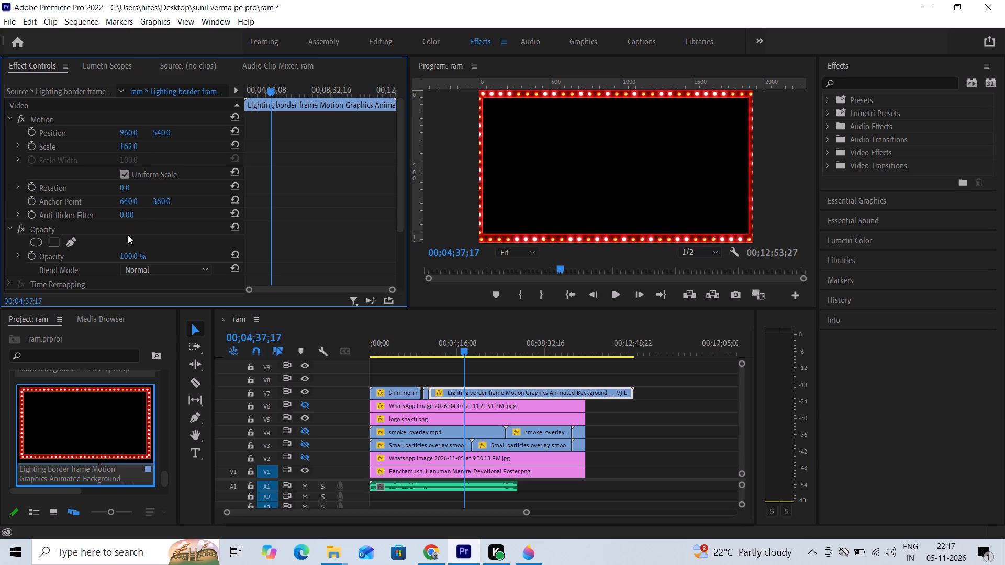
{"action": "left_click", "coordinate": [152, 268]}
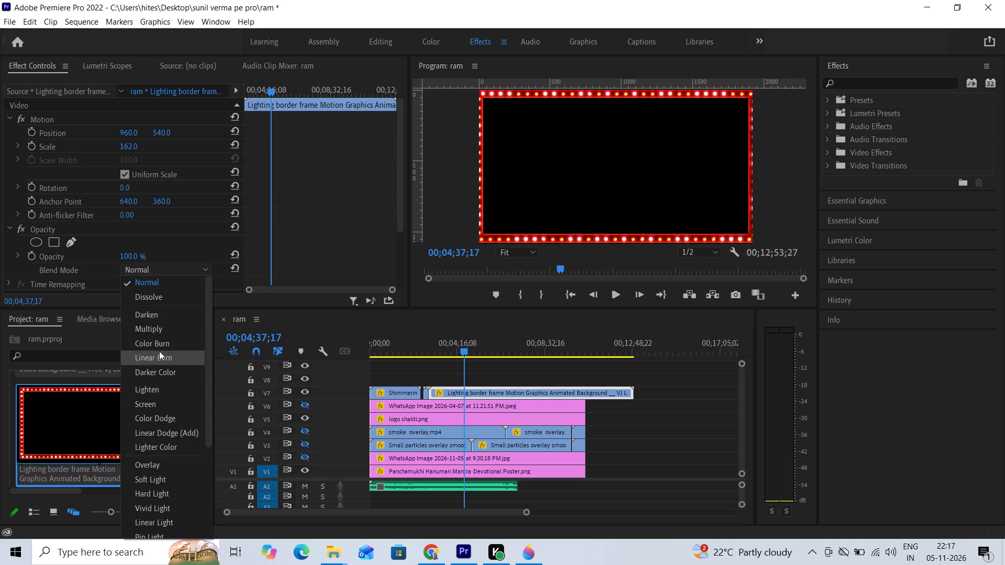
{"action": "left_click", "coordinate": [157, 409]}
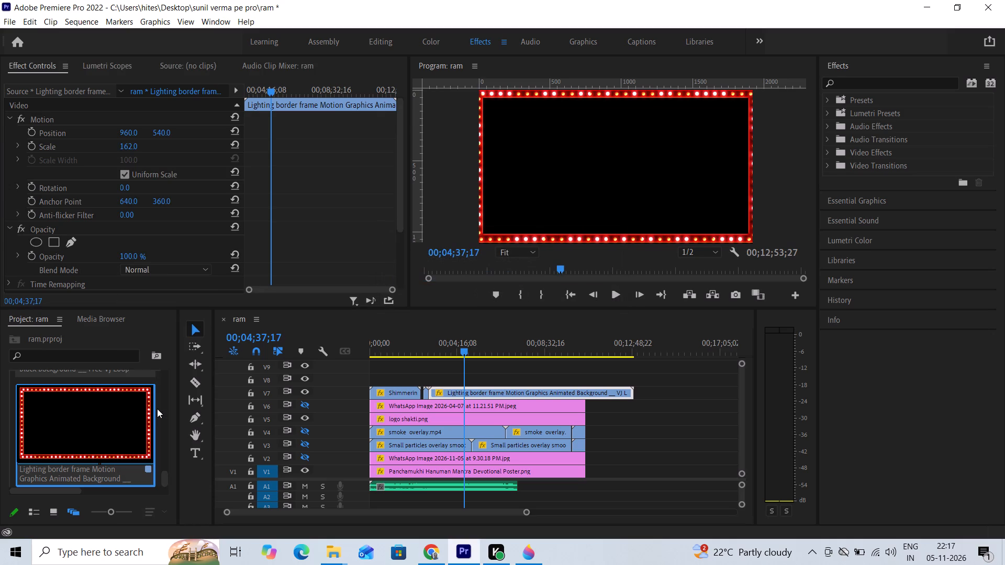
{"action": "left_click", "coordinate": [136, 267]}
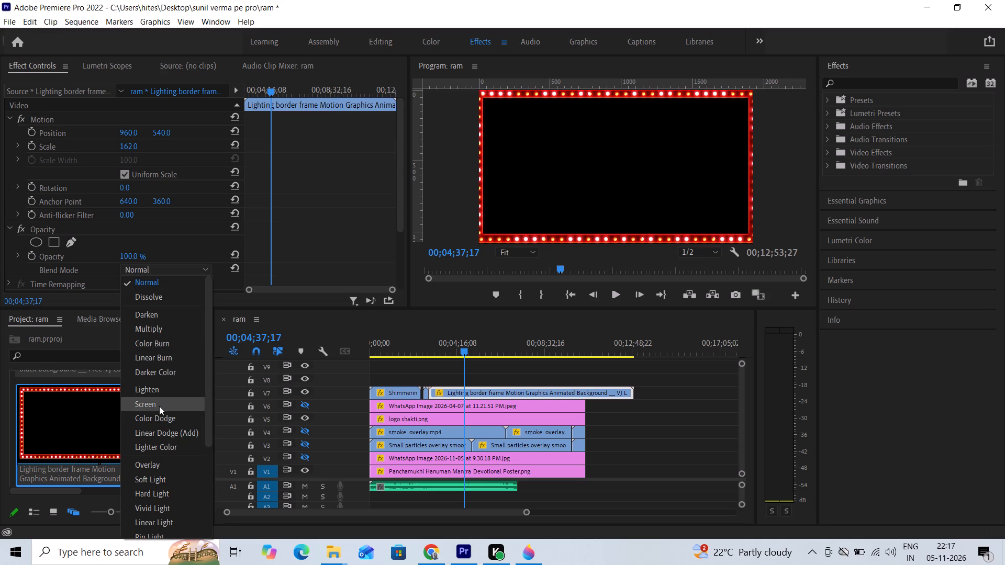
{"action": "left_click", "coordinate": [157, 406]}
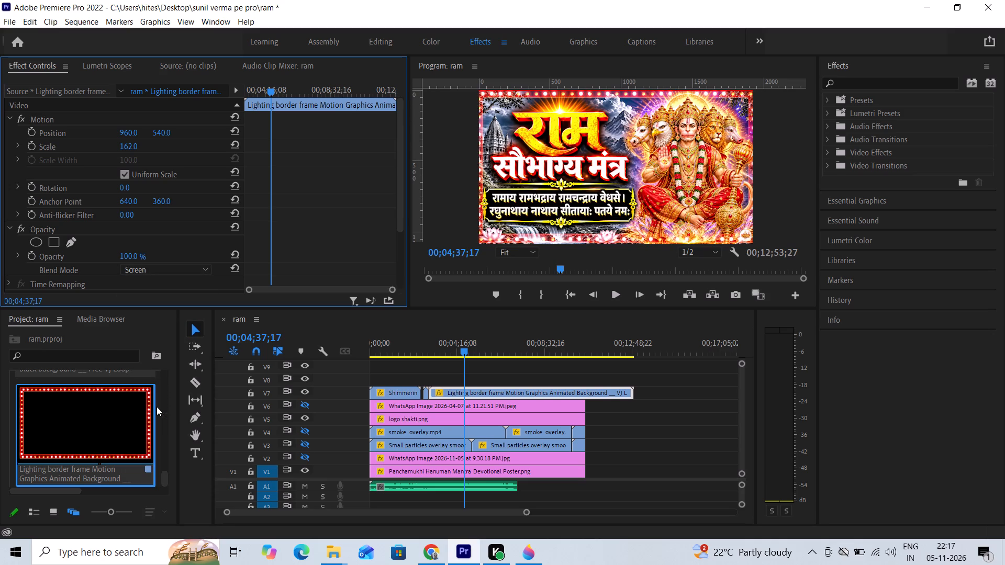
Mute audio track A1 and play back the sequence to preview the light border over the poster.
{"action": "key", "text": "space"}
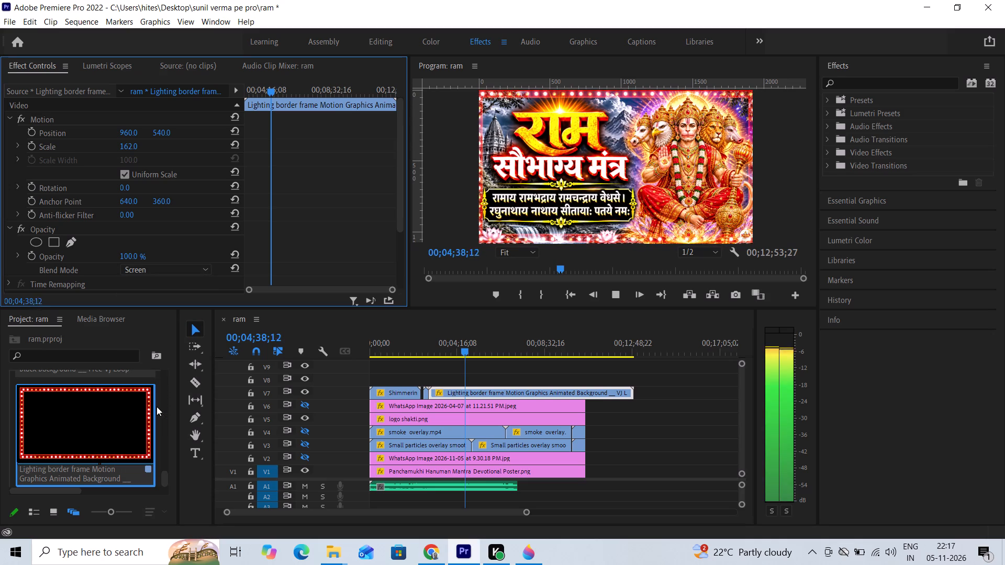
{"action": "key", "text": "space"}
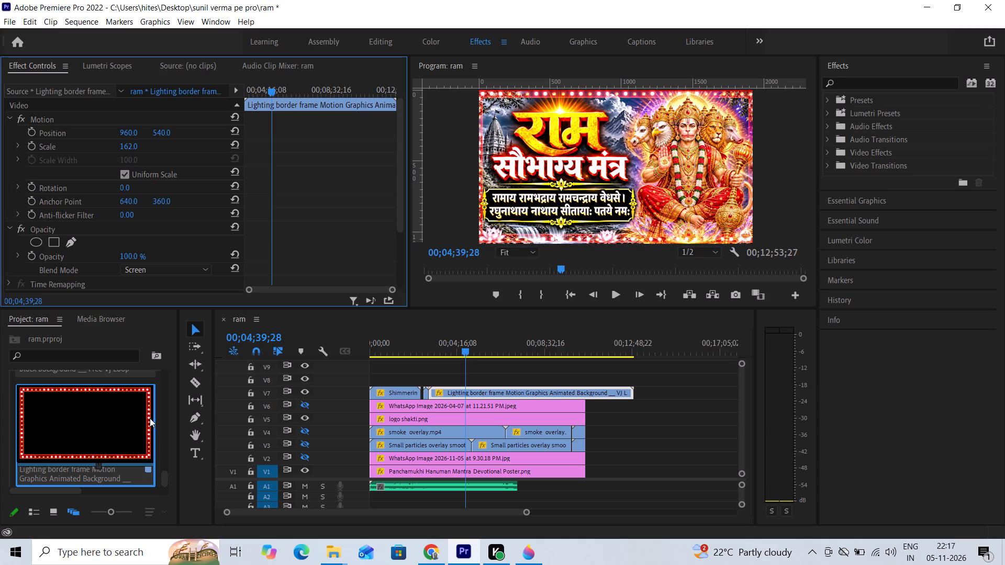
{"action": "left_click", "coordinate": [305, 487]}
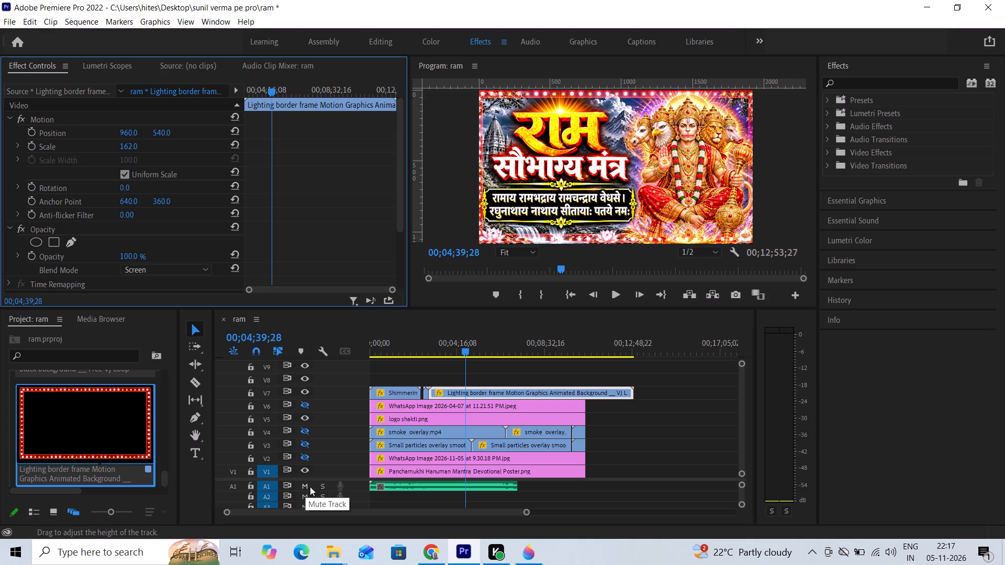
{"action": "left_click", "coordinate": [305, 487]}
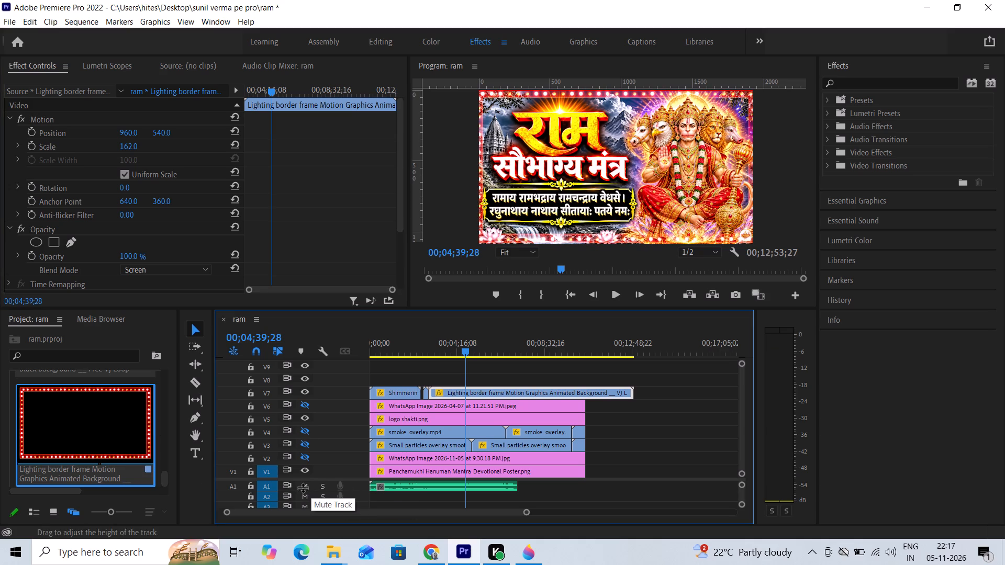
{"action": "left_click", "coordinate": [306, 484]}
{"action": "key", "text": "space"}
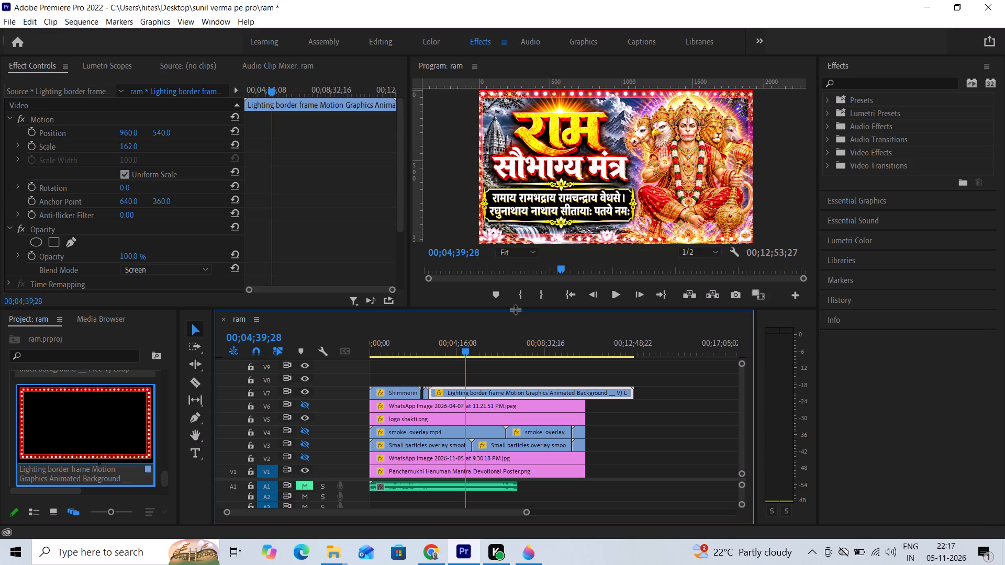
{"action": "key", "text": "space"}
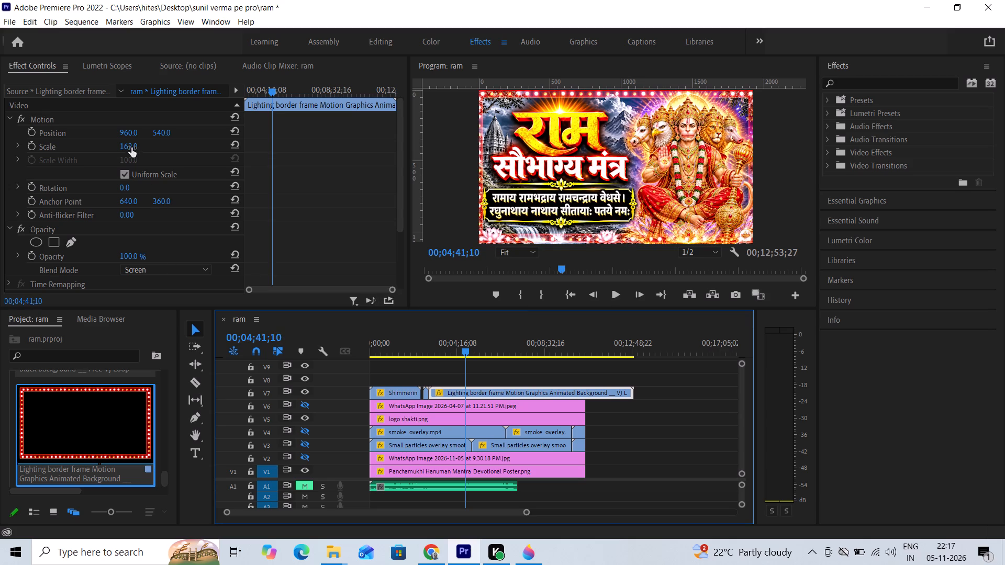
Set the scale of the lighting border frame clip to 159 and play back the result.
{"action": "left_click", "coordinate": [454, 390]}
{"action": "left_click", "coordinate": [447, 393]}
{"action": "left_click_drag", "start_coordinate": [127, 144], "coordinate": [108, 146]}
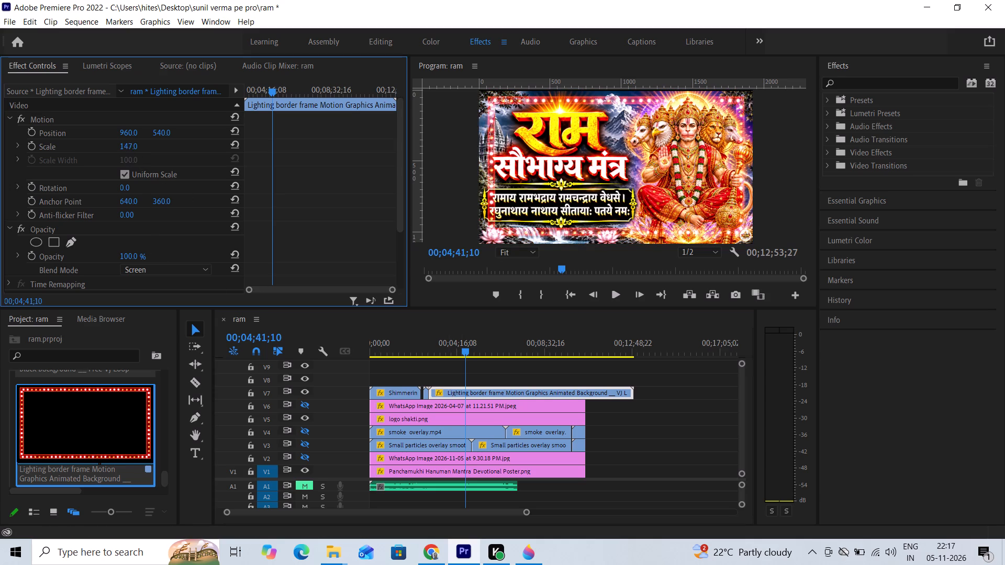
{"action": "left_click_drag", "start_coordinate": [108, 146], "coordinate": [116, 146]}
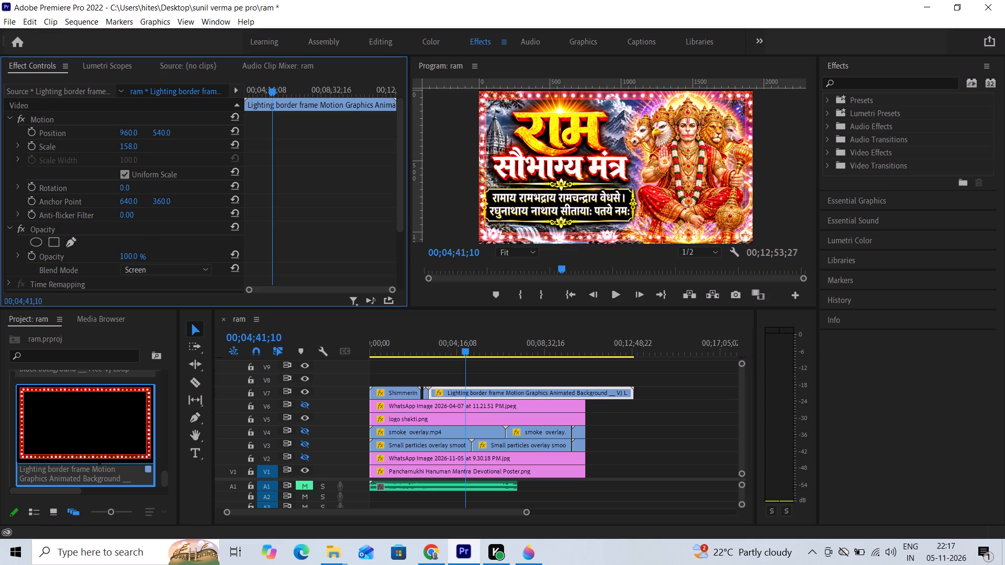
{"action": "left_click_drag", "start_coordinate": [116, 146], "coordinate": [116, 146]}
{"action": "key", "text": "space"}
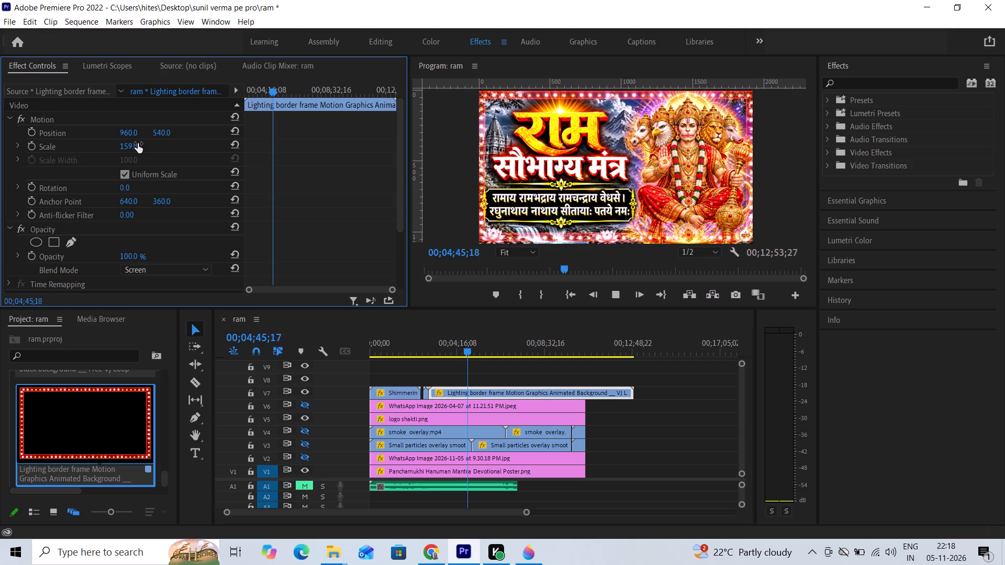
{"action": "key", "text": "space"}
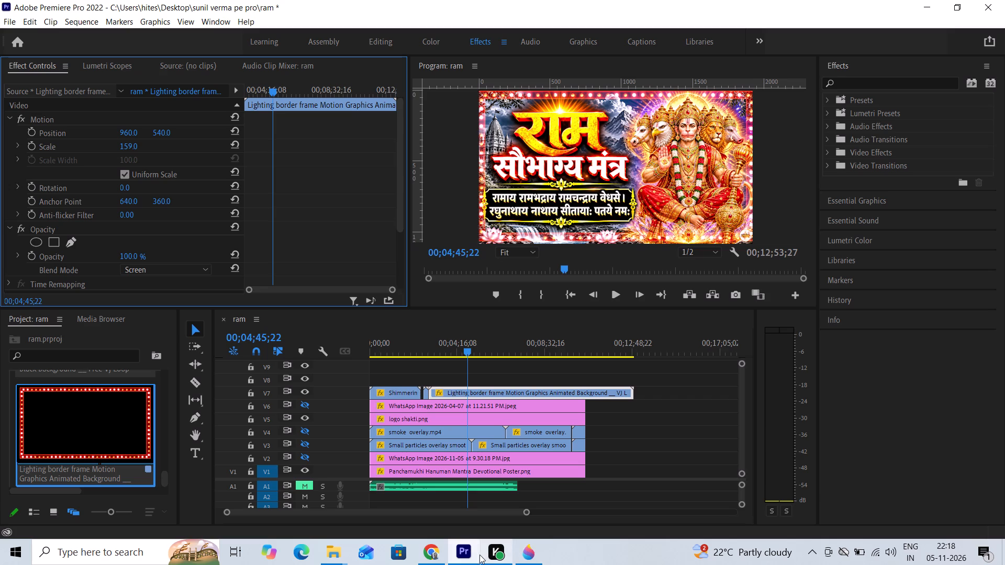
{"action": "left_click", "coordinate": [430, 551]}
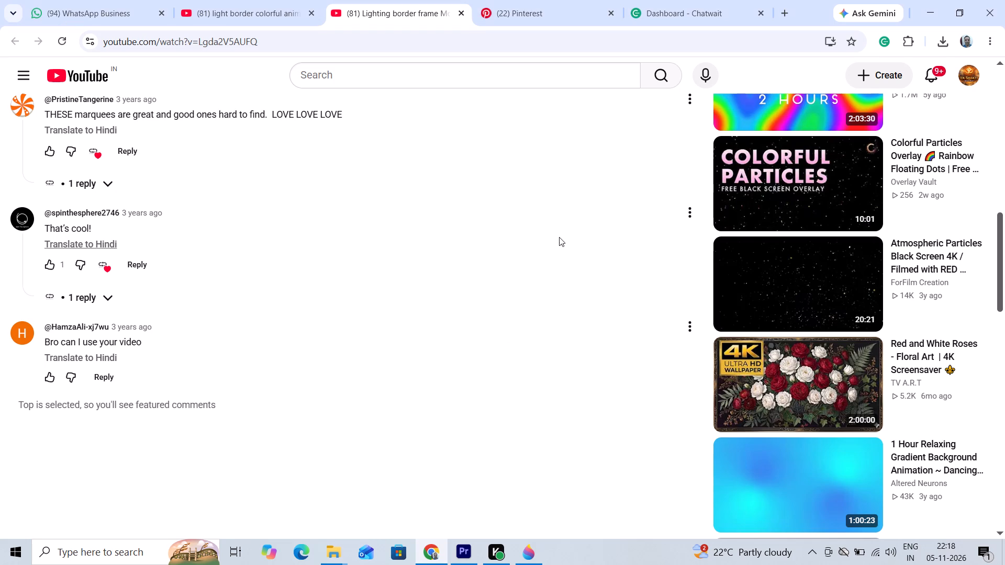
{"action": "left_click", "coordinate": [463, 15]}
{"action": "left_click", "coordinate": [220, 15]}
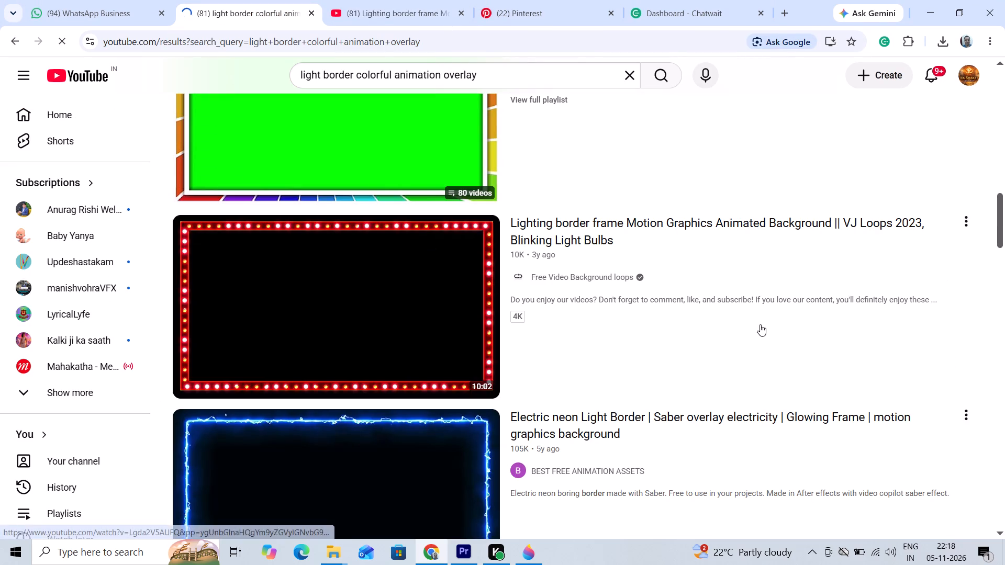
{"action": "left_click_drag", "start_coordinate": [1000, 230], "coordinate": [1002, 261]}
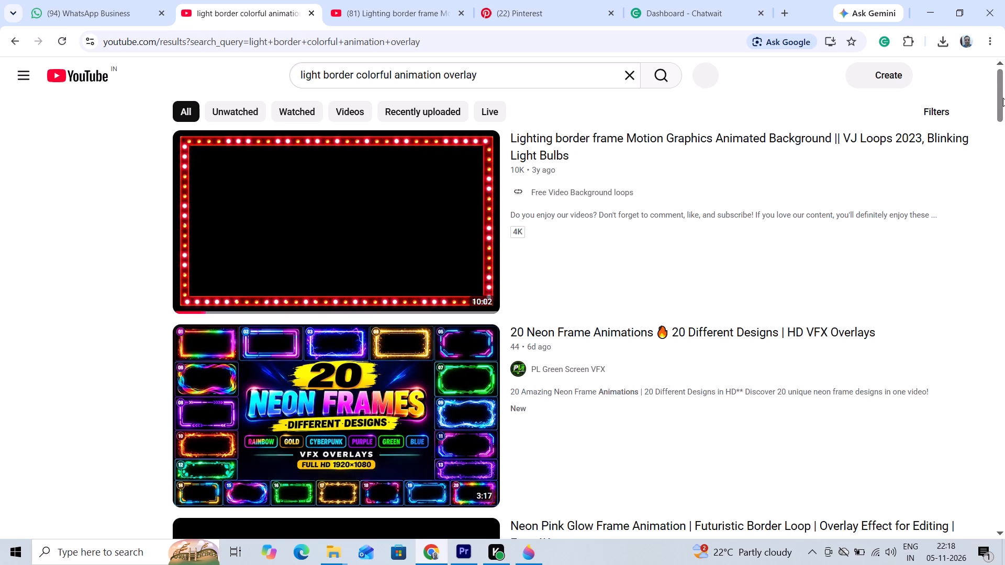
{"action": "left_click_drag", "start_coordinate": [1003, 98], "coordinate": [1004, 171]}
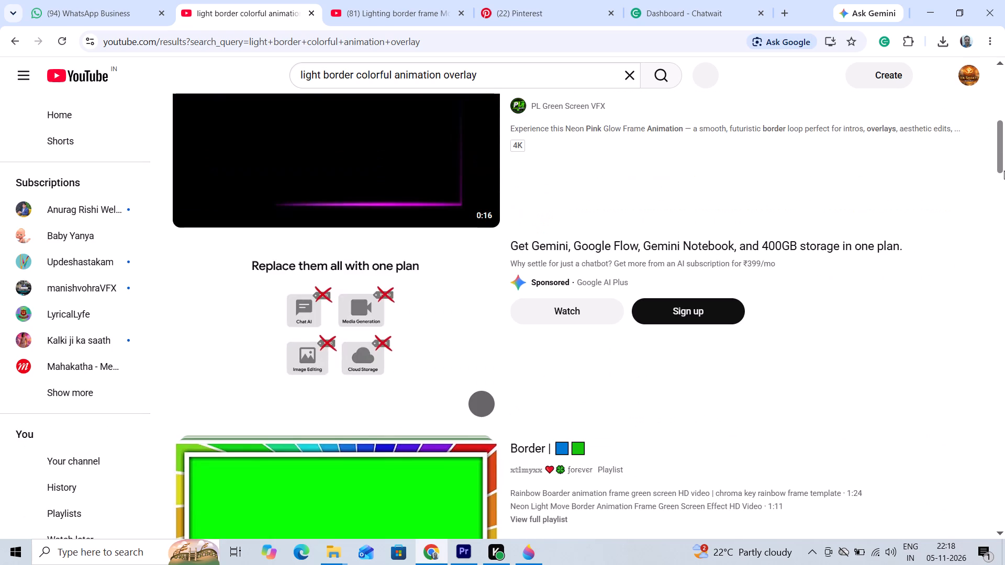
{"action": "left_click_drag", "start_coordinate": [1004, 171], "coordinate": [1003, 196]}
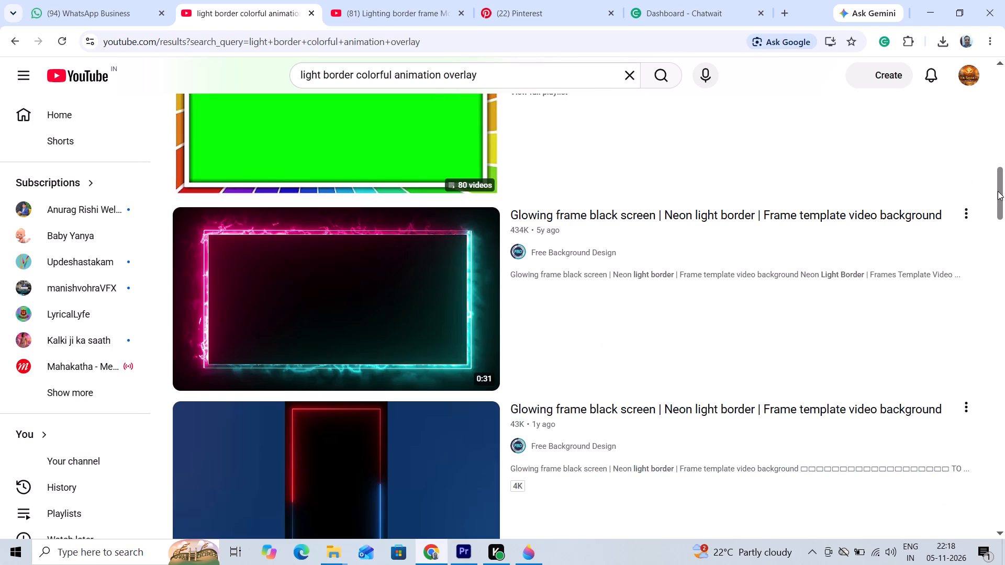
{"action": "left_click_drag", "start_coordinate": [998, 191], "coordinate": [996, 203]}
{"action": "left_click_drag", "start_coordinate": [1004, 204], "coordinate": [991, 267]}
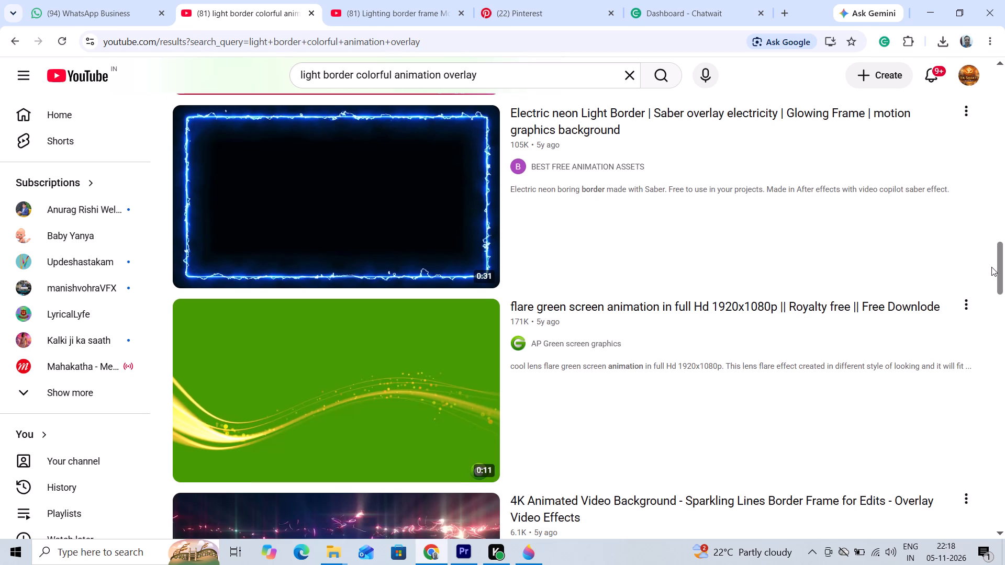
{"action": "left_click_drag", "start_coordinate": [991, 267], "coordinate": [986, 290]}
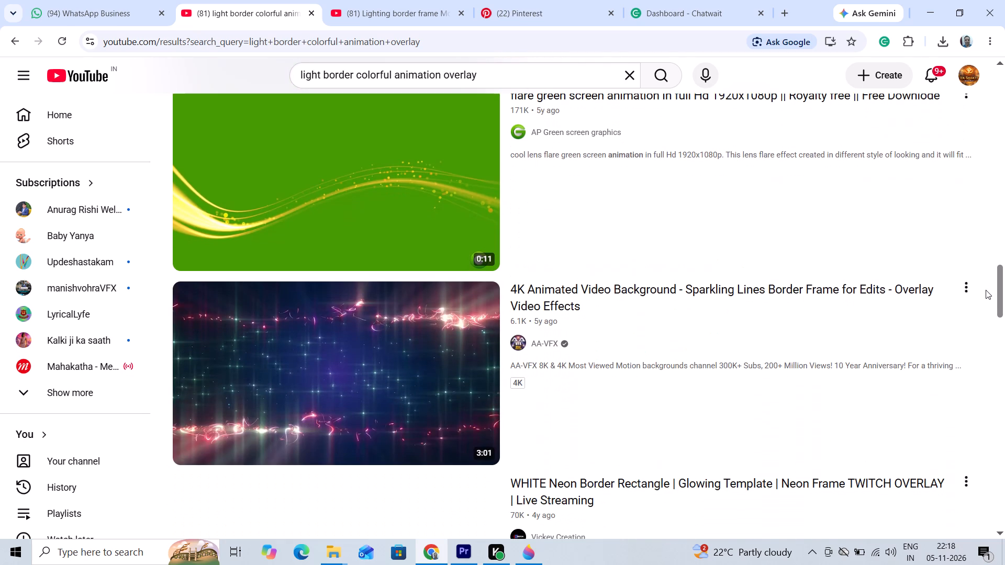
{"action": "left_click_drag", "start_coordinate": [986, 290], "coordinate": [984, 298]}
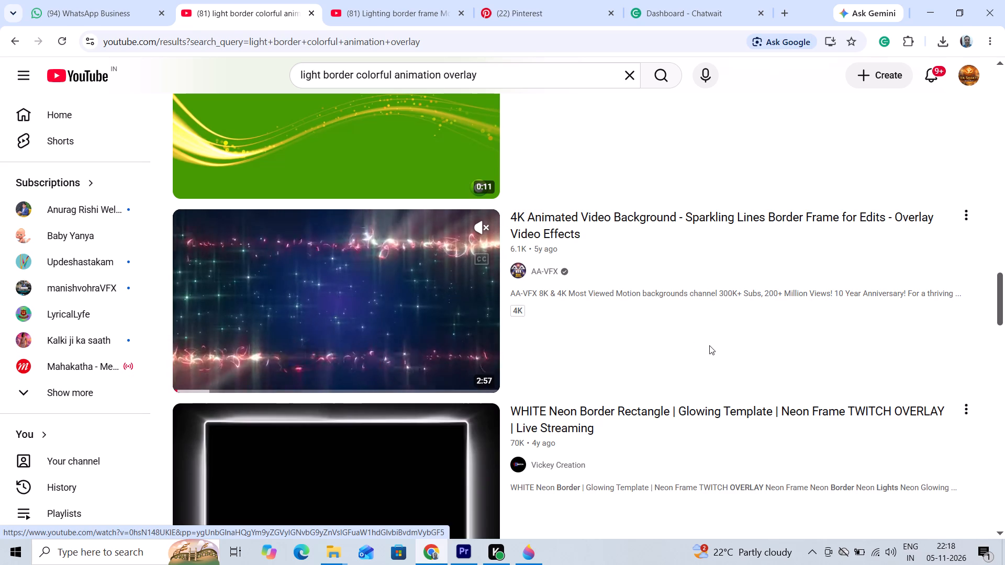
{"action": "left_click_drag", "start_coordinate": [999, 289], "coordinate": [998, 326]}
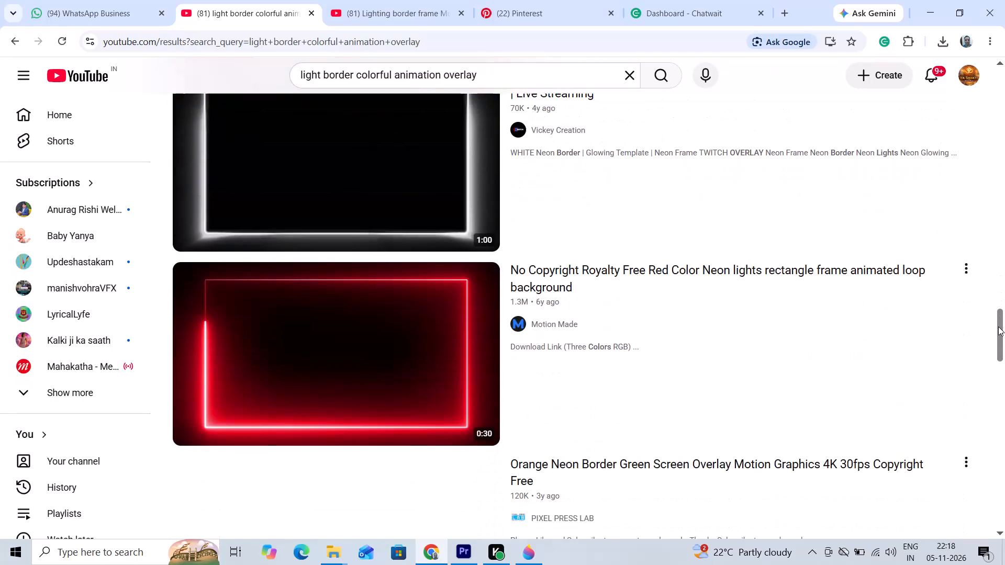
{"action": "left_click_drag", "start_coordinate": [998, 326], "coordinate": [997, 342]}
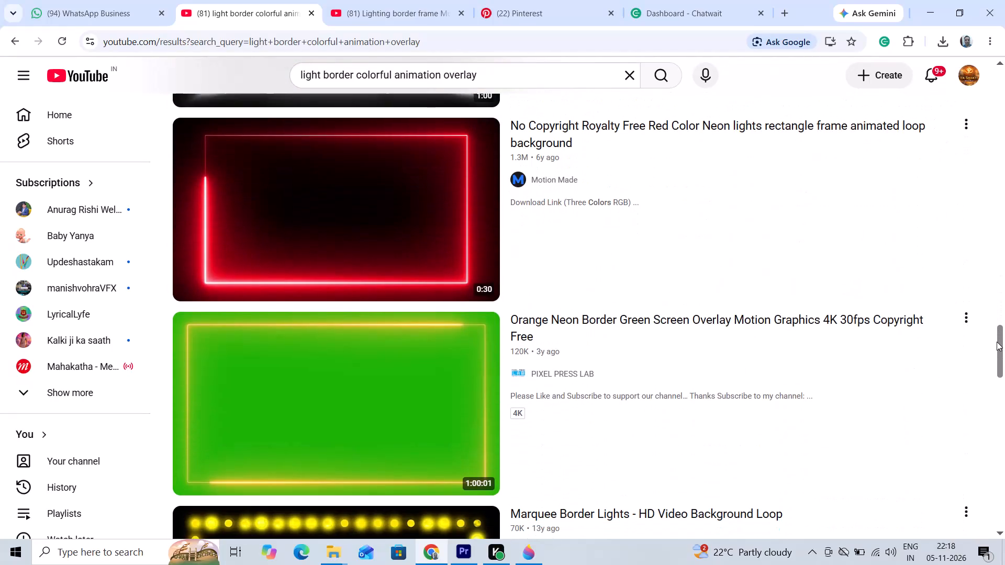
{"action": "left_click_drag", "start_coordinate": [997, 342], "coordinate": [997, 378]}
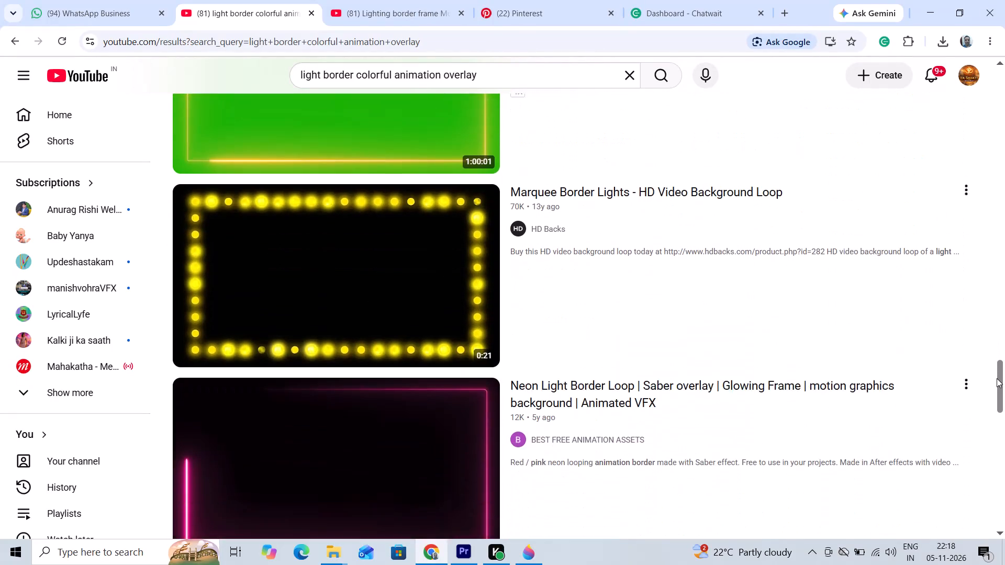
{"action": "left_click_drag", "start_coordinate": [997, 378], "coordinate": [996, 397]}
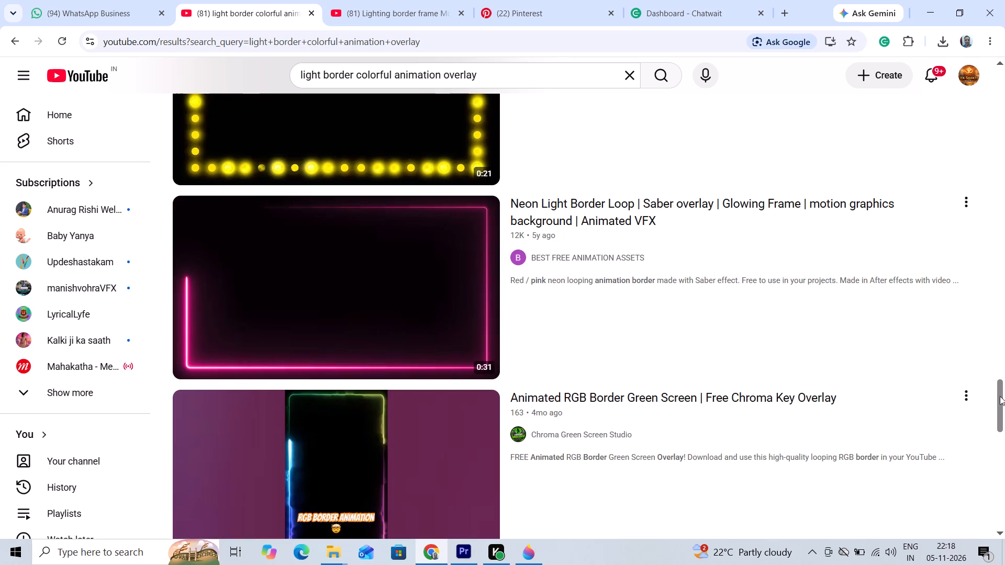
{"action": "left_click_drag", "start_coordinate": [1000, 393], "coordinate": [997, 439]}
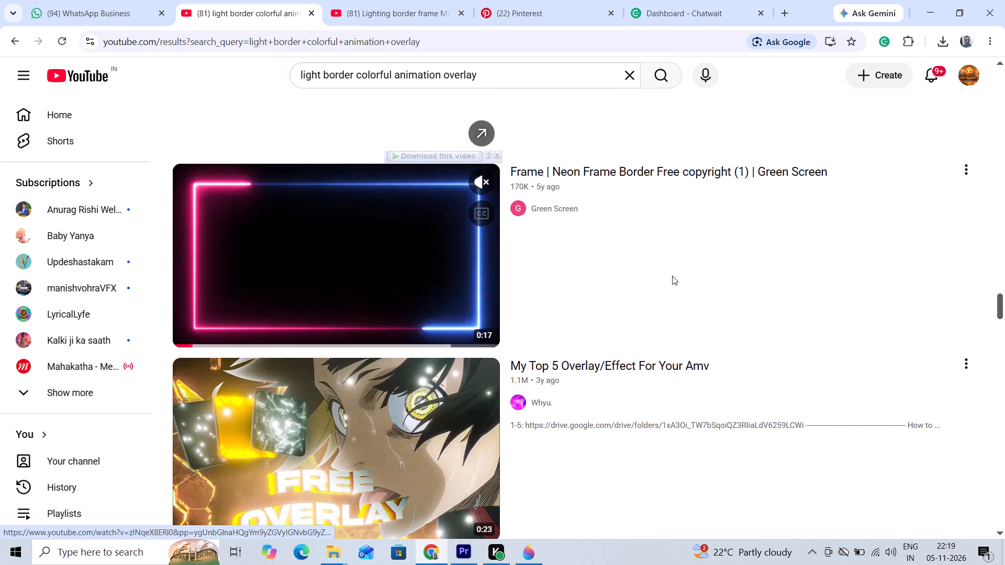
{"action": "left_click_drag", "start_coordinate": [1000, 304], "coordinate": [999, 325]}
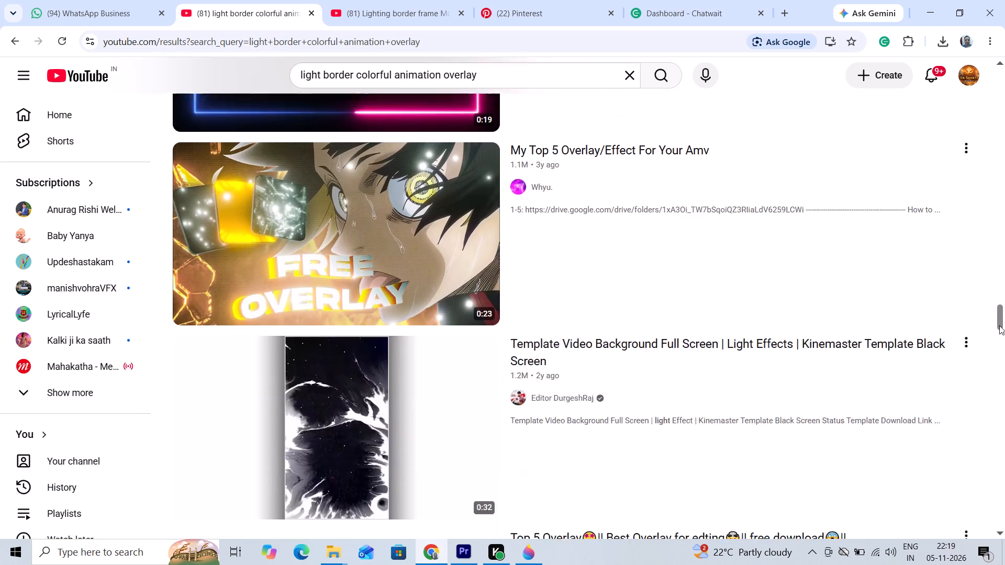
{"action": "left_click_drag", "start_coordinate": [999, 325], "coordinate": [998, 361]}
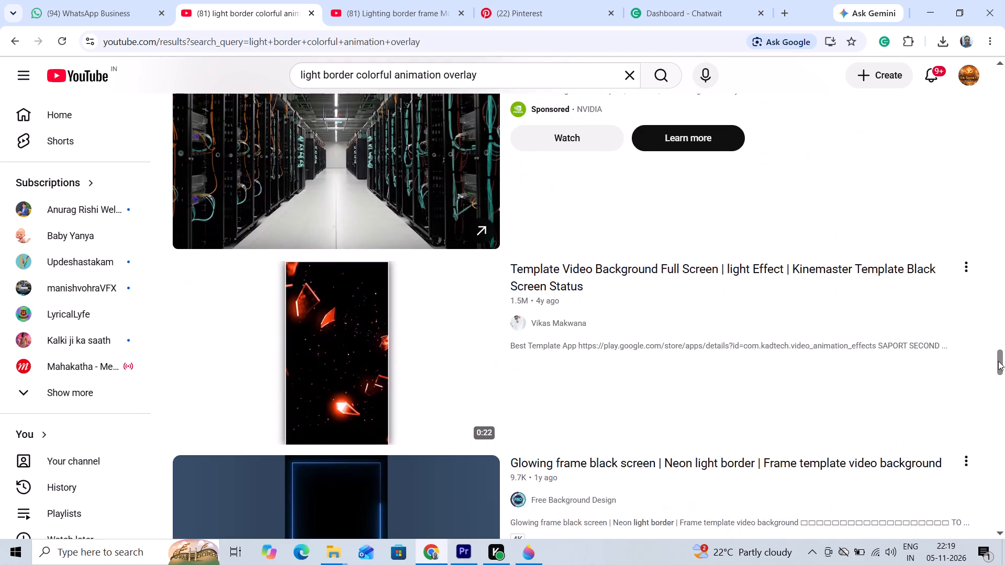
{"action": "left_click_drag", "start_coordinate": [998, 361], "coordinate": [998, 402]}
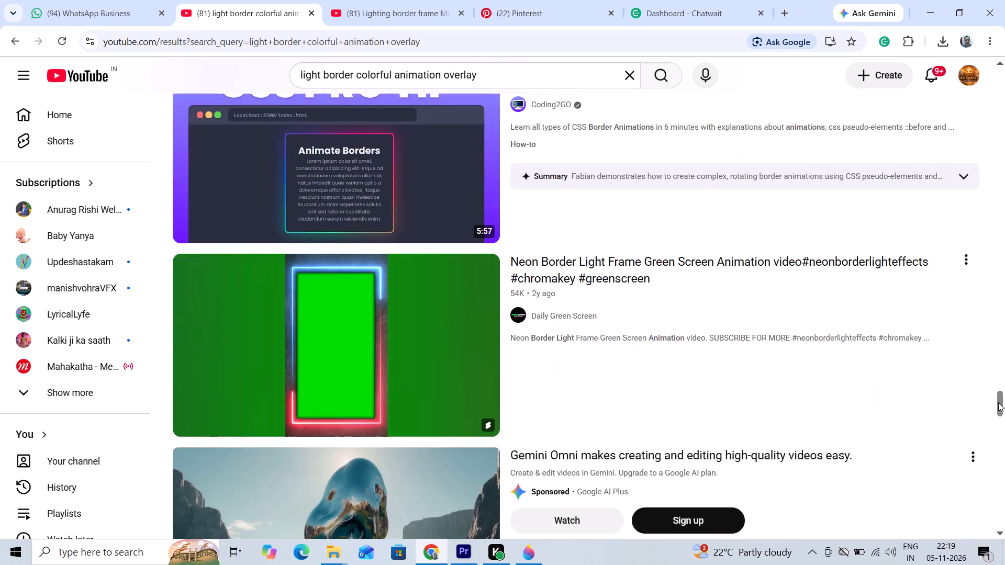
{"action": "left_click_drag", "start_coordinate": [998, 402], "coordinate": [996, 459]}
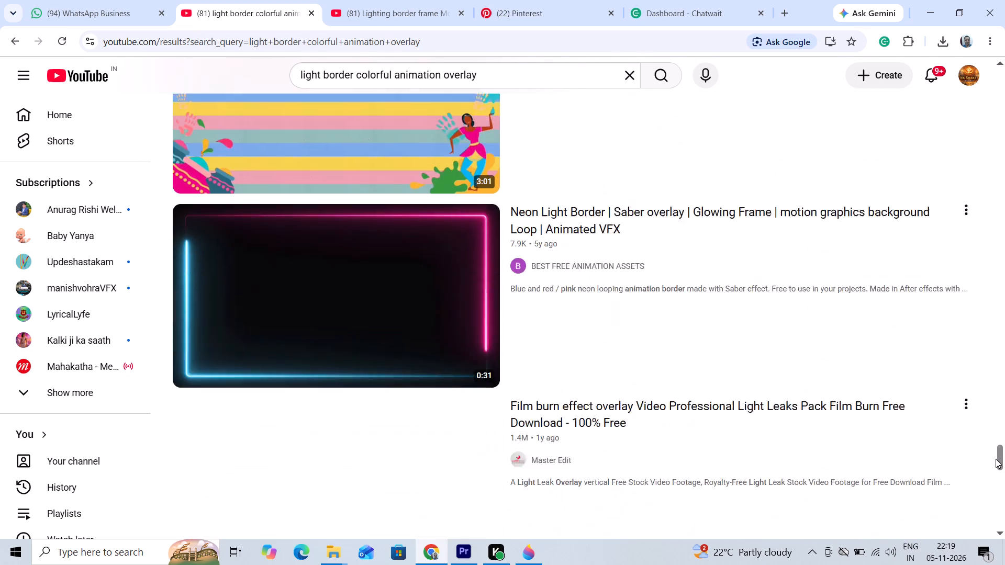
{"action": "left_click_drag", "start_coordinate": [996, 459], "coordinate": [992, 485]}
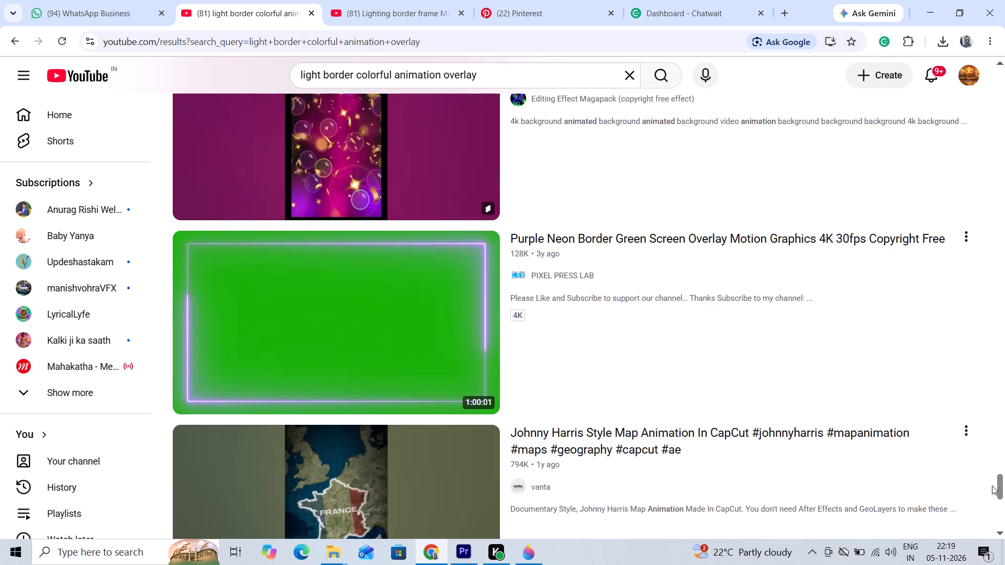
{"action": "left_click_drag", "start_coordinate": [992, 485], "coordinate": [991, 525]}
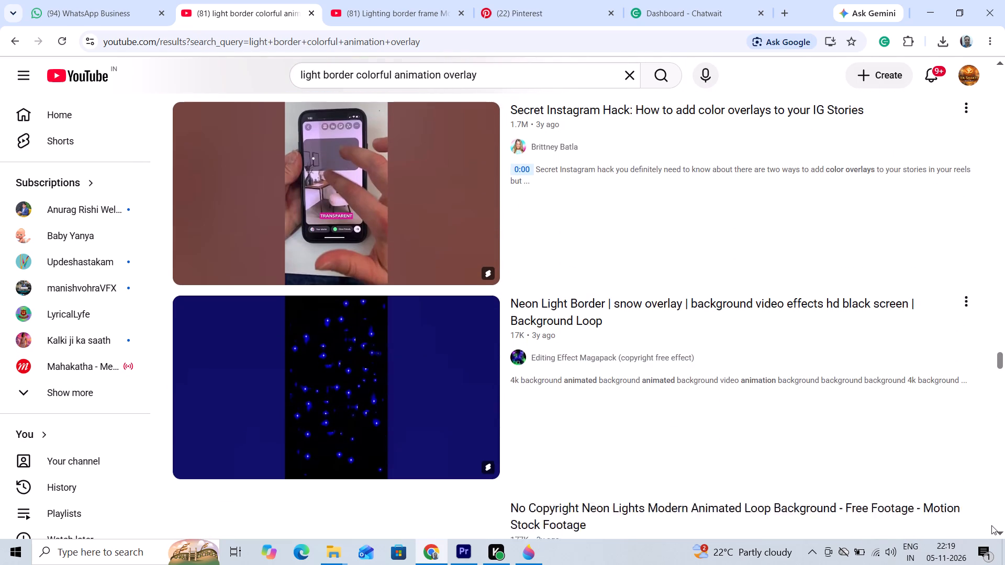
{"action": "left_click_drag", "start_coordinate": [991, 525], "coordinate": [997, 553]}
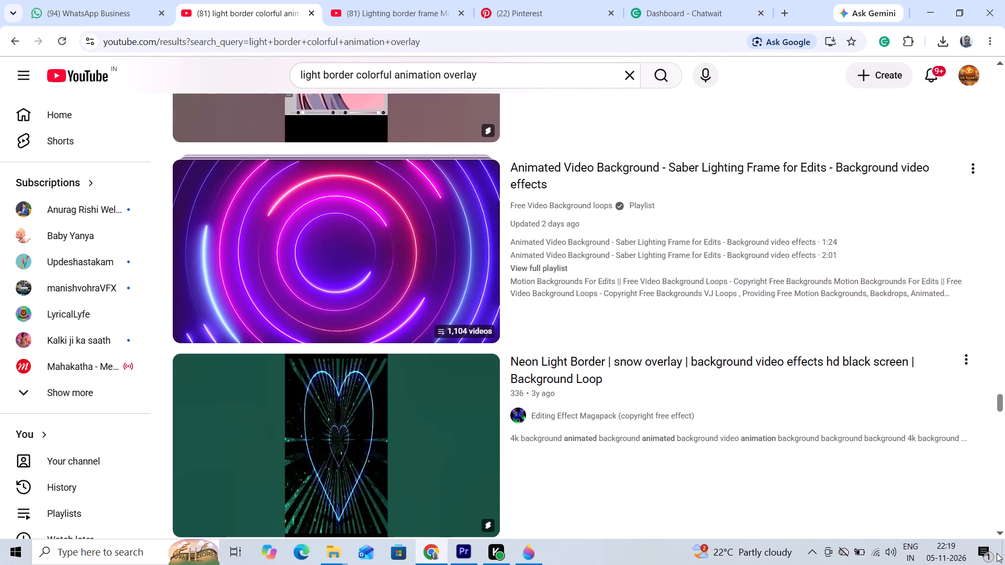
{"action": "left_click_drag", "start_coordinate": [997, 553], "coordinate": [997, 557]}
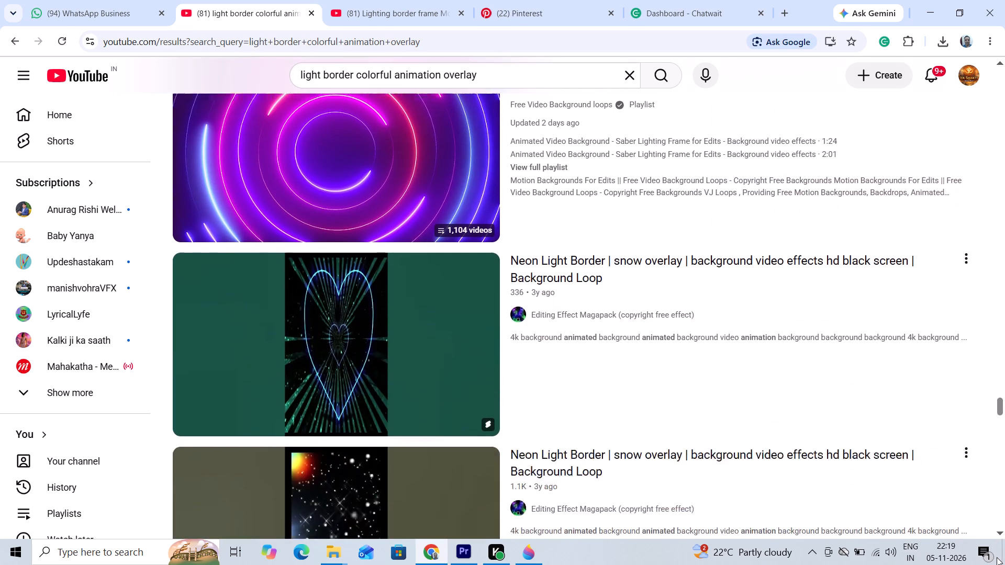
{"action": "left_click_drag", "start_coordinate": [997, 557], "coordinate": [996, 564]}
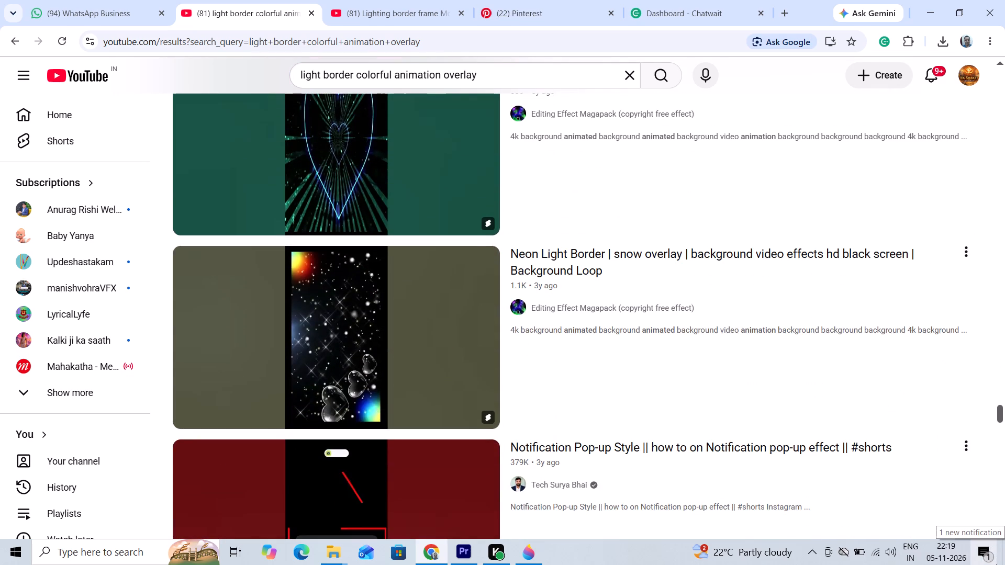
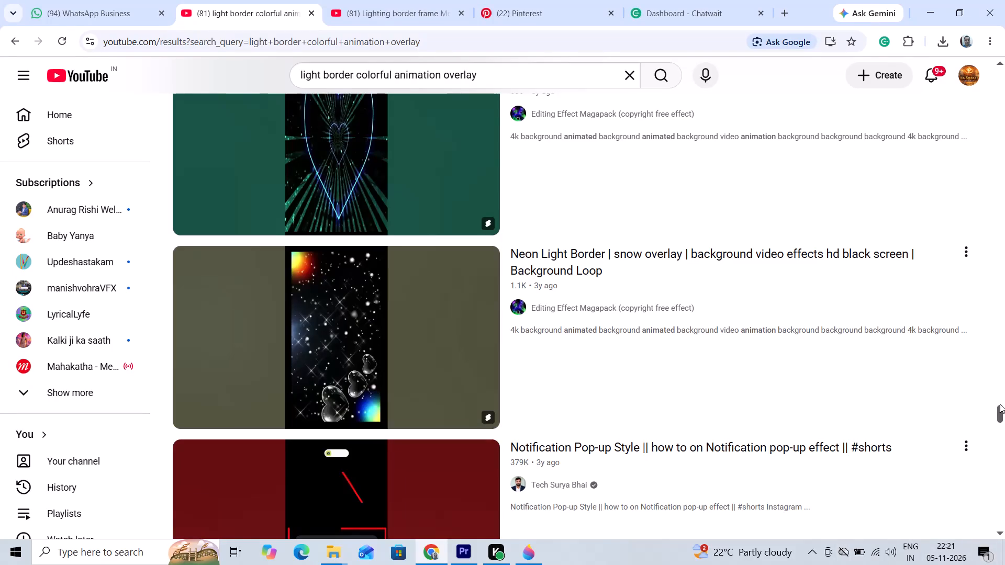
{"action": "left_click_drag", "start_coordinate": [1000, 409], "coordinate": [998, 433]}
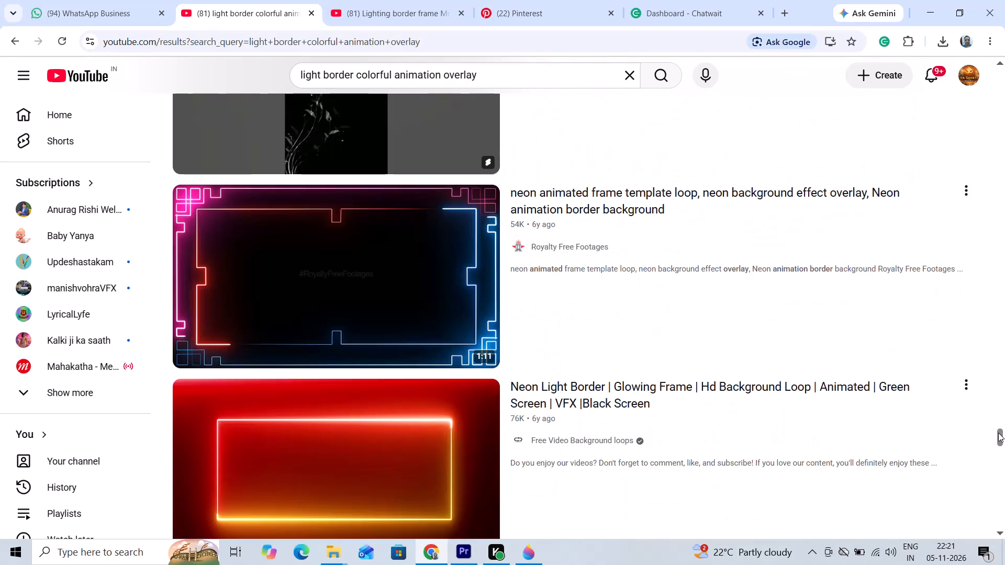
{"action": "left_click_drag", "start_coordinate": [998, 433], "coordinate": [999, 456]}
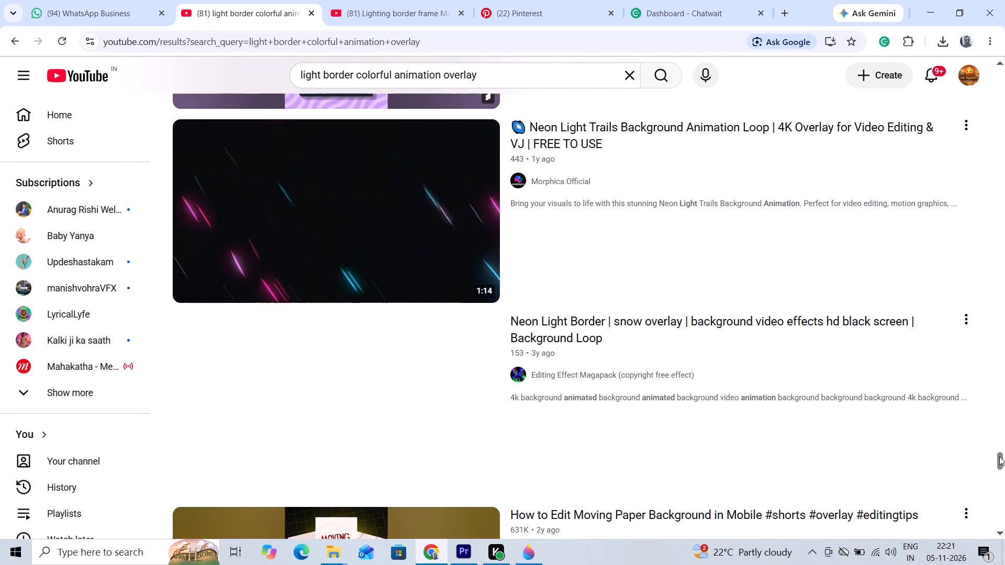
{"action": "left_click_drag", "start_coordinate": [999, 456], "coordinate": [978, 342]}
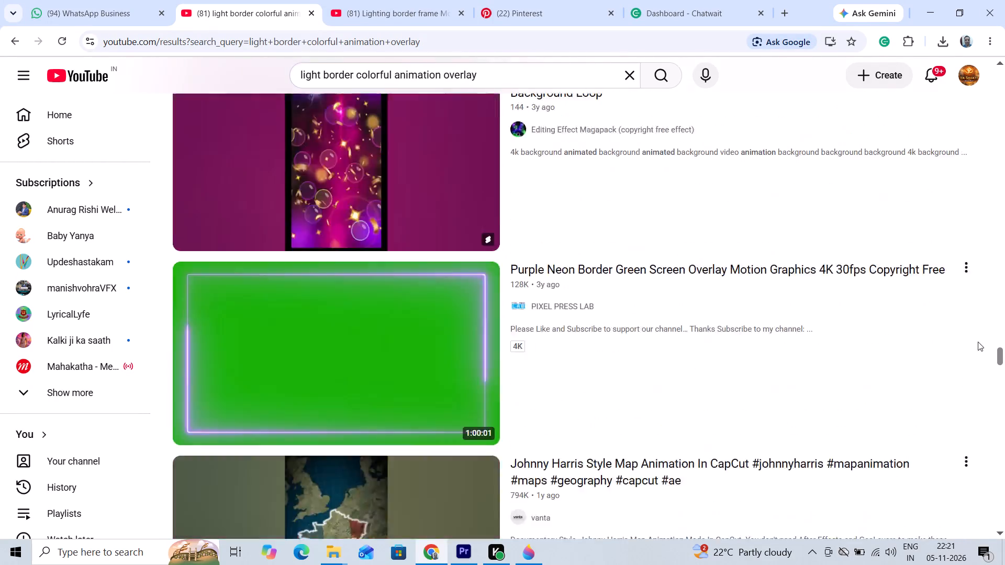
{"action": "left_click_drag", "start_coordinate": [978, 342], "coordinate": [995, 236]}
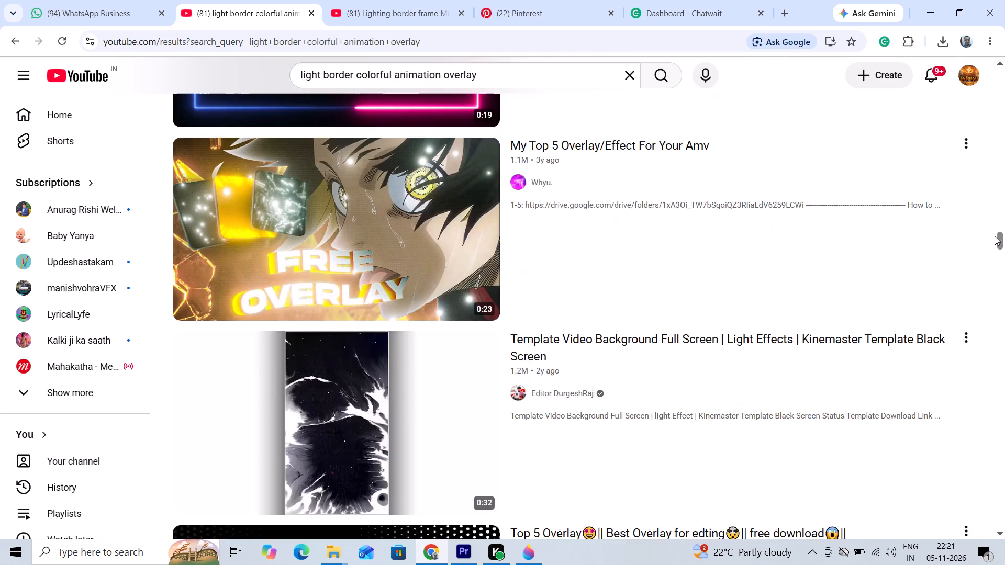
{"action": "left_click_drag", "start_coordinate": [995, 236], "coordinate": [993, 183]}
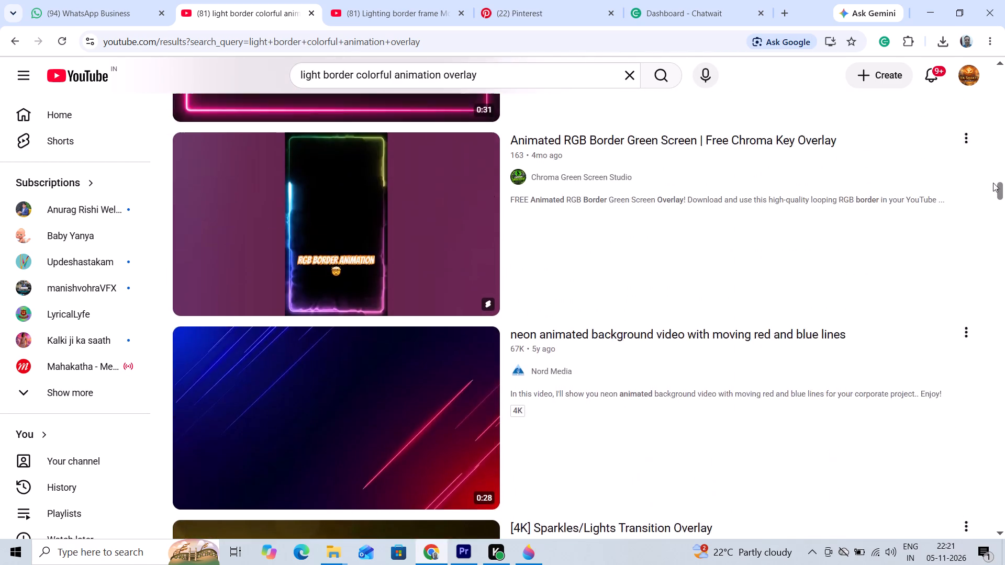
{"action": "left_click_drag", "start_coordinate": [993, 183], "coordinate": [989, 132]}
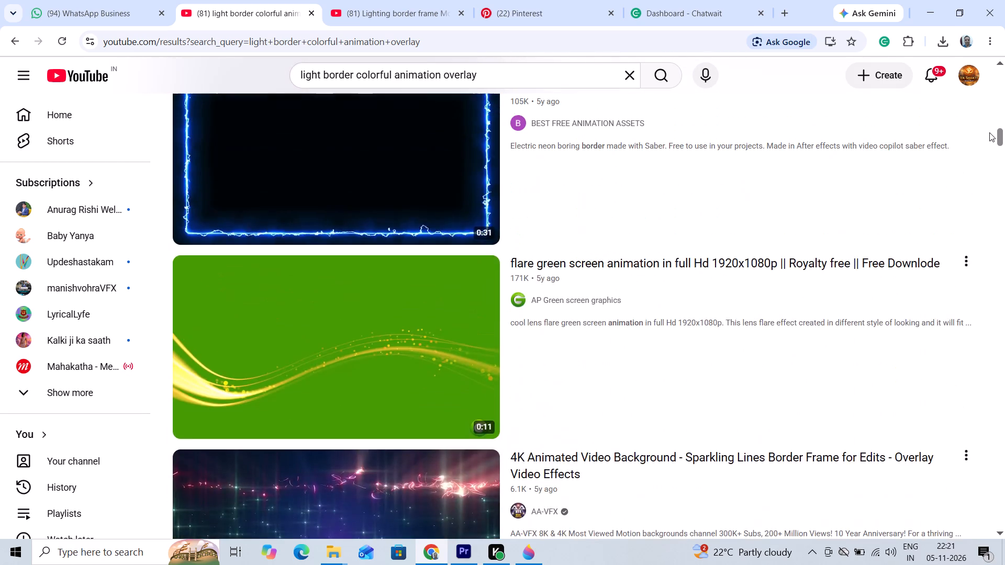
{"action": "left_click_drag", "start_coordinate": [989, 132], "coordinate": [980, 105]}
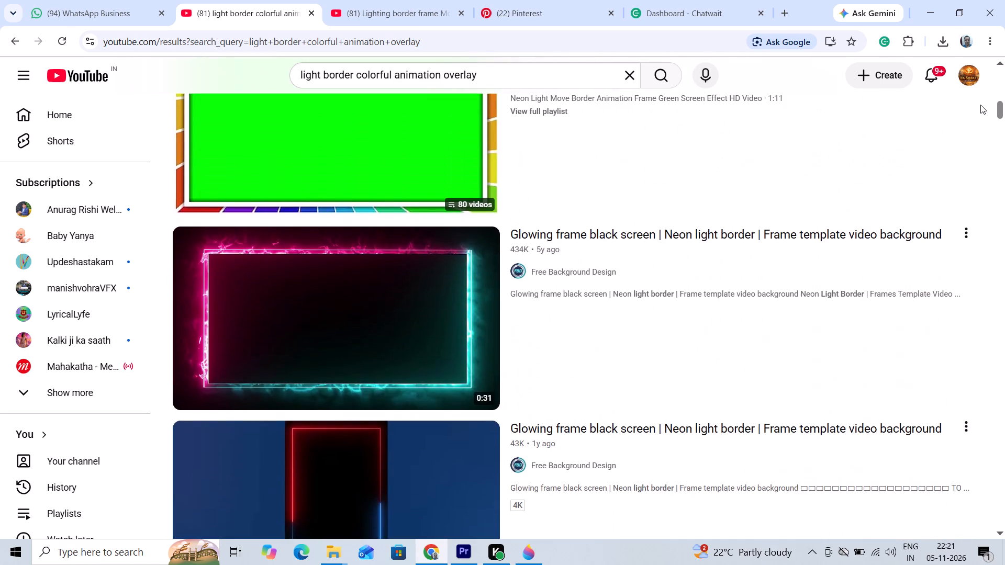
{"action": "left_click_drag", "start_coordinate": [980, 105], "coordinate": [968, 67]}
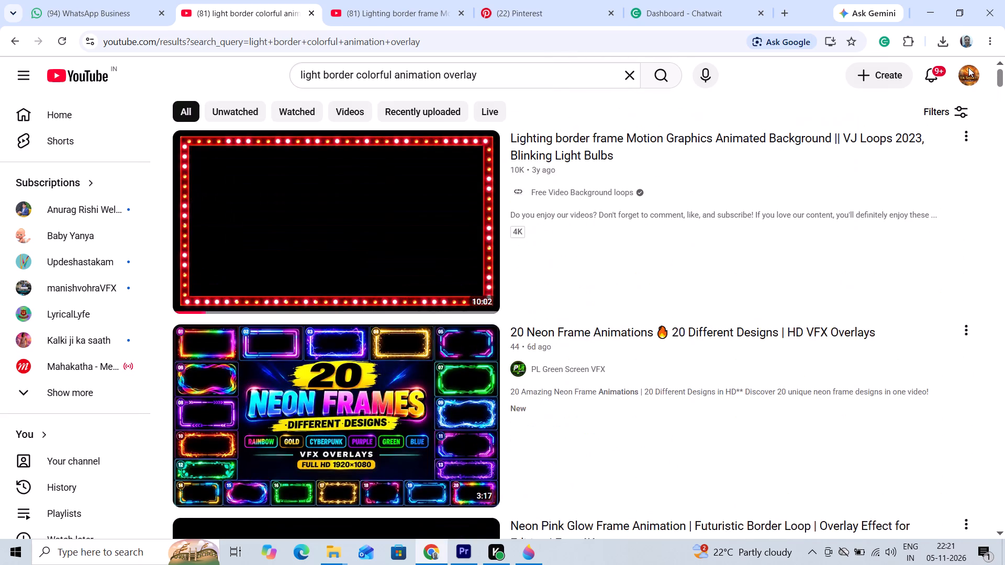
{"action": "left_click_drag", "start_coordinate": [968, 67], "coordinate": [973, 108]}
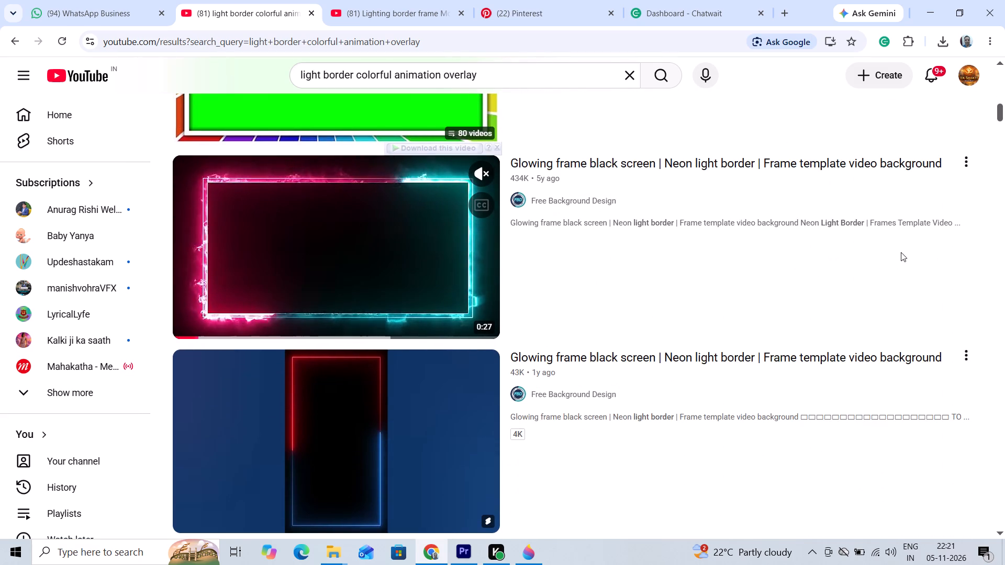
{"action": "left_click_drag", "start_coordinate": [1002, 112], "coordinate": [1001, 119]}
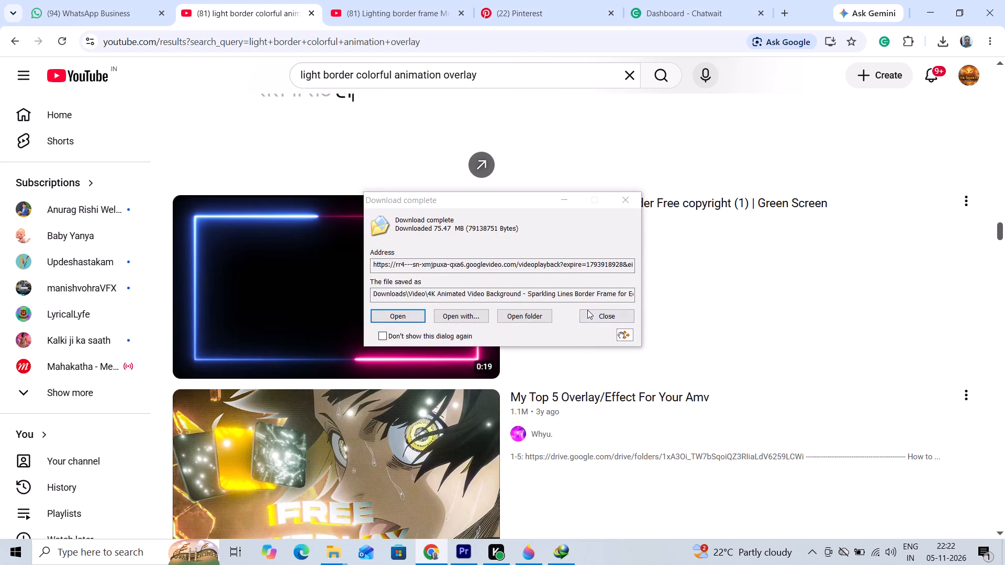
{"action": "left_click", "coordinate": [587, 311]}
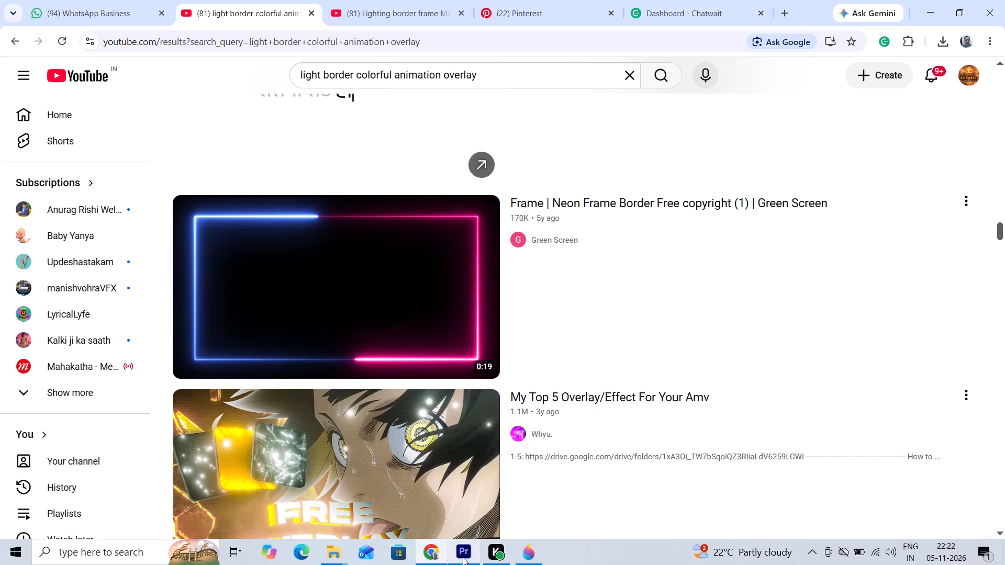
Switch to Premiere Pro and delete the lighting border frame clip from track V7.
{"action": "left_click", "coordinate": [461, 551]}
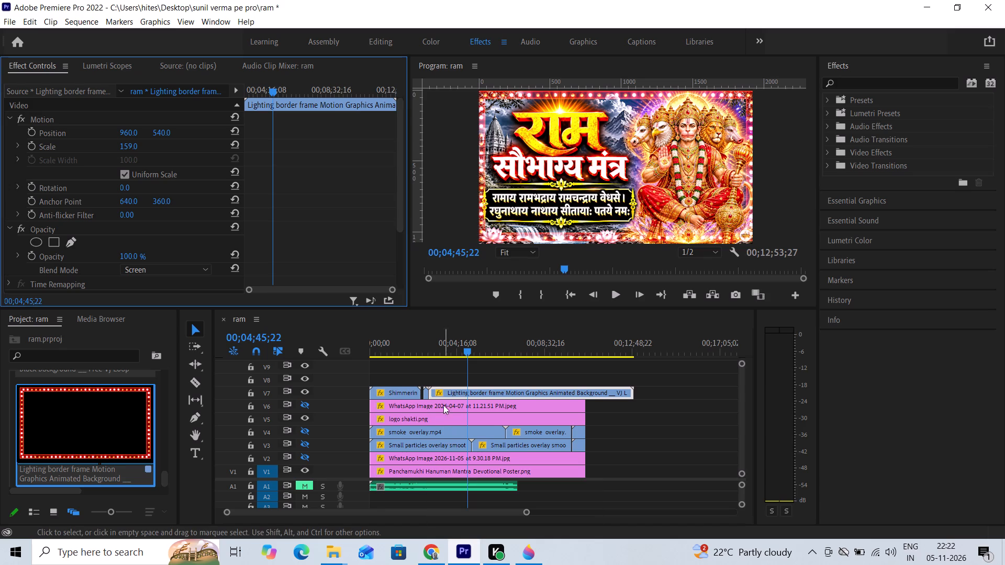
{"action": "left_click", "coordinate": [444, 392]}
{"action": "key", "text": "Delete"}
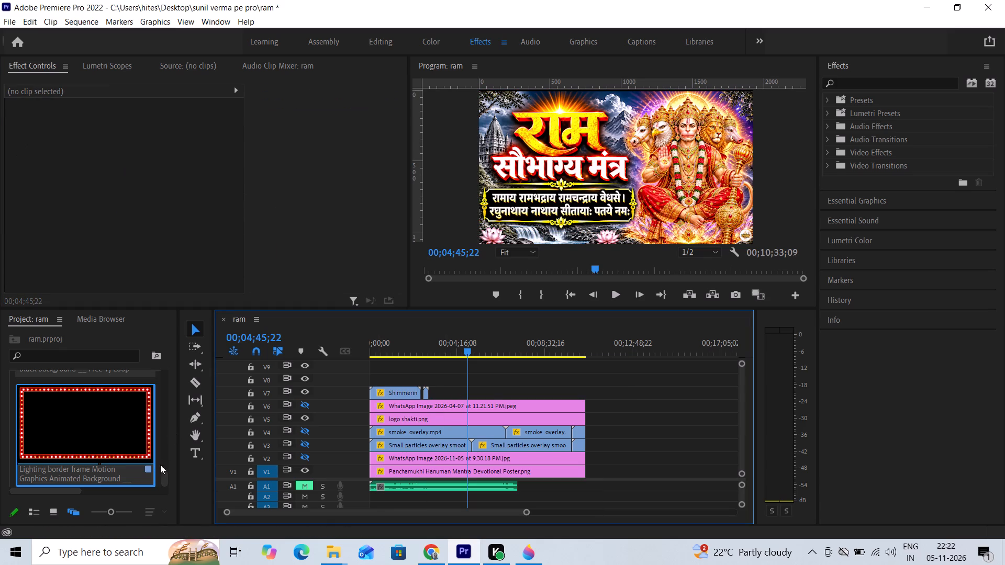
Import the "4K Animated Video Background - Sparkling Lines" video from the Downloads Video folder and locate it among the project items.
{"action": "key", "text": "ctrl+i"}
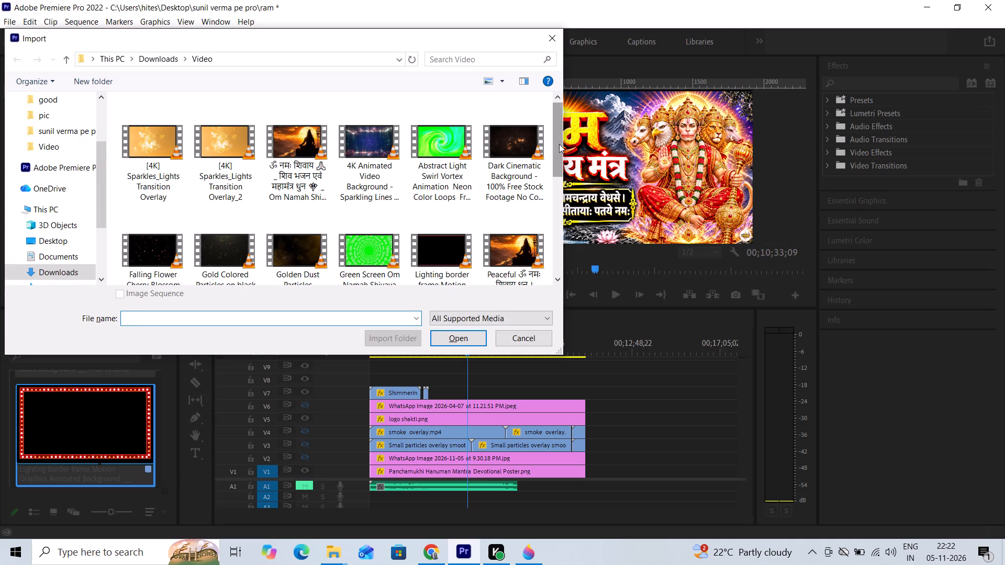
{"action": "double_click", "coordinate": [367, 151]}
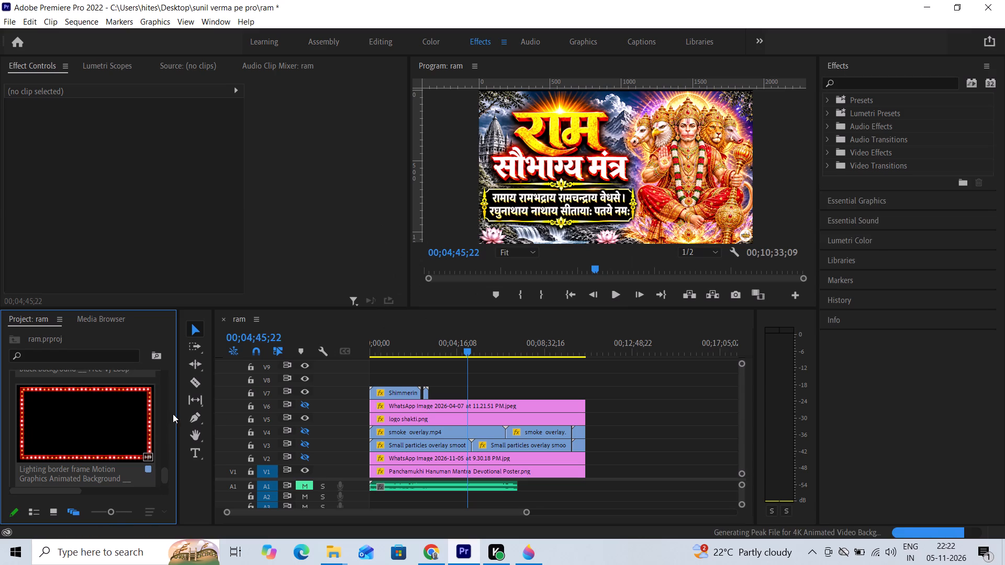
{"action": "left_click_drag", "start_coordinate": [166, 471], "coordinate": [164, 493]}
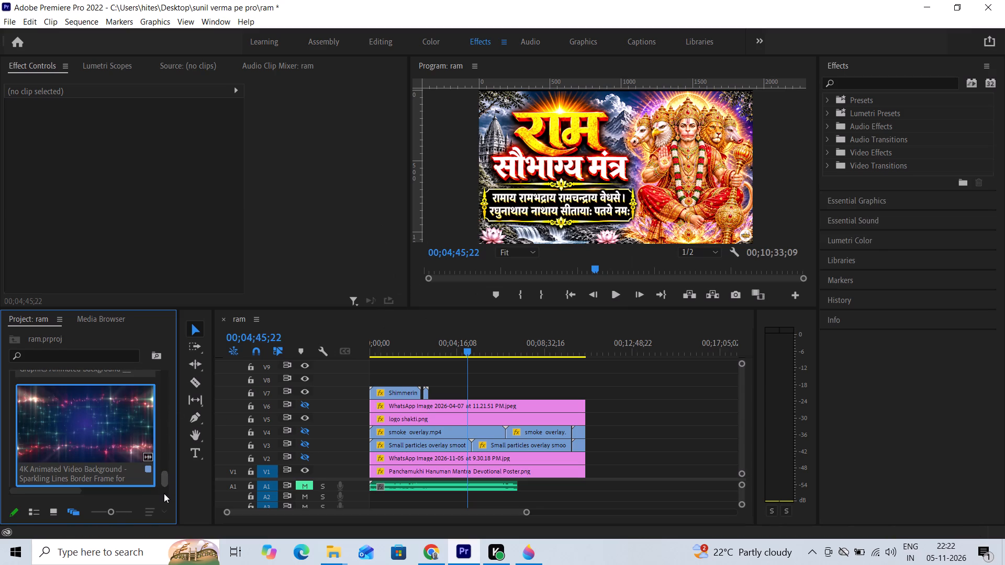
{"action": "left_click_drag", "start_coordinate": [164, 493], "coordinate": [164, 489]}
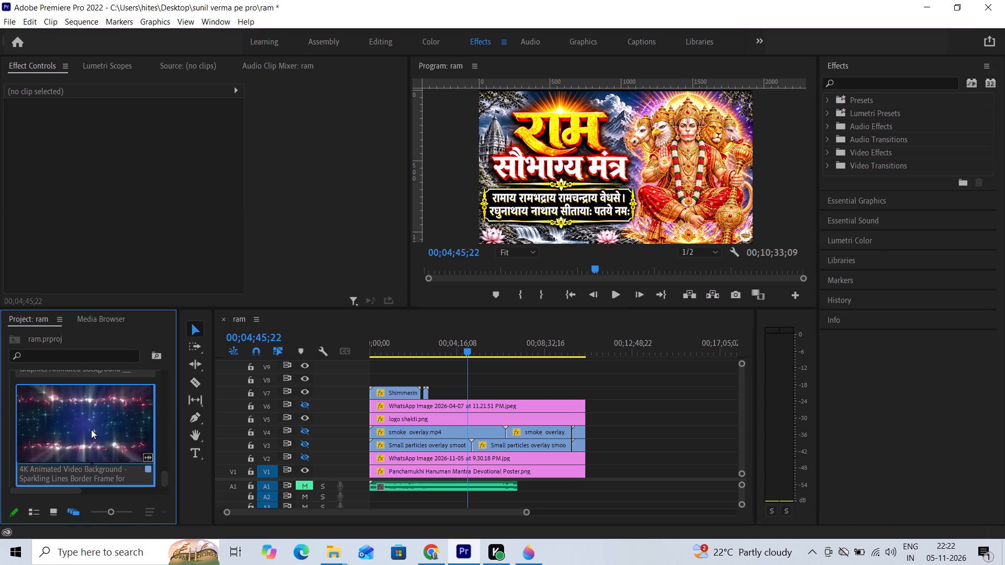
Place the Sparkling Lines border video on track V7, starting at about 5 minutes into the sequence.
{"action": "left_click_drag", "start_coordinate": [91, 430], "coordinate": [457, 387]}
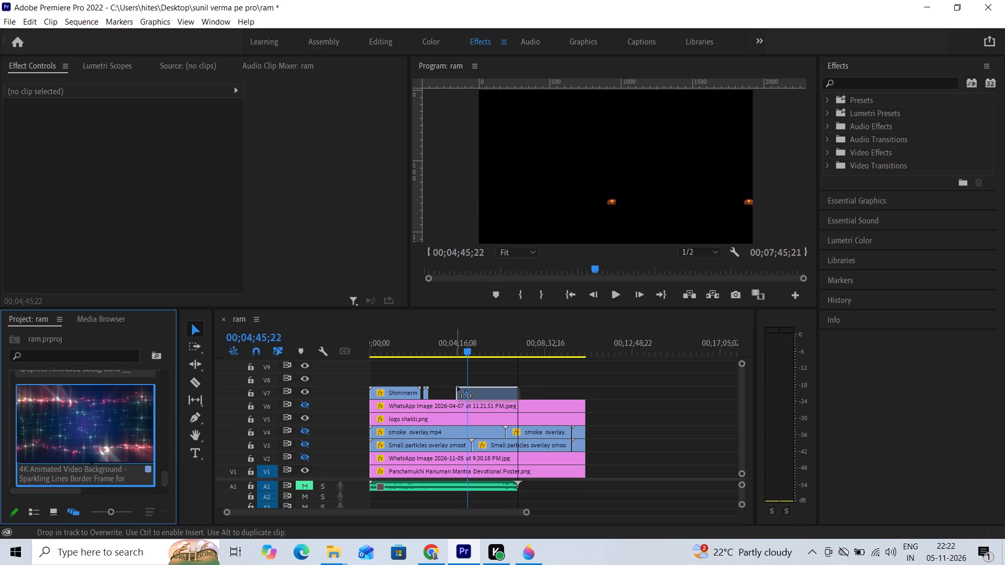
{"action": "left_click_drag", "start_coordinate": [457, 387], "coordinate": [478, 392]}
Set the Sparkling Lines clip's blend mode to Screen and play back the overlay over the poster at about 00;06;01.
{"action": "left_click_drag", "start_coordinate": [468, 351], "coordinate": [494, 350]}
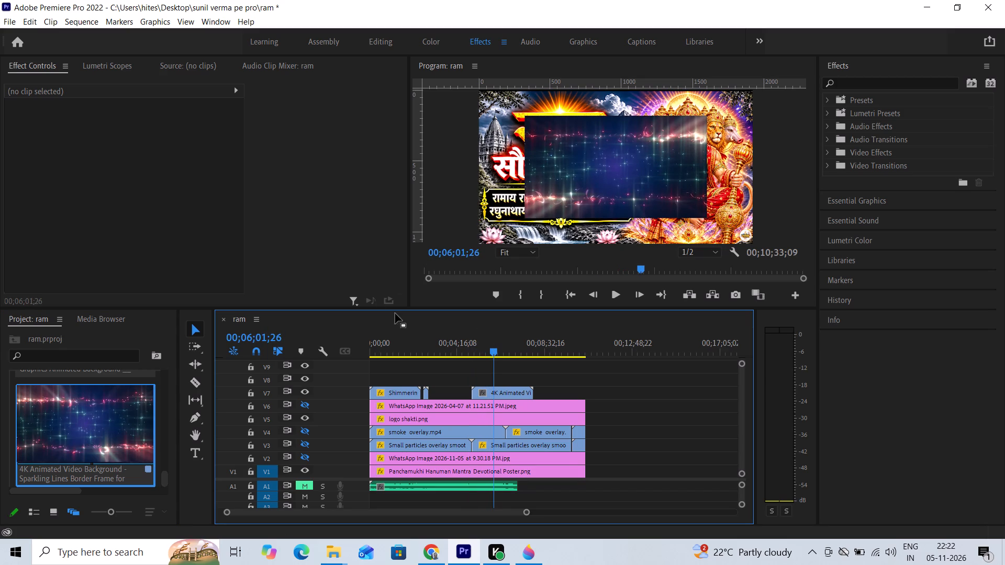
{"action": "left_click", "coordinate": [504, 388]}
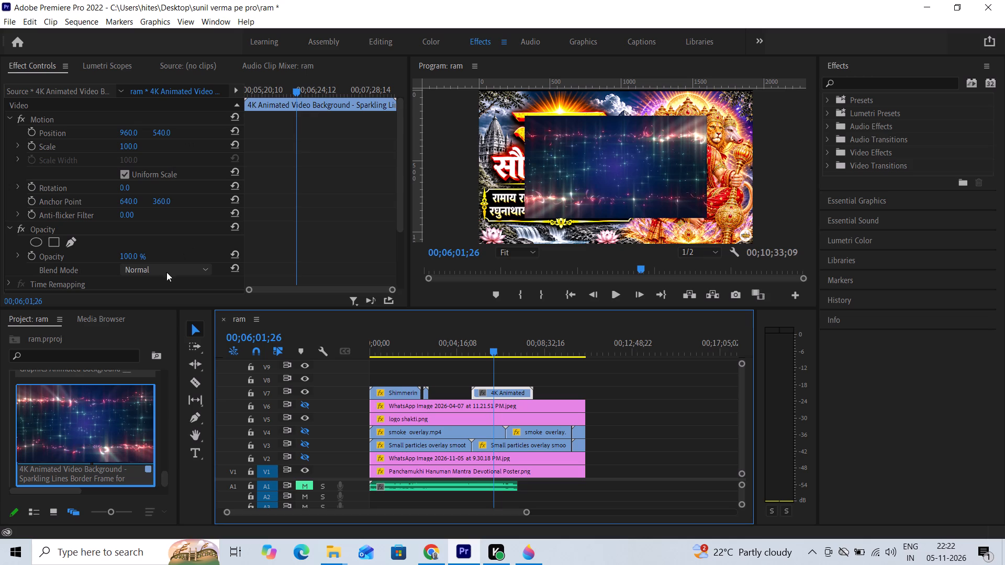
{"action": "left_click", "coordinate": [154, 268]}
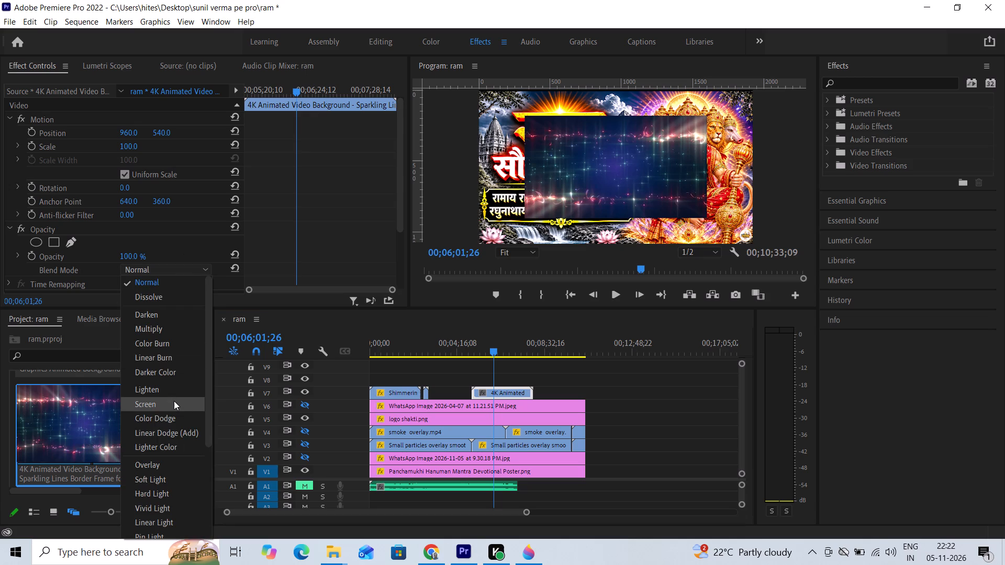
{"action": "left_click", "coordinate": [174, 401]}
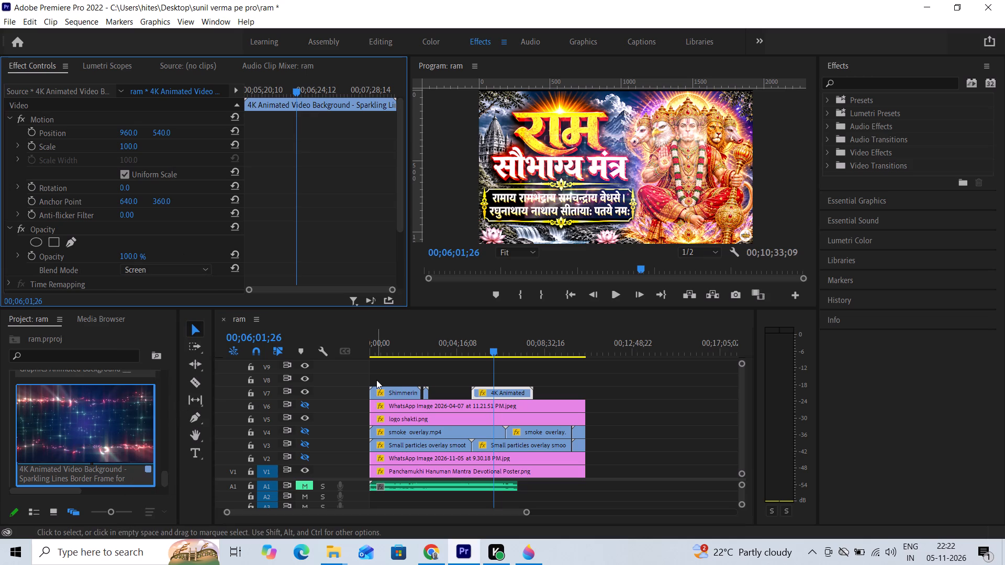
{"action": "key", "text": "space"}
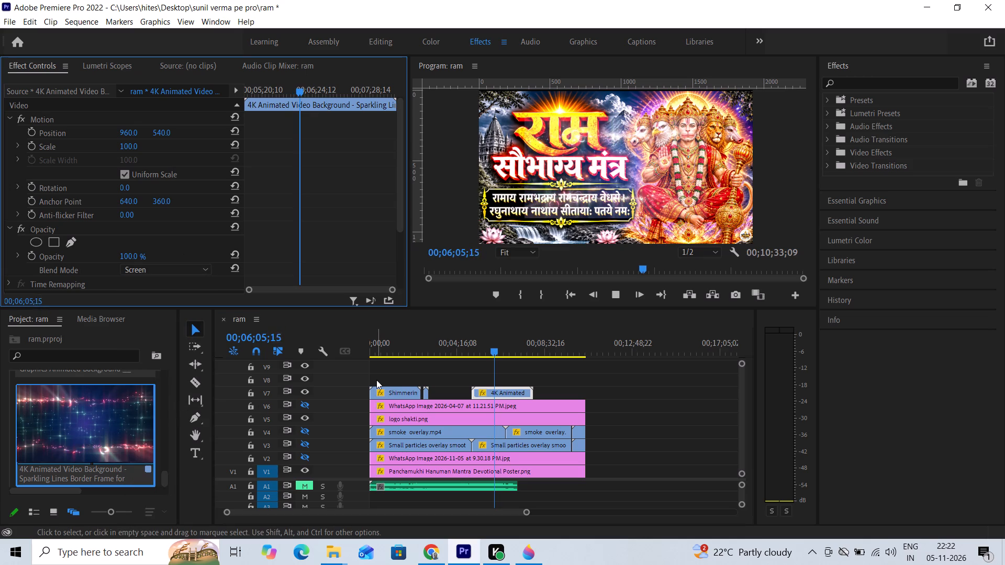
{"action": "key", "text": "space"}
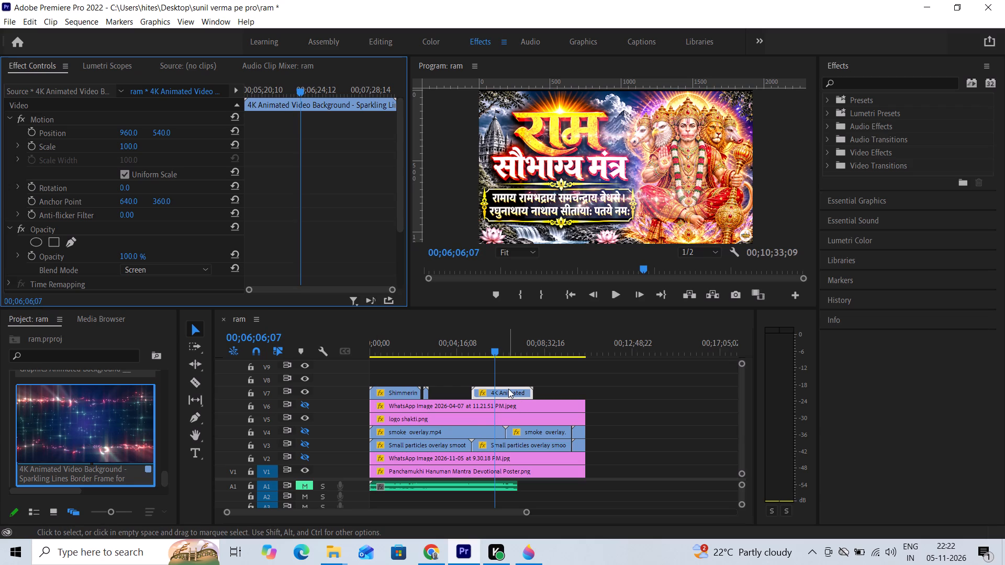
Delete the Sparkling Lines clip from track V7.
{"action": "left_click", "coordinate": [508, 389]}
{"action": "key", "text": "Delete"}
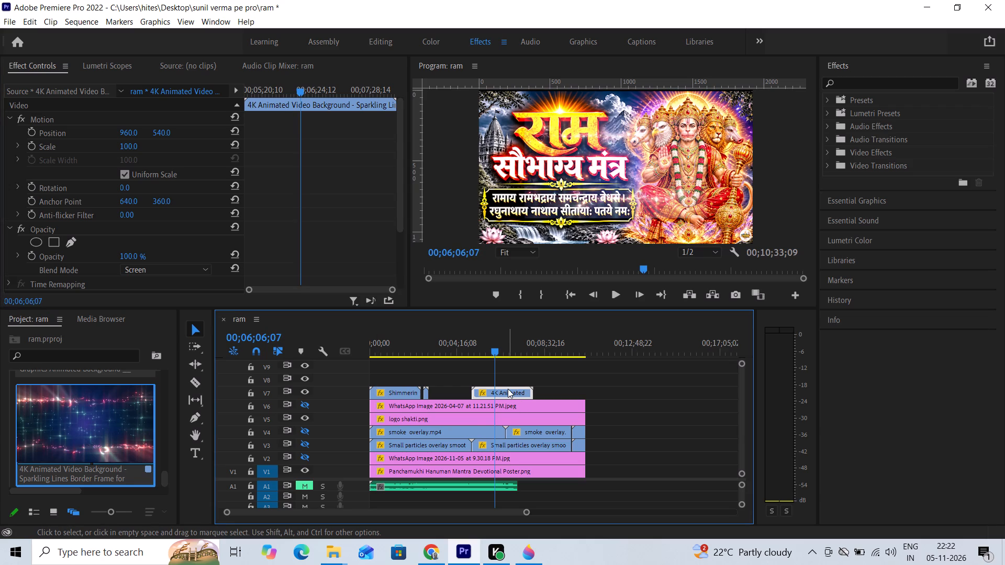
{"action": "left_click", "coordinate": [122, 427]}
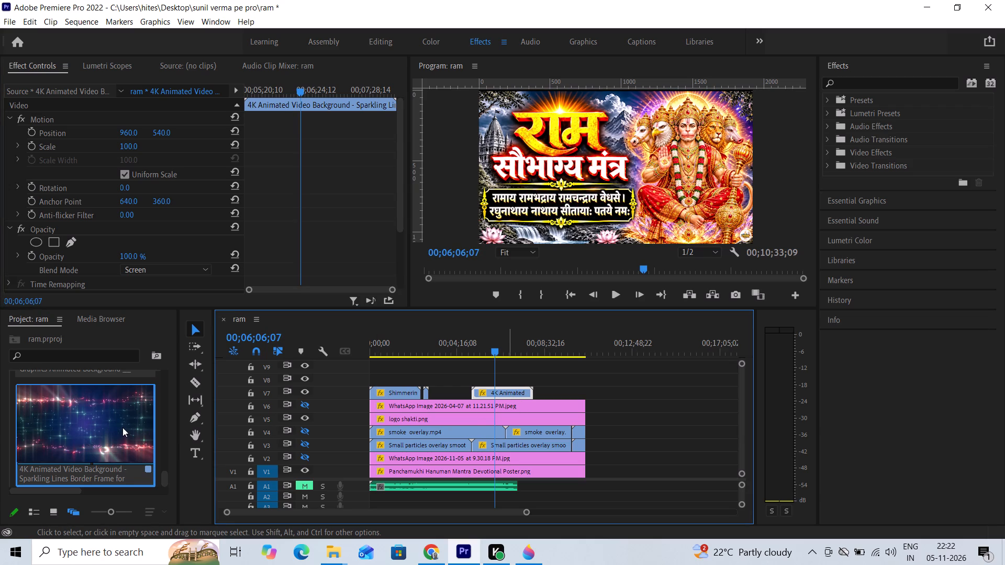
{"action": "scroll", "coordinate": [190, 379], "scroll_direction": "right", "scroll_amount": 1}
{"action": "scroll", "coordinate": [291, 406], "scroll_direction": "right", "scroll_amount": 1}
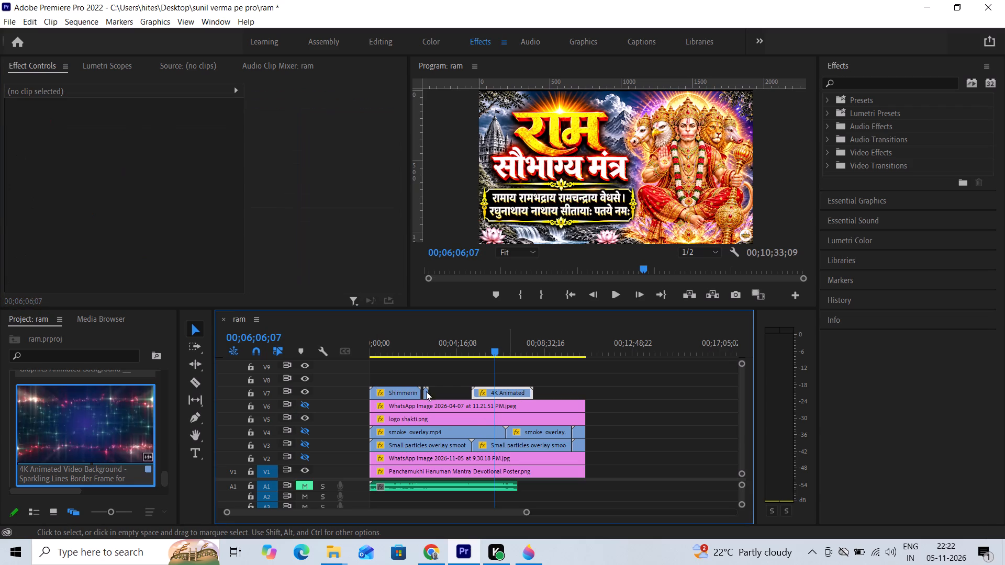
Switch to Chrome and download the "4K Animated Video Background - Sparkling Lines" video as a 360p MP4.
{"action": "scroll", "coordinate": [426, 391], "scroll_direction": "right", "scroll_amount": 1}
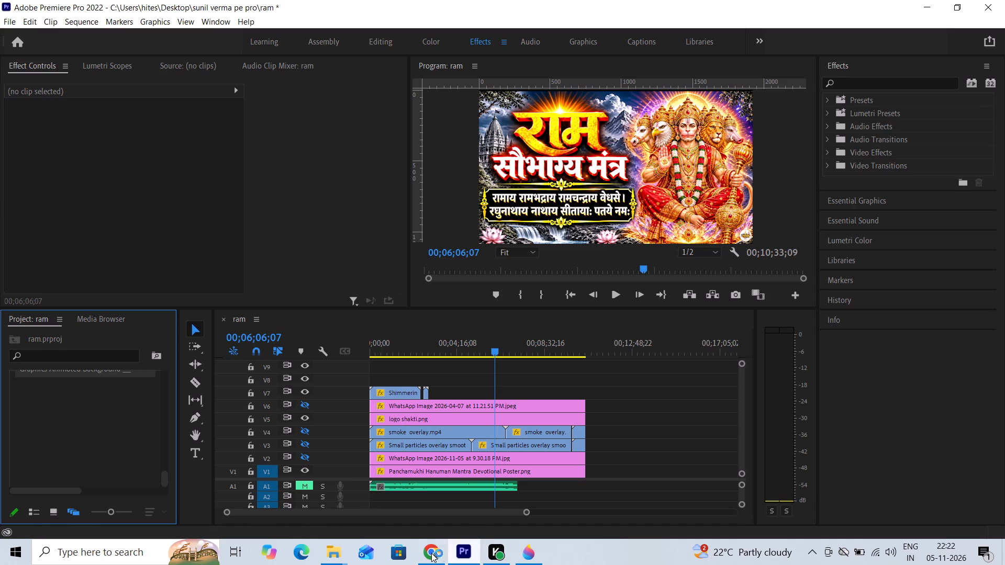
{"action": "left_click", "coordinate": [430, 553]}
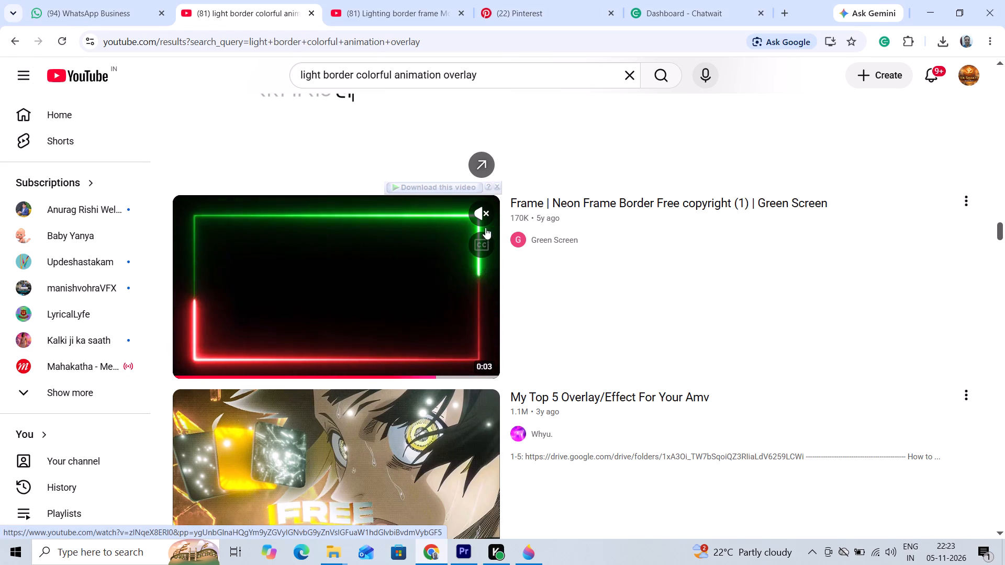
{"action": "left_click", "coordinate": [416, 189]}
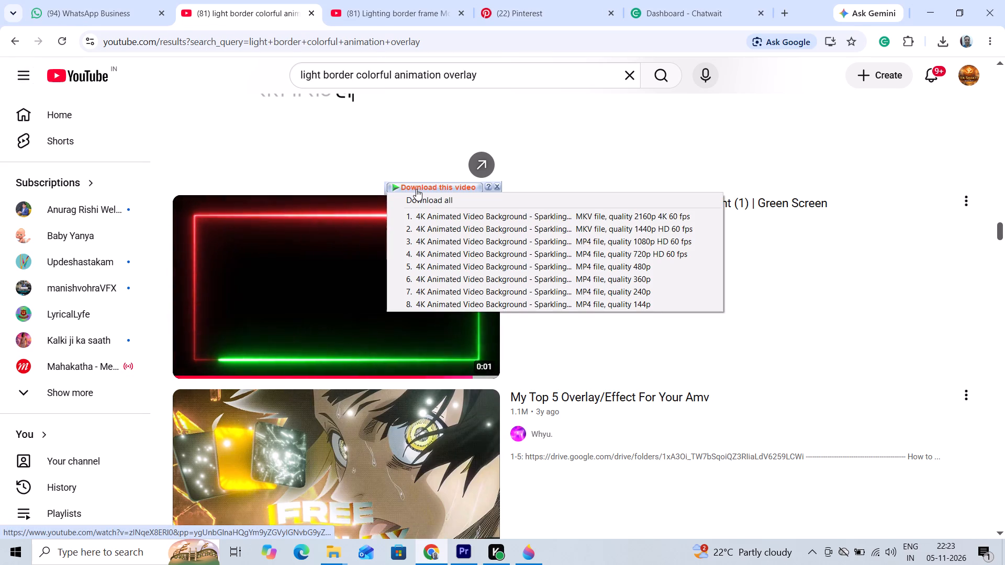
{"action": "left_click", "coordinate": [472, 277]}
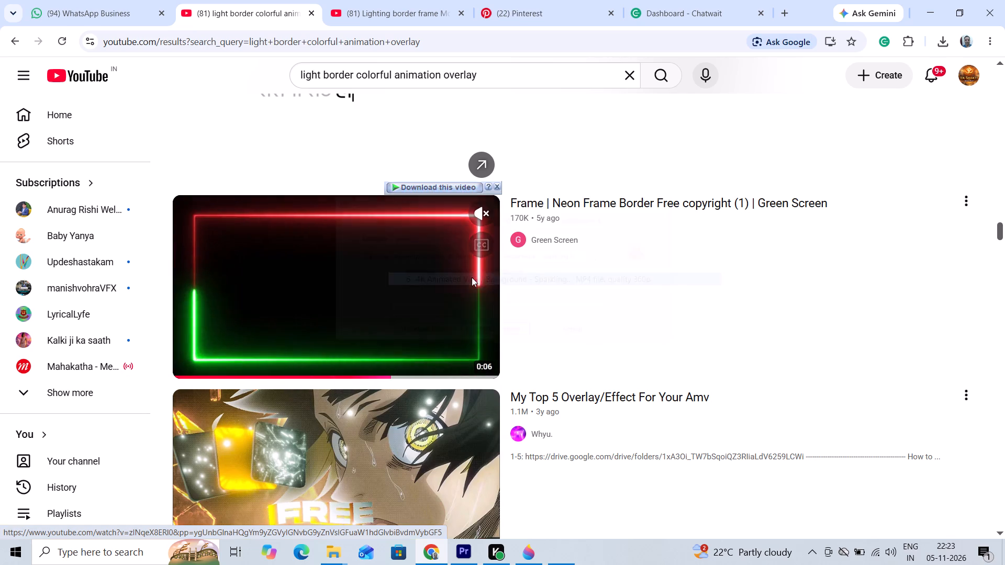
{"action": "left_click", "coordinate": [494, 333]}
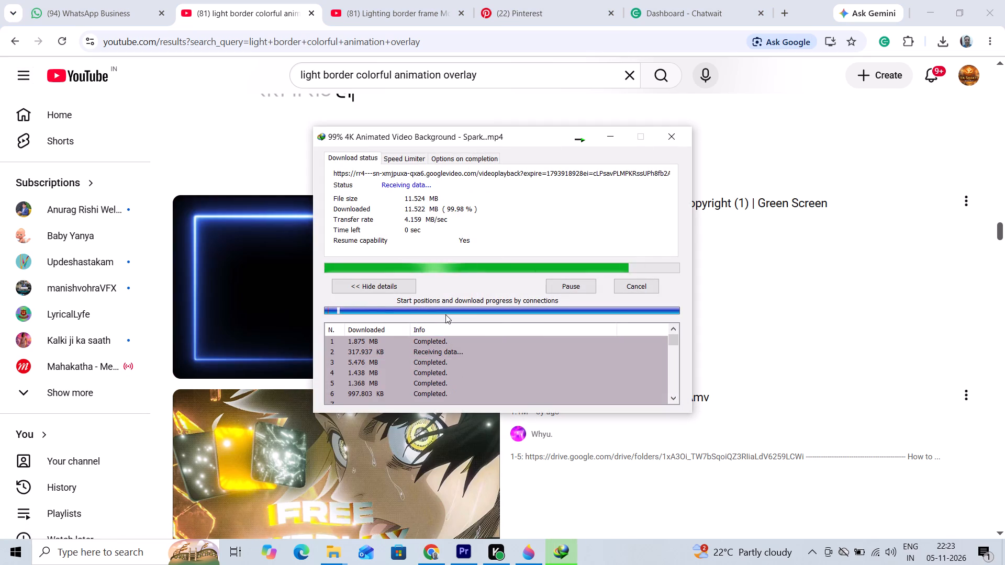
Open the Downloads Video folder, delete both "4K Animated Video Background - Sparkling Lines" files, and close the folder.
{"action": "left_click", "coordinate": [521, 313]}
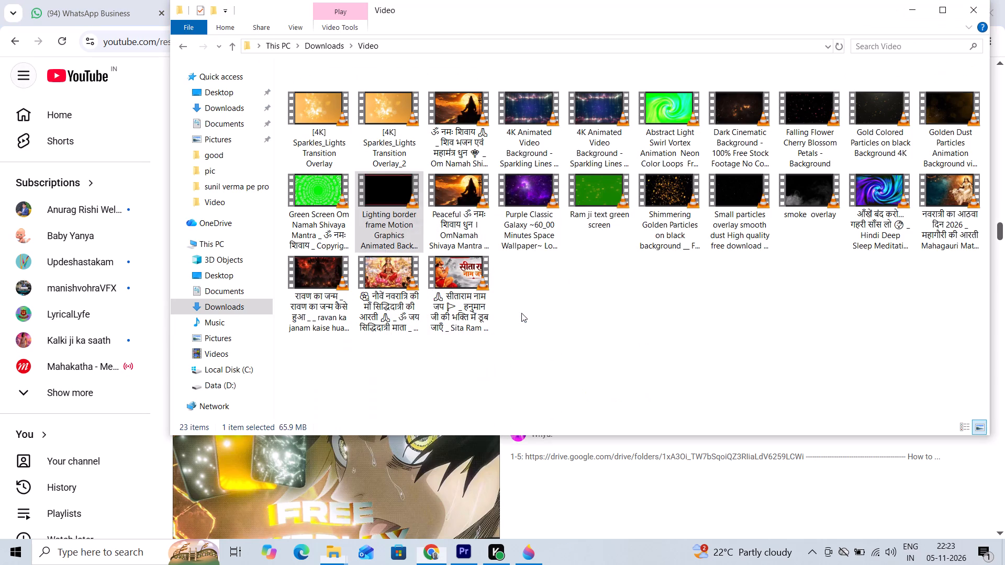
{"action": "key", "text": "Delete"}
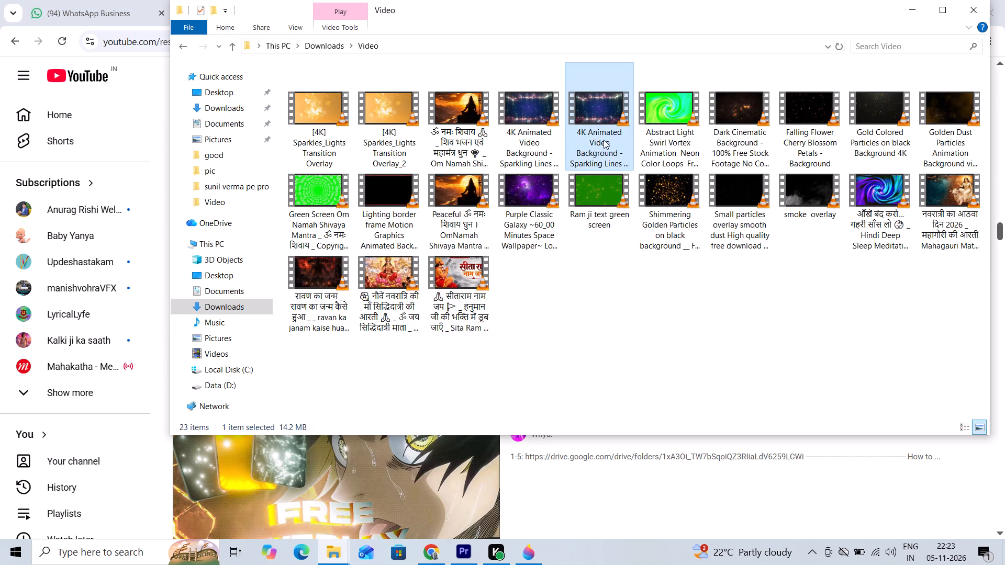
{"action": "left_click", "coordinate": [527, 80]}
{"action": "key", "text": "Delete"}
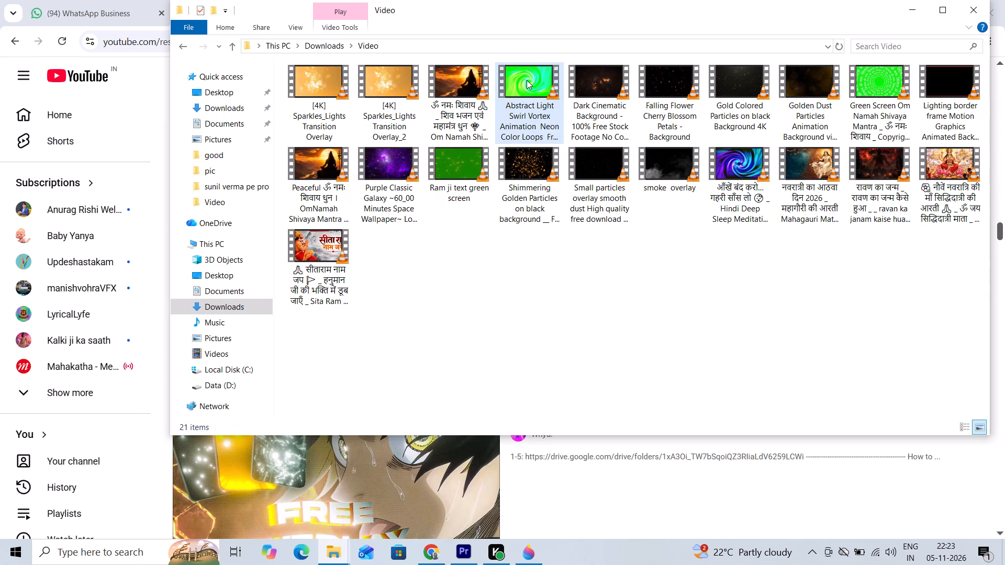
{"action": "left_click", "coordinate": [968, 14]}
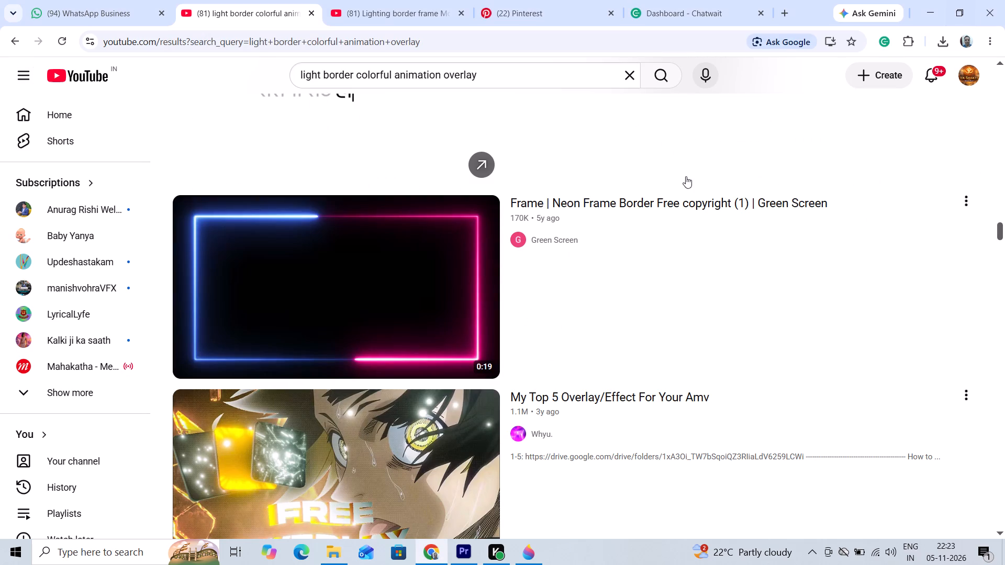
Reload the YouTube results for "light border colorful animation overlay" and examine them for a suitable border video.
{"action": "left_click", "coordinate": [59, 40]}
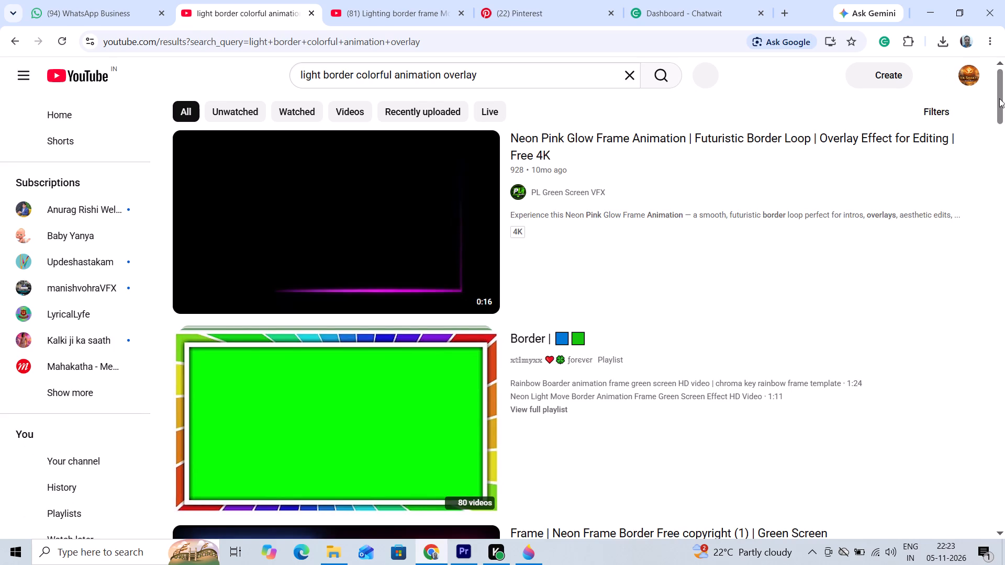
{"action": "left_click_drag", "start_coordinate": [999, 92], "coordinate": [1004, 130]}
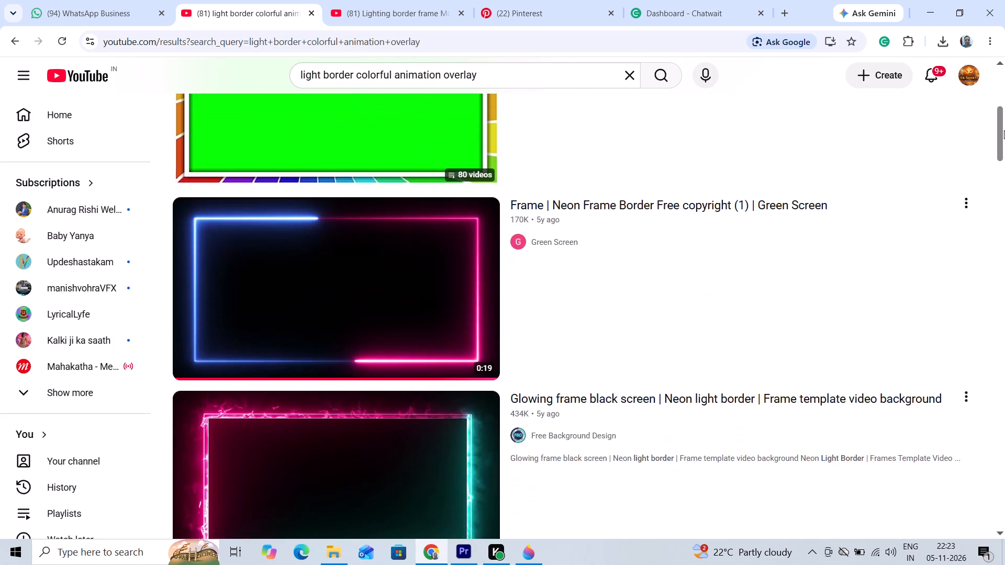
{"action": "left_click_drag", "start_coordinate": [1004, 130], "coordinate": [1002, 198]}
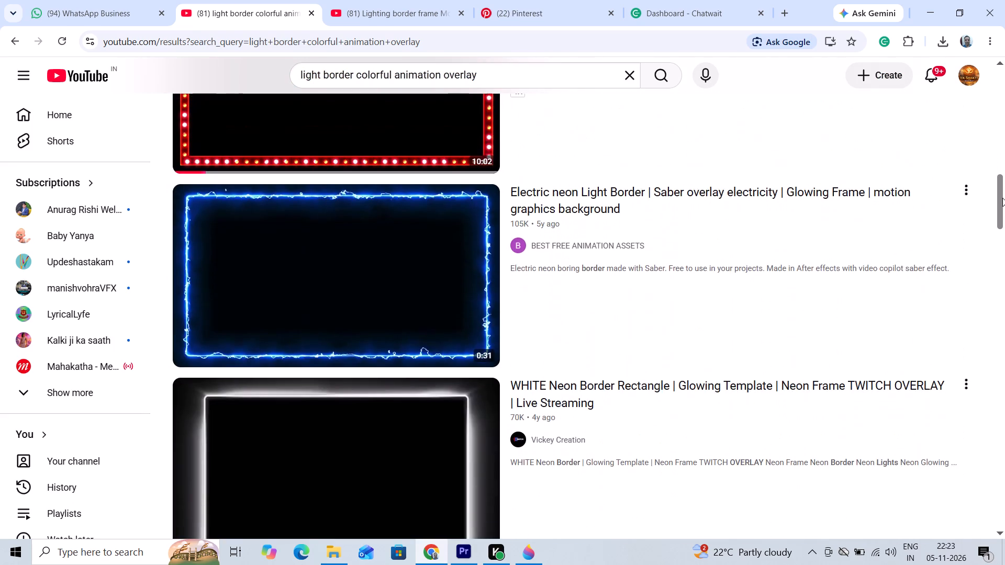
{"action": "left_click_drag", "start_coordinate": [1002, 198], "coordinate": [1001, 254]}
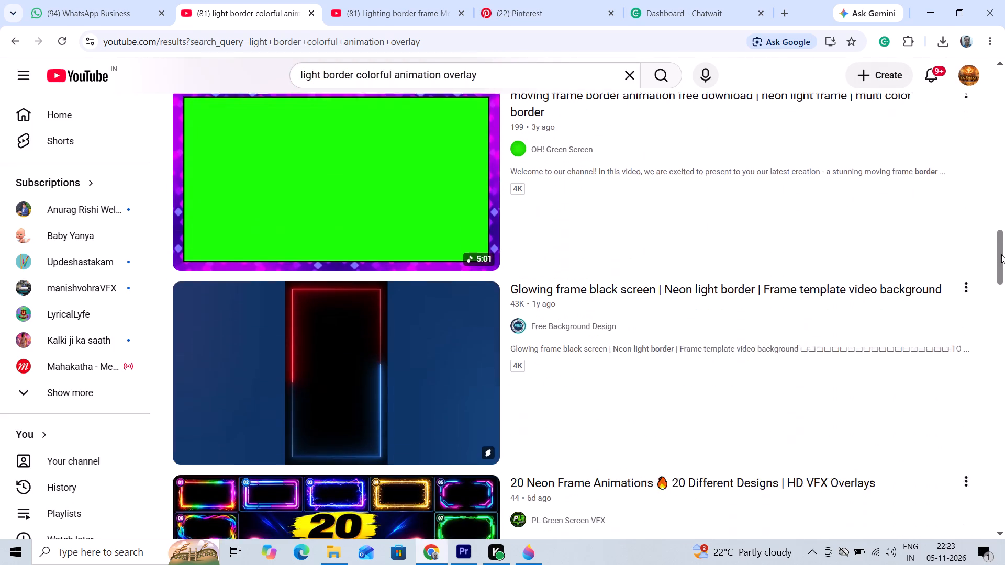
{"action": "left_click_drag", "start_coordinate": [1001, 254], "coordinate": [998, 321]}
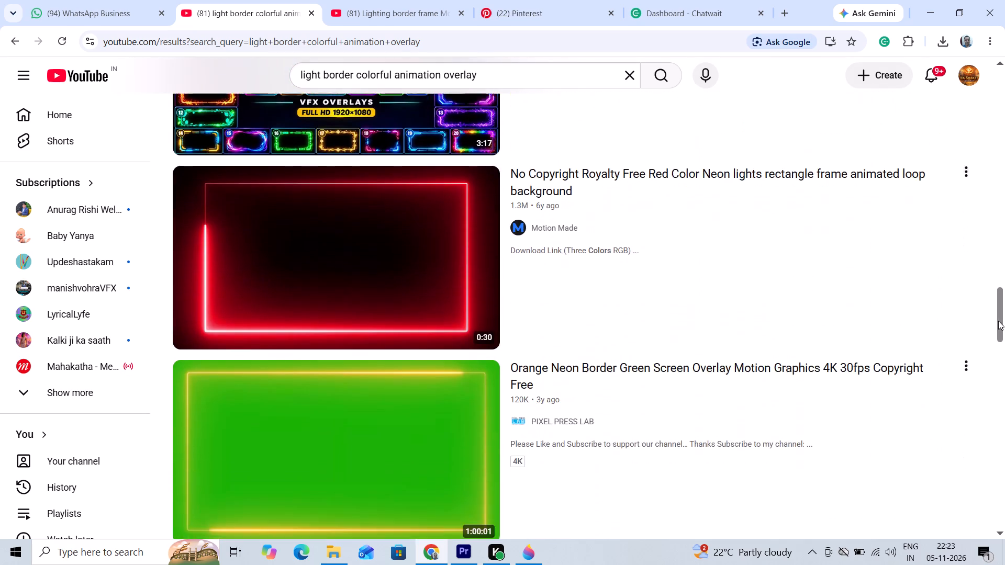
{"action": "left_click_drag", "start_coordinate": [998, 321], "coordinate": [997, 415]}
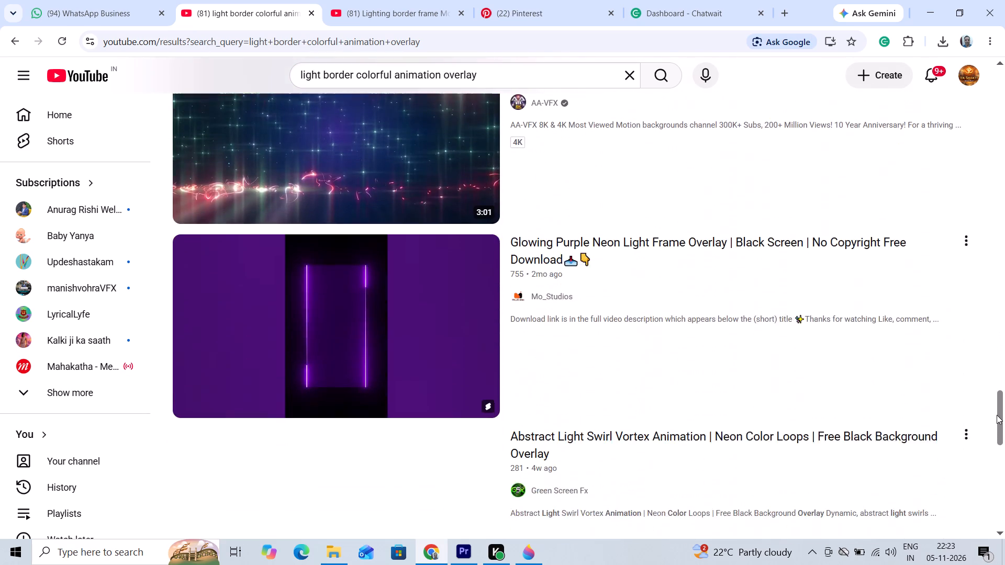
{"action": "left_click_drag", "start_coordinate": [997, 415], "coordinate": [1003, 502]}
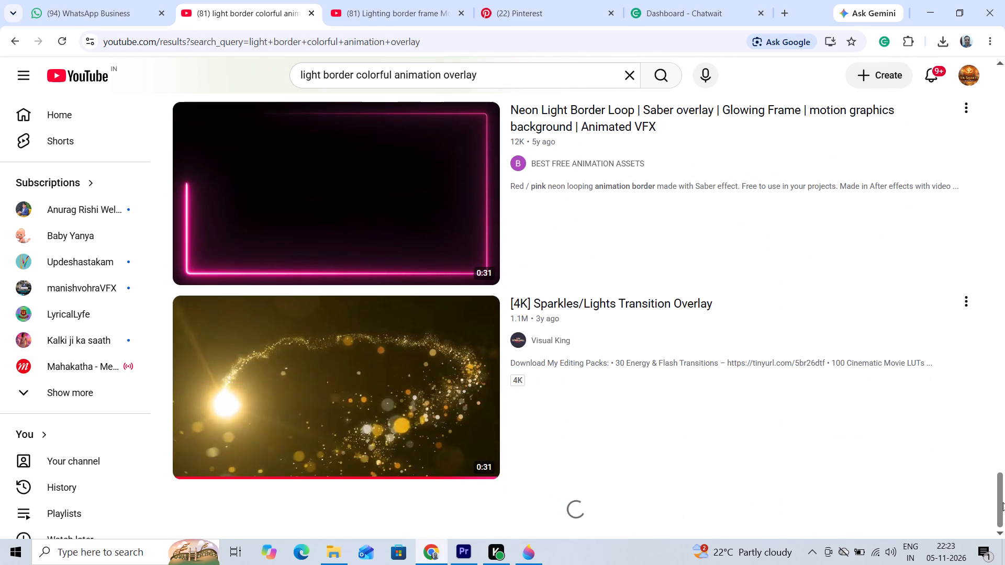
{"action": "left_click_drag", "start_coordinate": [1003, 502], "coordinate": [1002, 561]}
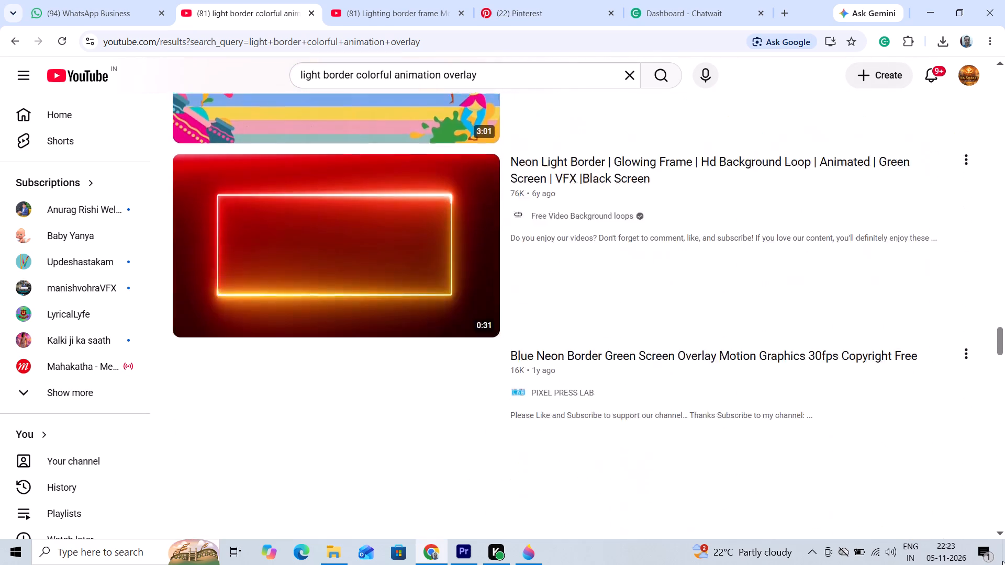
{"action": "left_click_drag", "start_coordinate": [1002, 561], "coordinate": [1002, 564]}
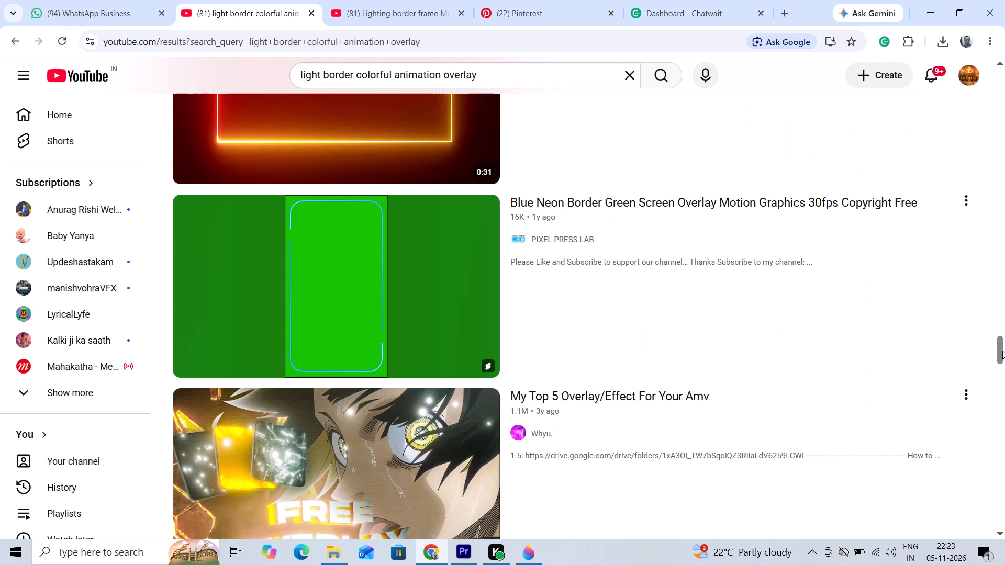
{"action": "left_click_drag", "start_coordinate": [1000, 351], "coordinate": [997, 415]}
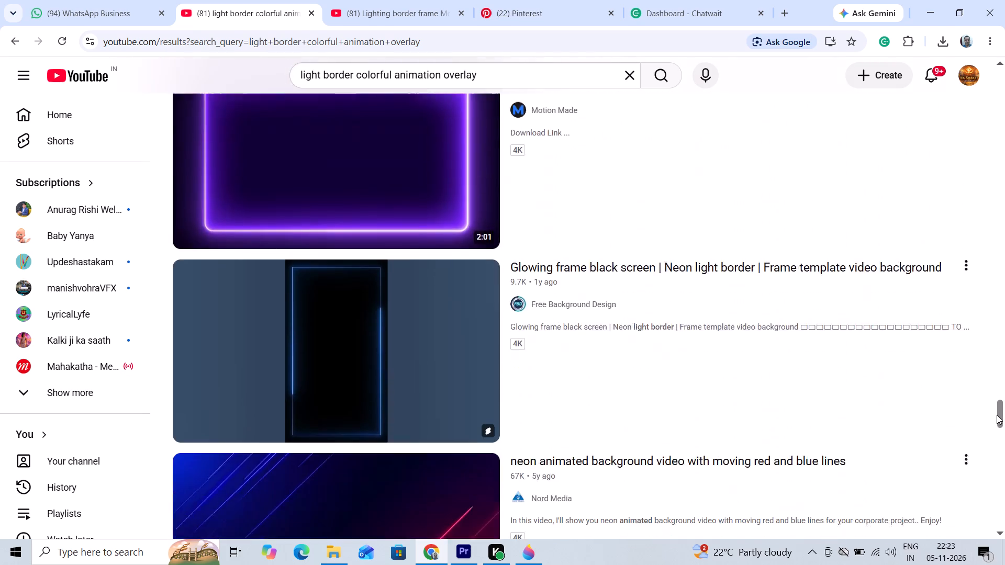
{"action": "left_click_drag", "start_coordinate": [997, 415], "coordinate": [1004, 469]}
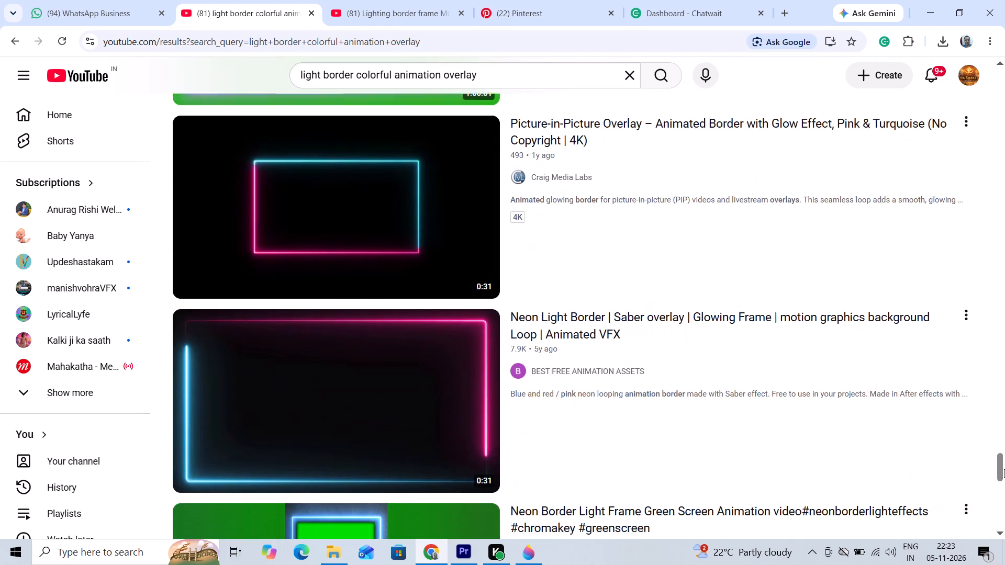
{"action": "left_click_drag", "start_coordinate": [1004, 469], "coordinate": [1004, 530]}
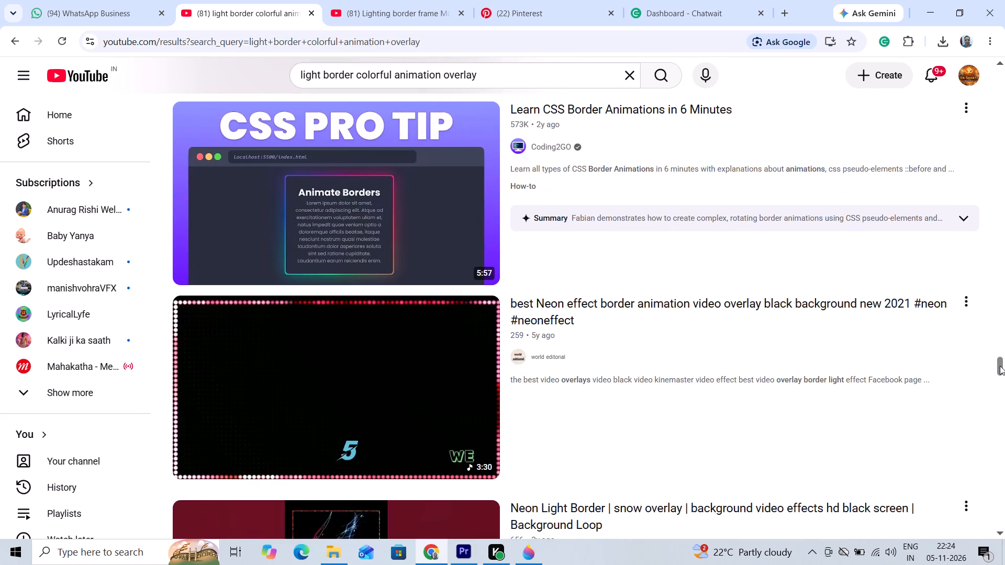
{"action": "left_click_drag", "start_coordinate": [1000, 366], "coordinate": [994, 420]}
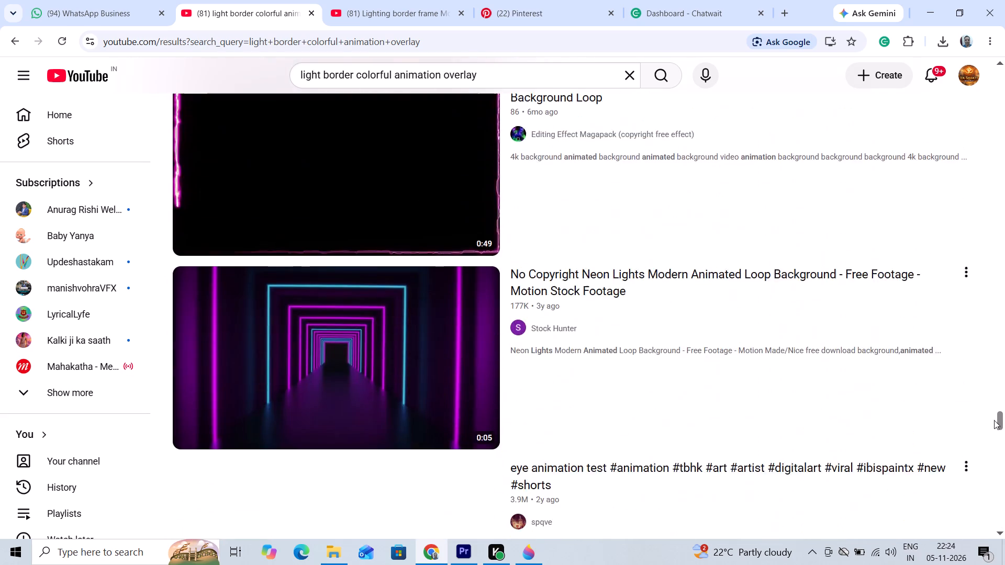
{"action": "left_click_drag", "start_coordinate": [994, 420], "coordinate": [988, 481]}
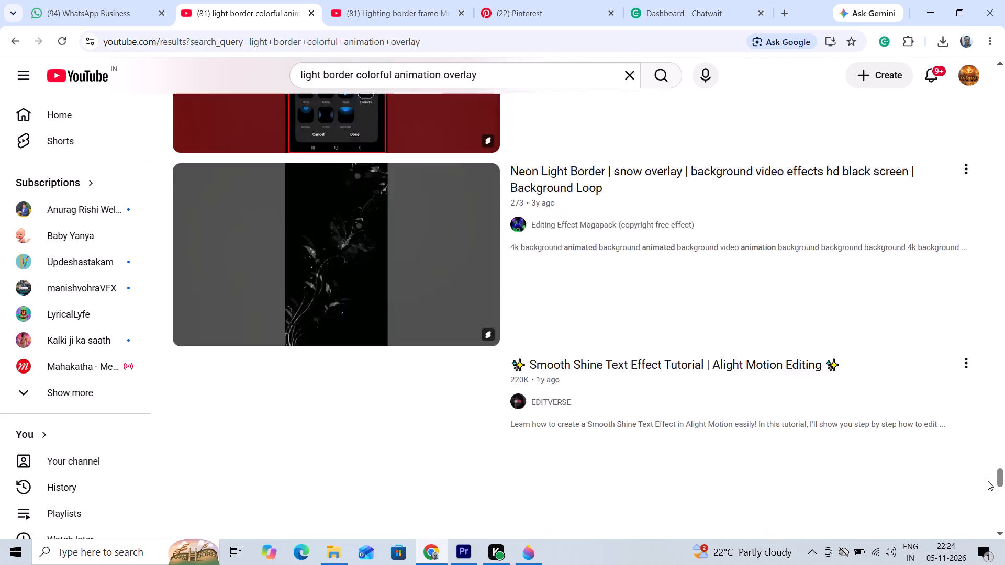
Download "Frame | Neon Frame Border Free copyright (1) | Green Screen" as a 720p HD MP4 and return to Premiere Pro.
{"action": "left_click_drag", "start_coordinate": [988, 481], "coordinate": [1003, 100]}
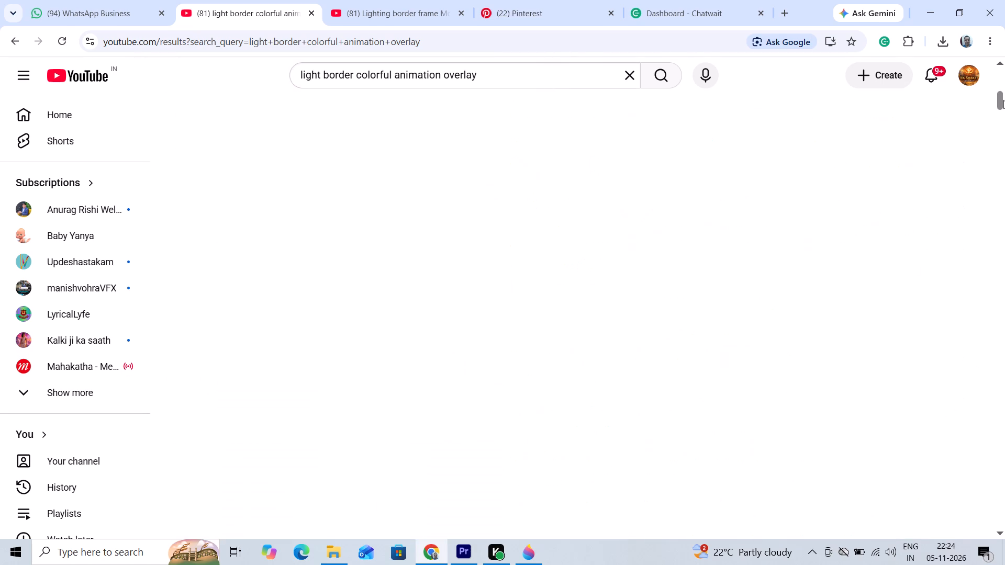
{"action": "left_click_drag", "start_coordinate": [1003, 100], "coordinate": [1001, 88]}
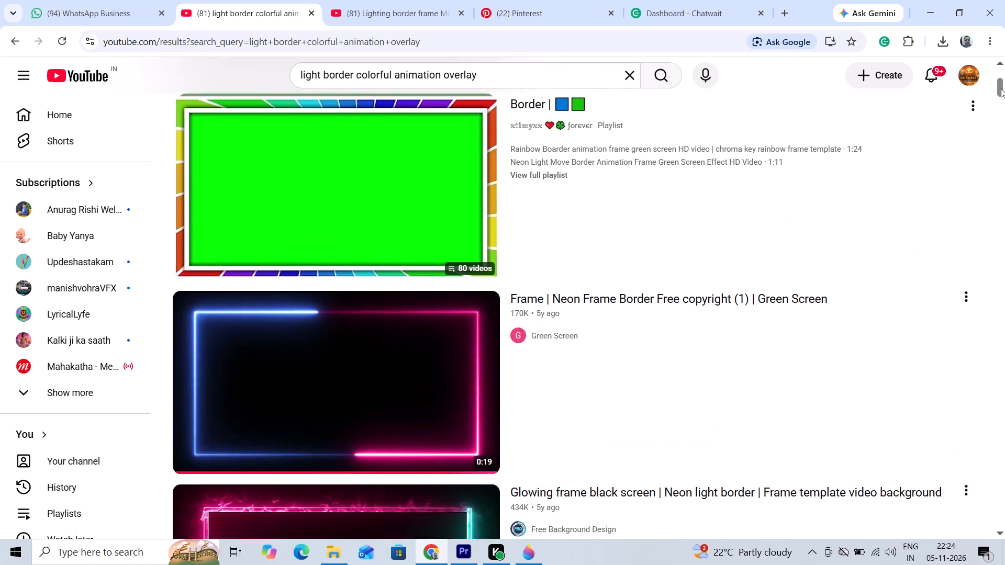
{"action": "left_click_drag", "start_coordinate": [1001, 88], "coordinate": [1002, 95]}
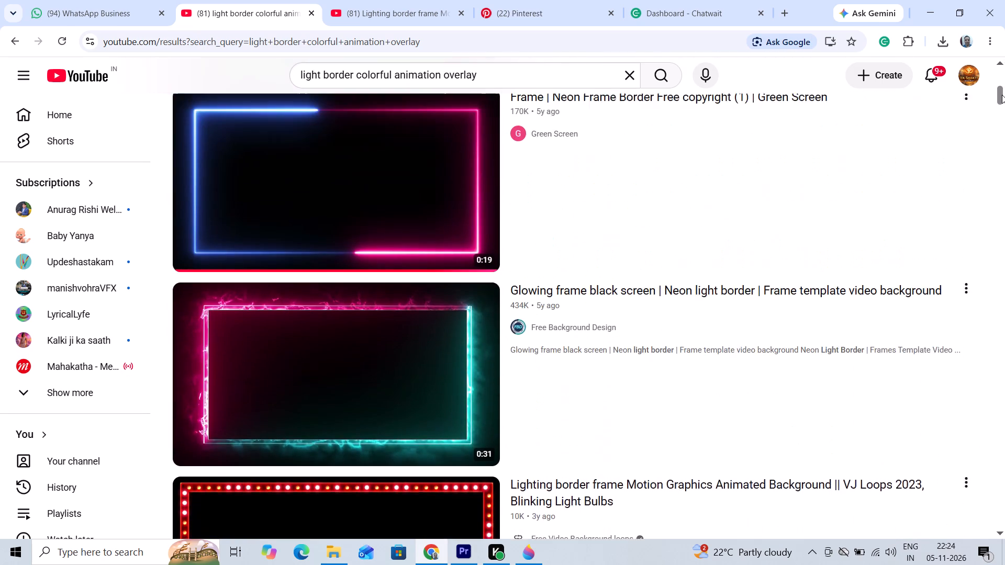
{"action": "left_click_drag", "start_coordinate": [1002, 95], "coordinate": [1002, 94]}
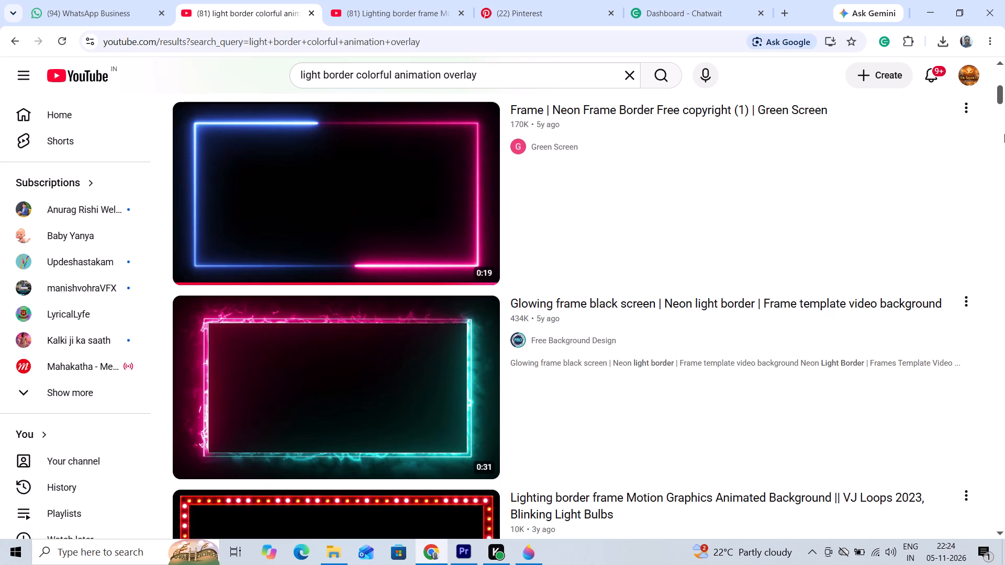
{"action": "left_click_drag", "start_coordinate": [1001, 96], "coordinate": [1001, 91]}
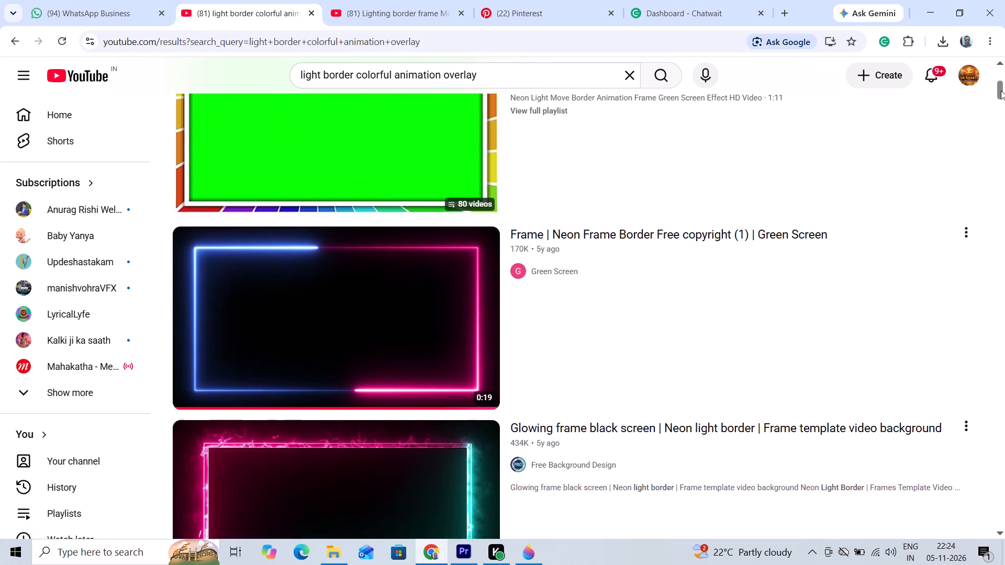
{"action": "left_click_drag", "start_coordinate": [1001, 91], "coordinate": [1001, 90]}
{"action": "left_click", "coordinate": [423, 242]}
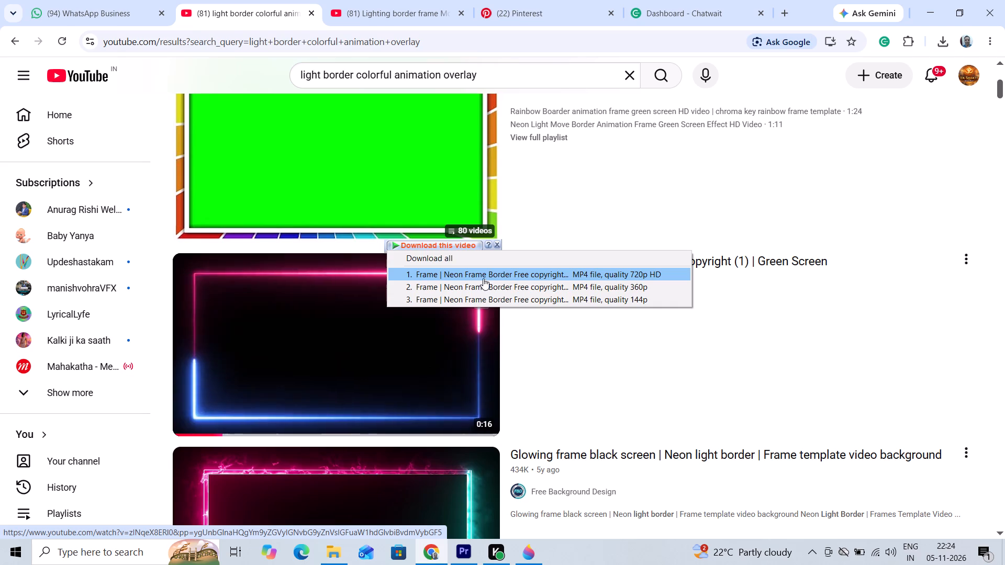
{"action": "left_click", "coordinate": [479, 275]}
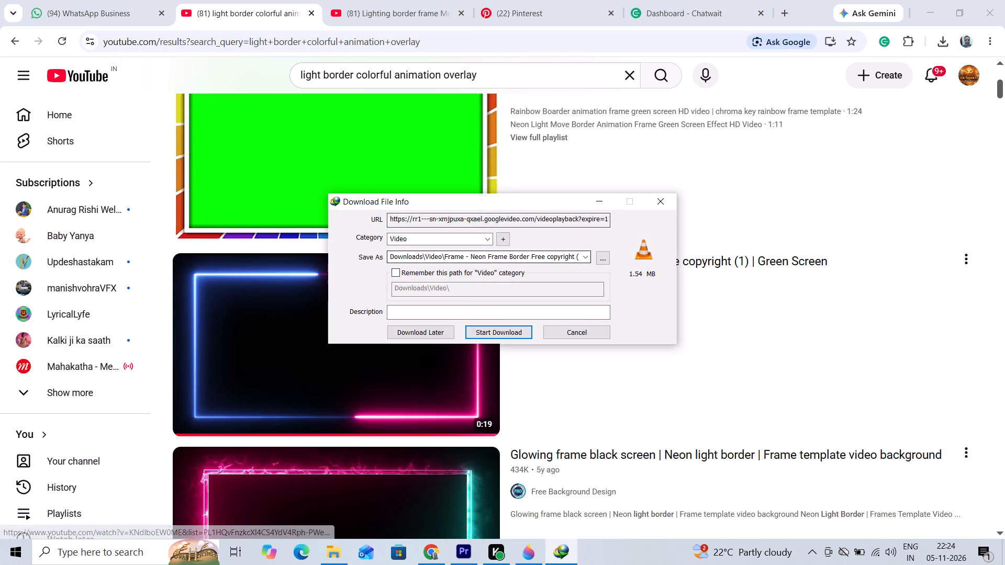
{"action": "left_click", "coordinate": [498, 332]}
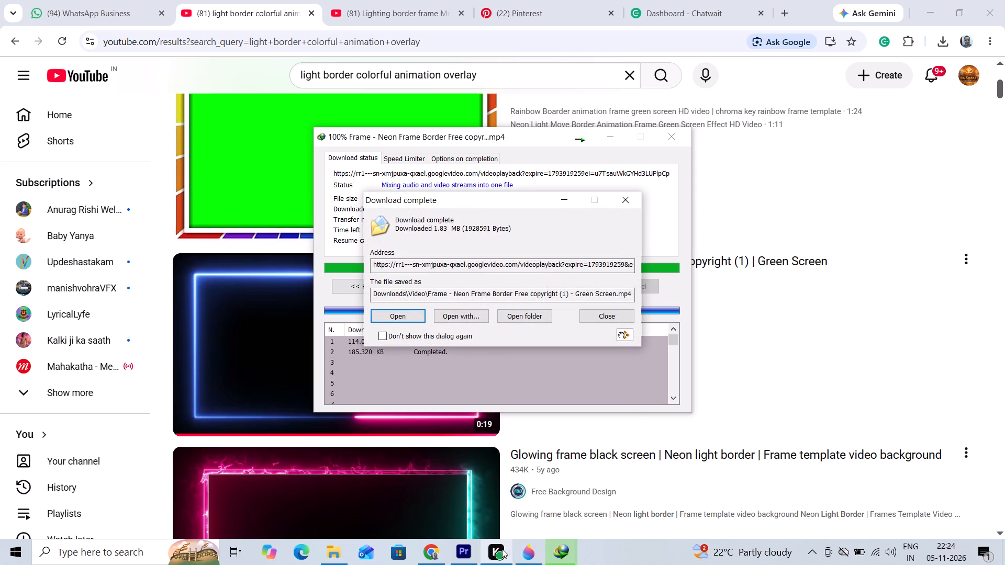
{"action": "left_click", "coordinate": [466, 551]}
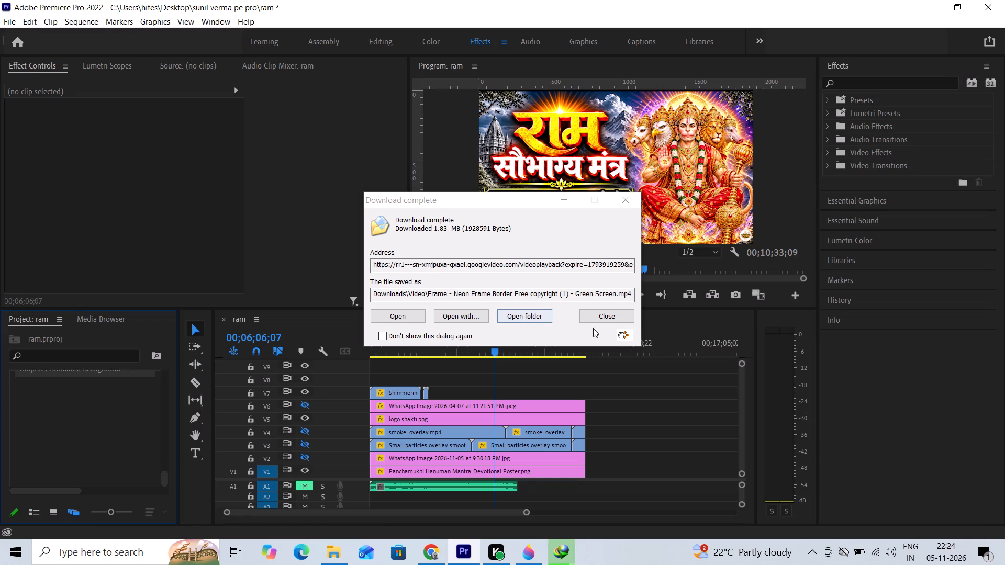
{"action": "left_click", "coordinate": [595, 317]}
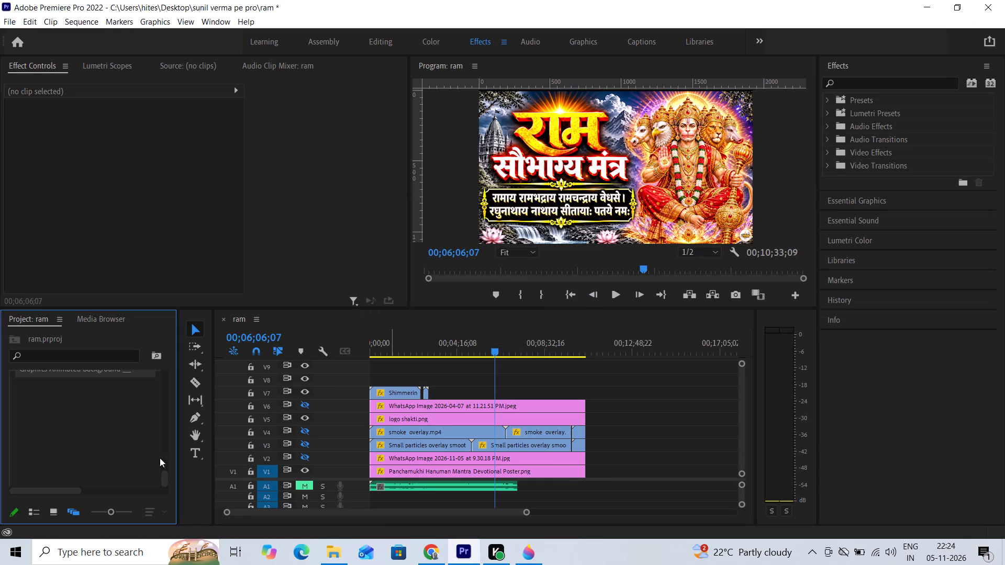
Import the "Frame - Neon Frame Border Free copyright (1) - Green Screen" video and place it on V7 at about 00;03;38, after the Shimmering clips.
{"action": "key", "text": "ctrl+i"}
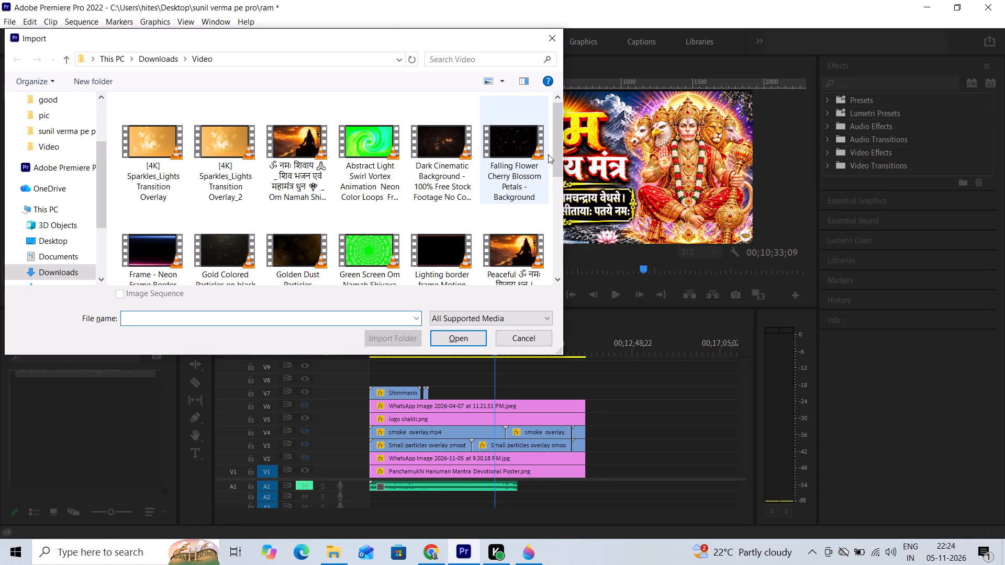
{"action": "left_click_drag", "start_coordinate": [560, 148], "coordinate": [558, 248]}
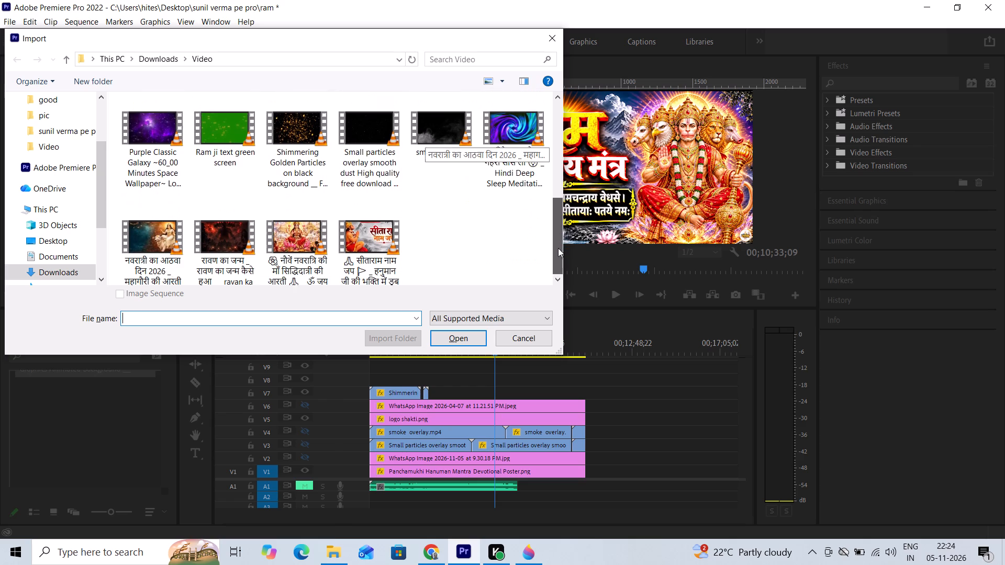
{"action": "left_click_drag", "start_coordinate": [558, 248], "coordinate": [554, 108]}
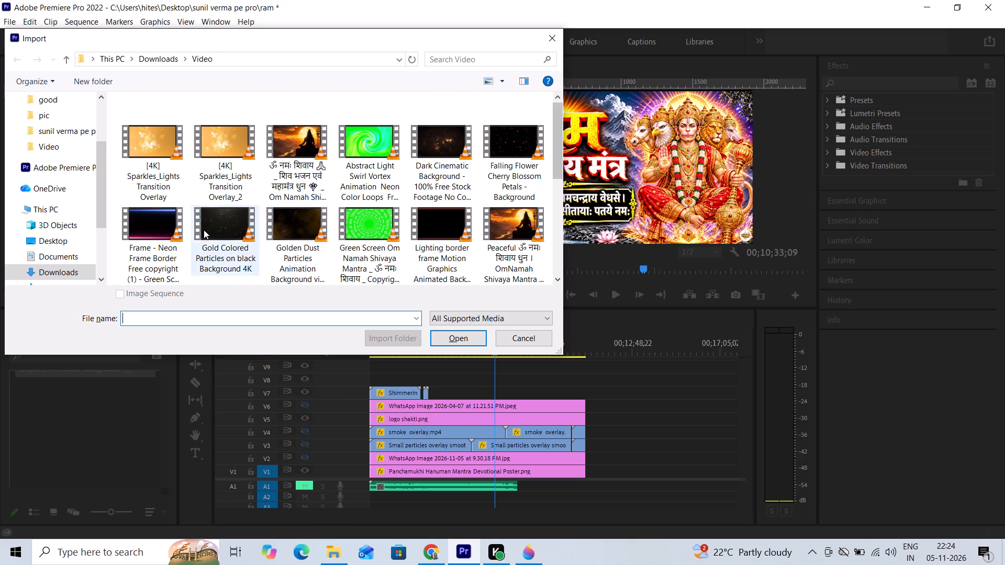
{"action": "double_click", "coordinate": [132, 226]}
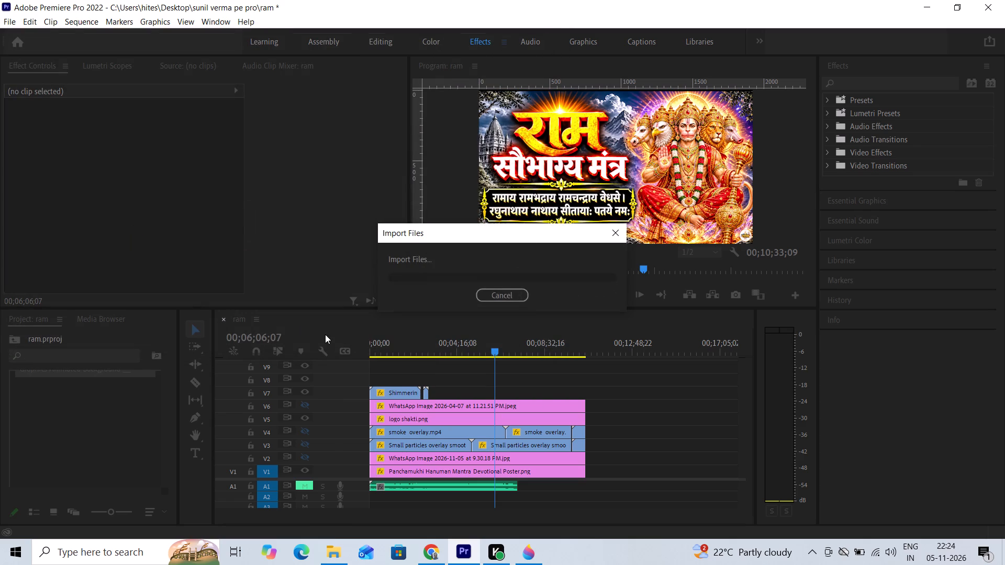
{"action": "left_click_drag", "start_coordinate": [75, 431], "coordinate": [444, 403]}
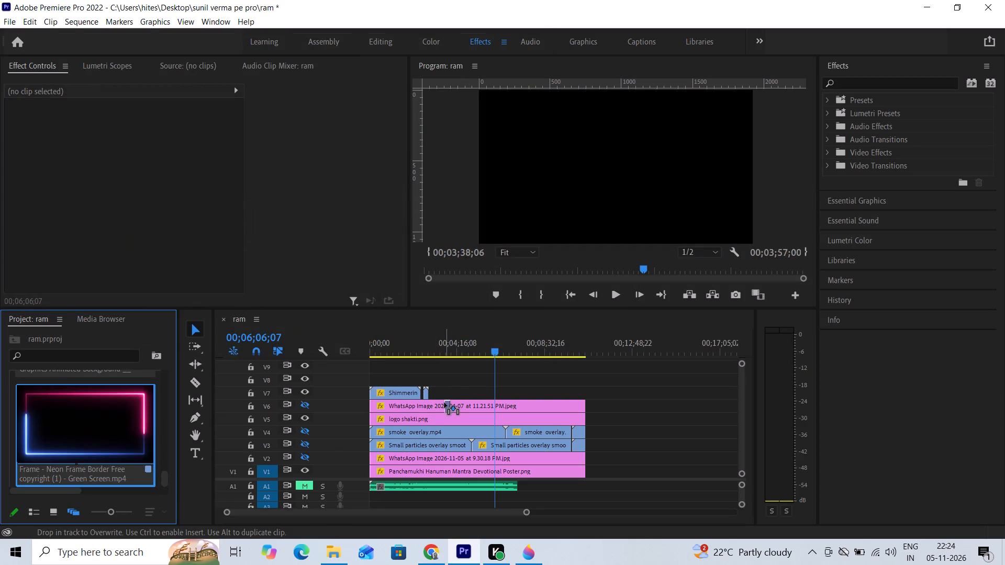
{"action": "left_click_drag", "start_coordinate": [444, 403], "coordinate": [445, 389]}
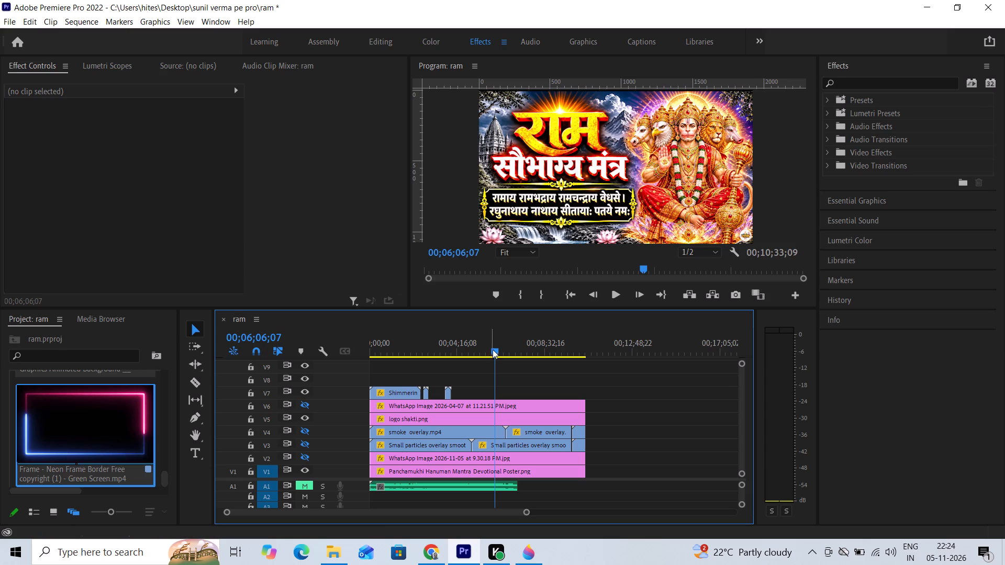
Park the playhead over the neon frame clip on V7 and set the clip's uniform scale to 187.
{"action": "left_click_drag", "start_coordinate": [494, 348], "coordinate": [447, 361]}
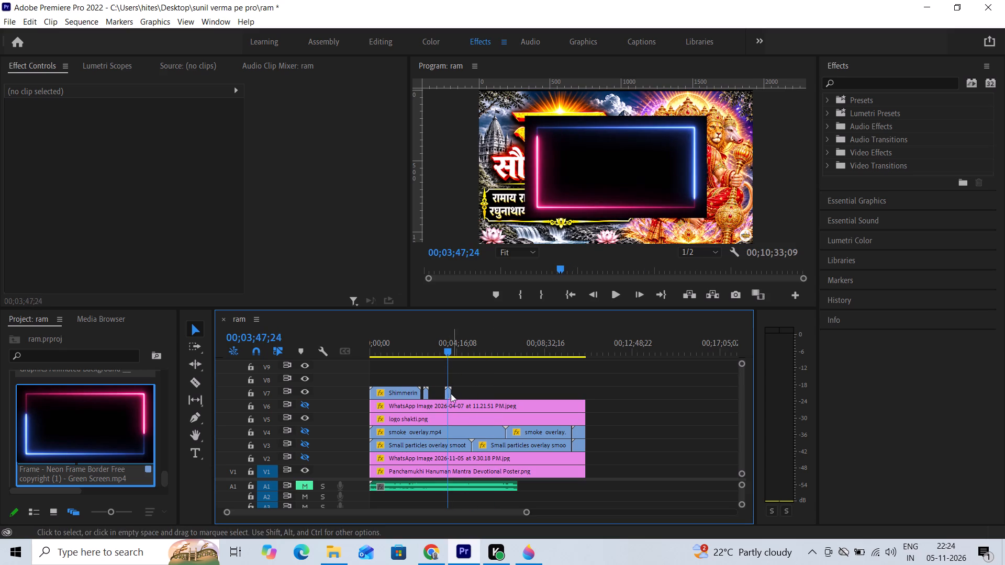
{"action": "left_click", "coordinate": [447, 394]}
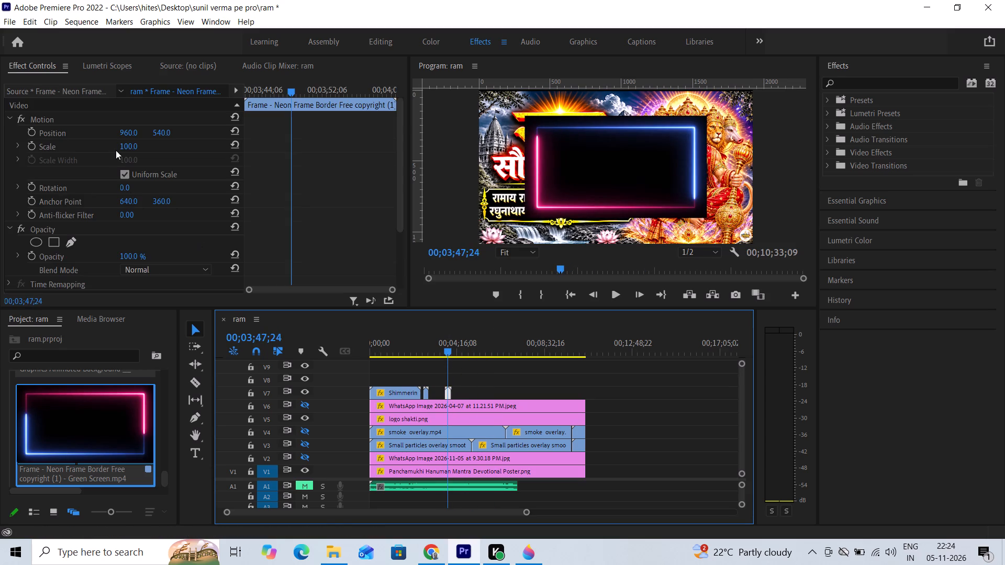
{"action": "left_click_drag", "start_coordinate": [124, 146], "coordinate": [165, 143]}
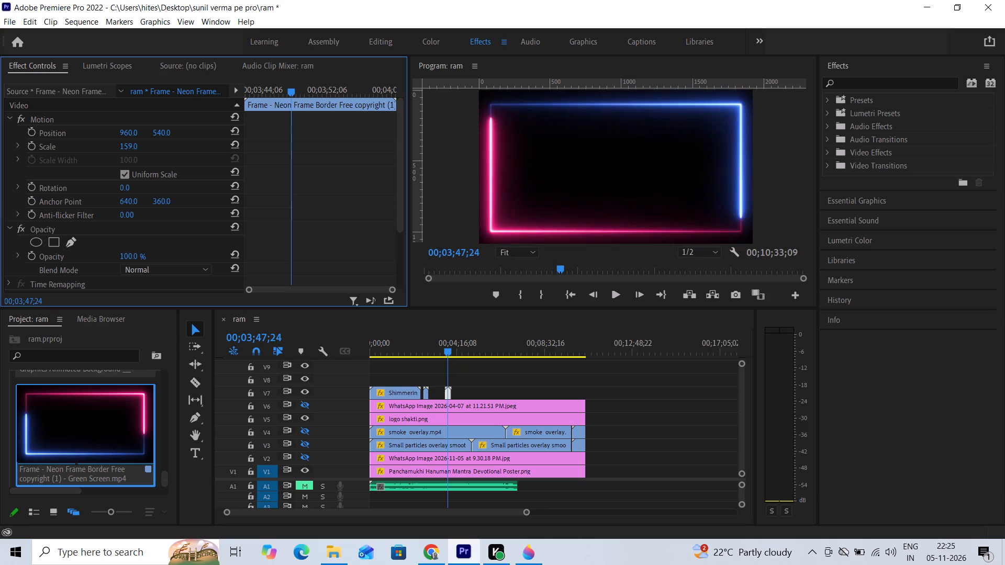
{"action": "left_click_drag", "start_coordinate": [165, 143], "coordinate": [174, 142]}
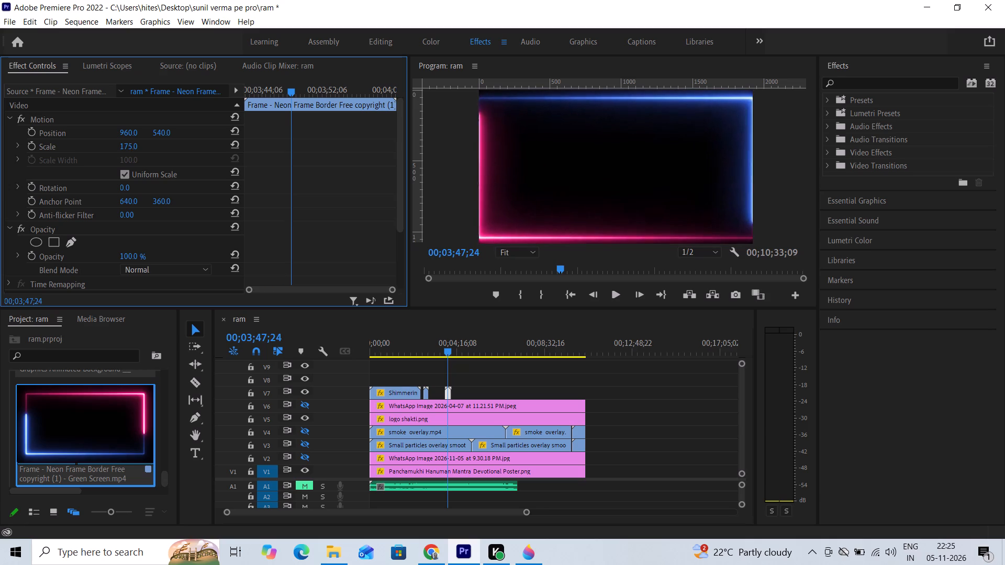
{"action": "left_click_drag", "start_coordinate": [174, 142], "coordinate": [181, 142]}
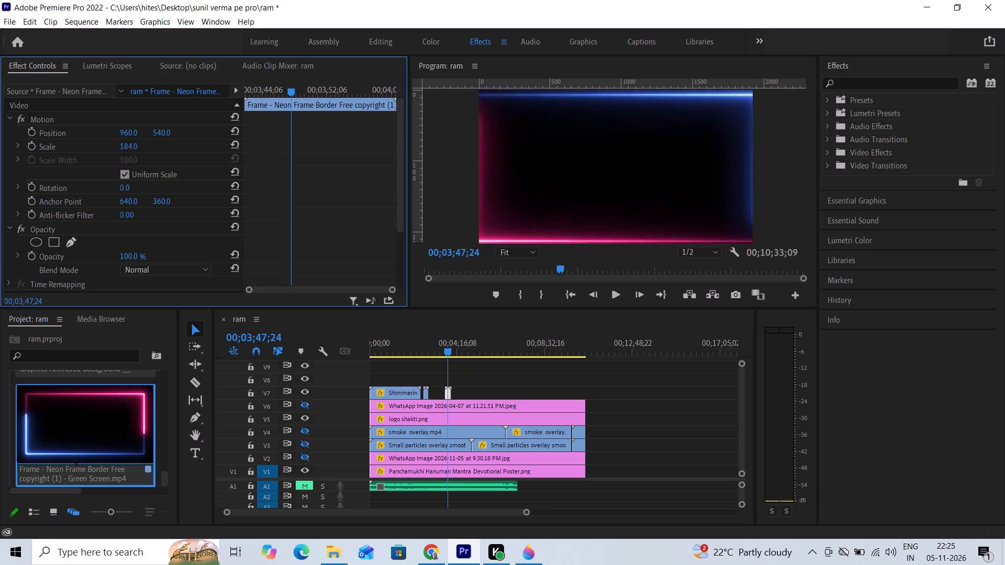
{"action": "left_click_drag", "start_coordinate": [181, 142], "coordinate": [182, 142]}
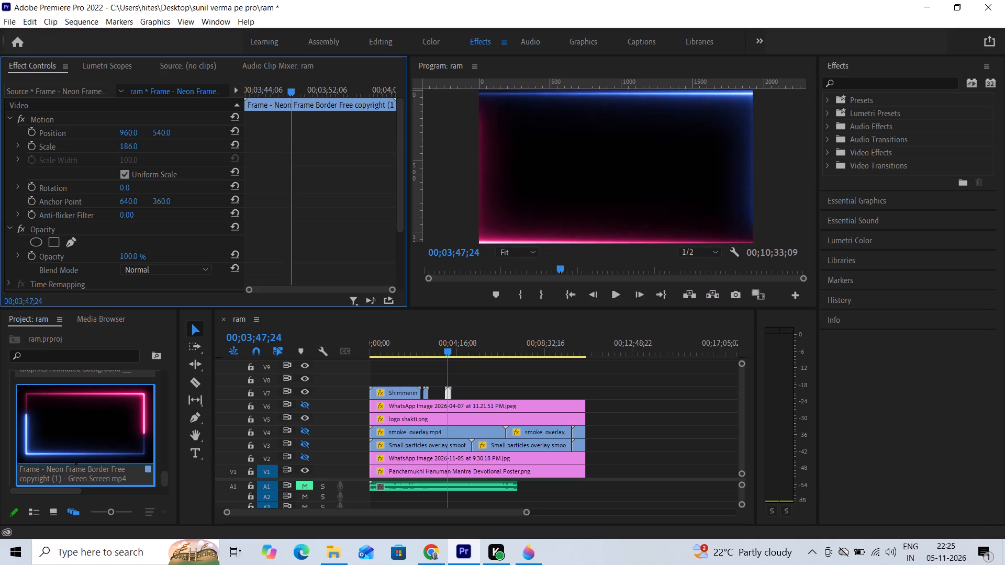
{"action": "left_click_drag", "start_coordinate": [182, 142], "coordinate": [182, 142]}
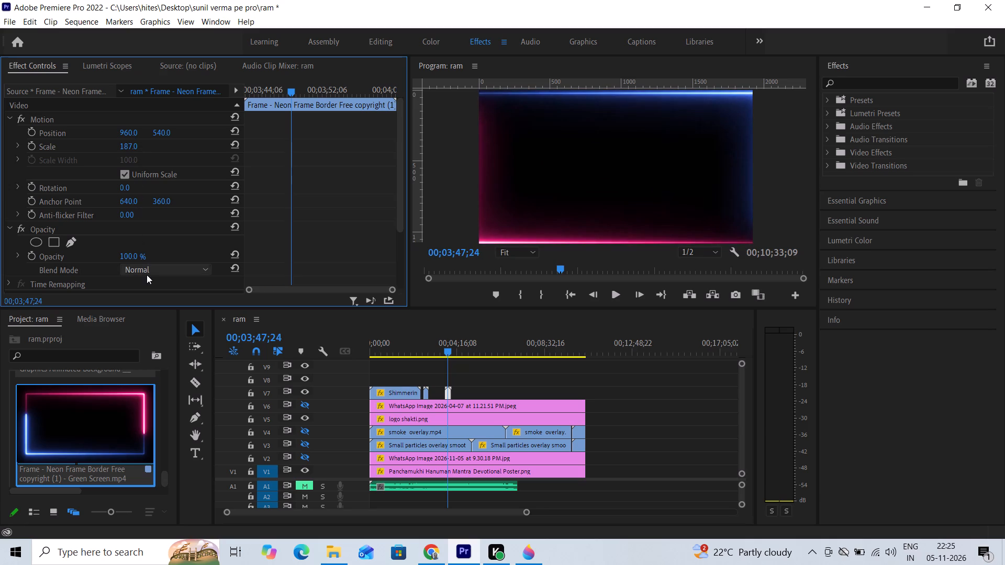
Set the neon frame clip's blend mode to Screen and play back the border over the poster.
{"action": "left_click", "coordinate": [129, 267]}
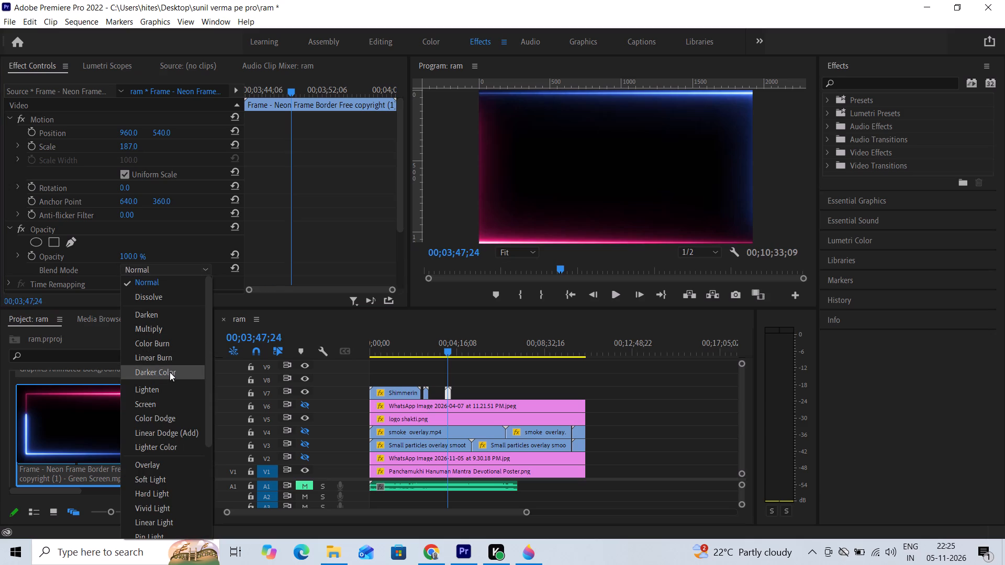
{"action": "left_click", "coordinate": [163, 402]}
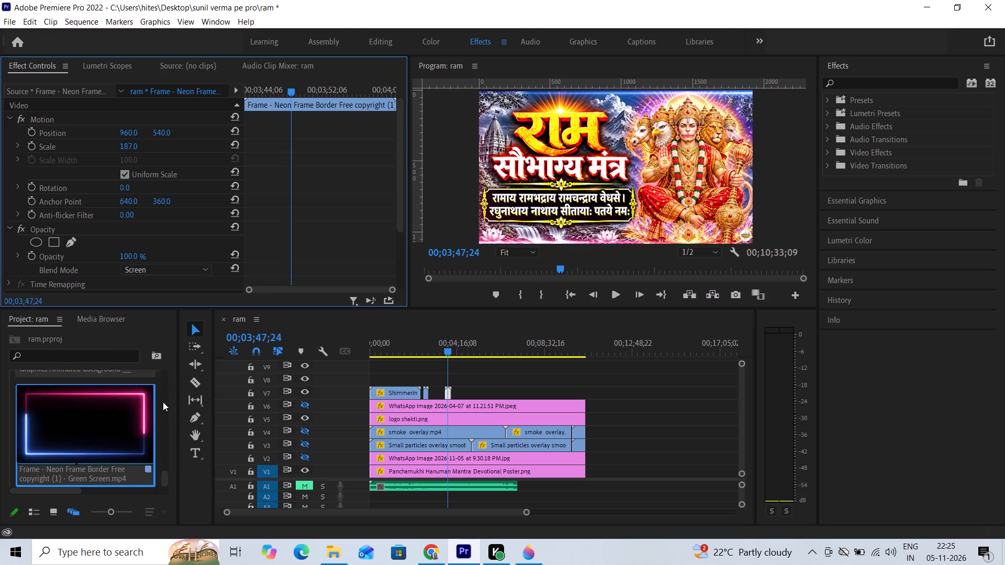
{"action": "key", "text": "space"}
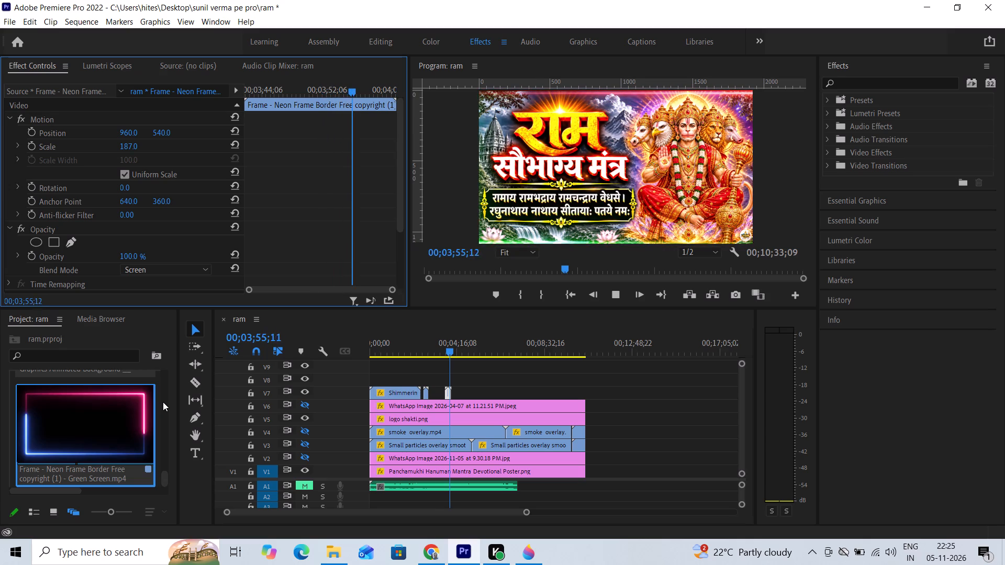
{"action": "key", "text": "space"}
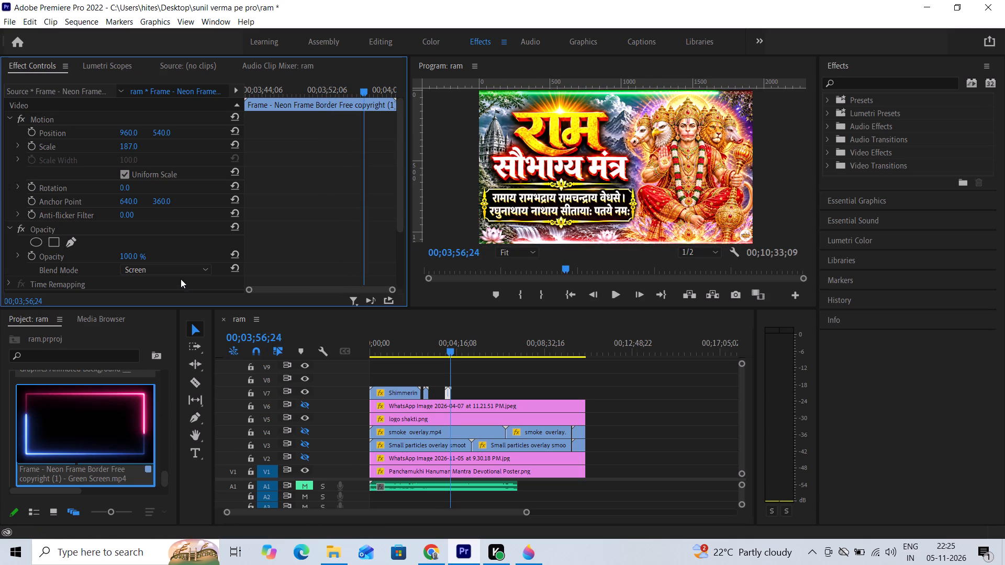
Return the neon frame clip's blend mode to Normal, turn off Uniform Scale, and set its scale width to 174.
{"action": "left_click", "coordinate": [176, 266]}
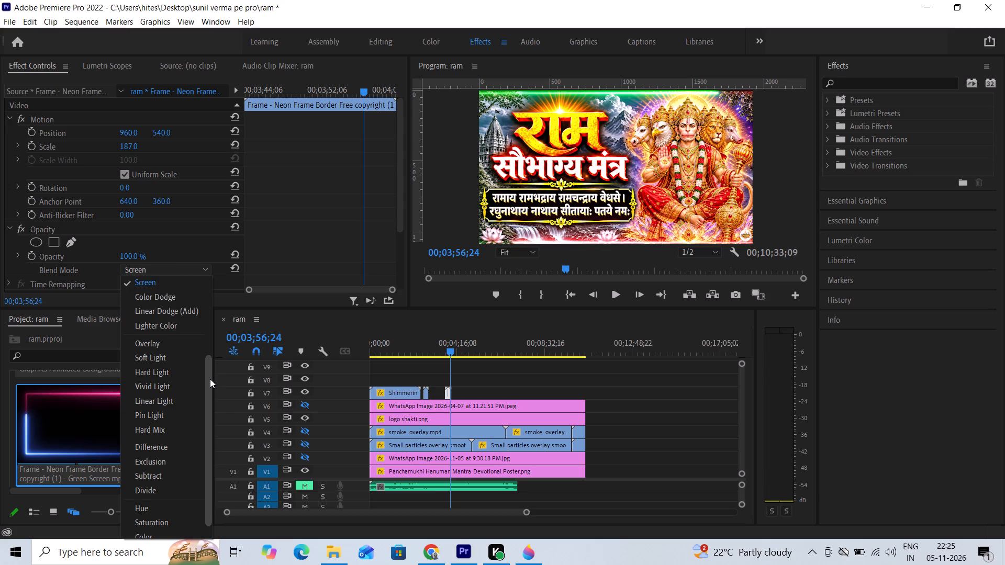
{"action": "left_click_drag", "start_coordinate": [209, 379], "coordinate": [217, 269]}
{"action": "left_click", "coordinate": [181, 281]}
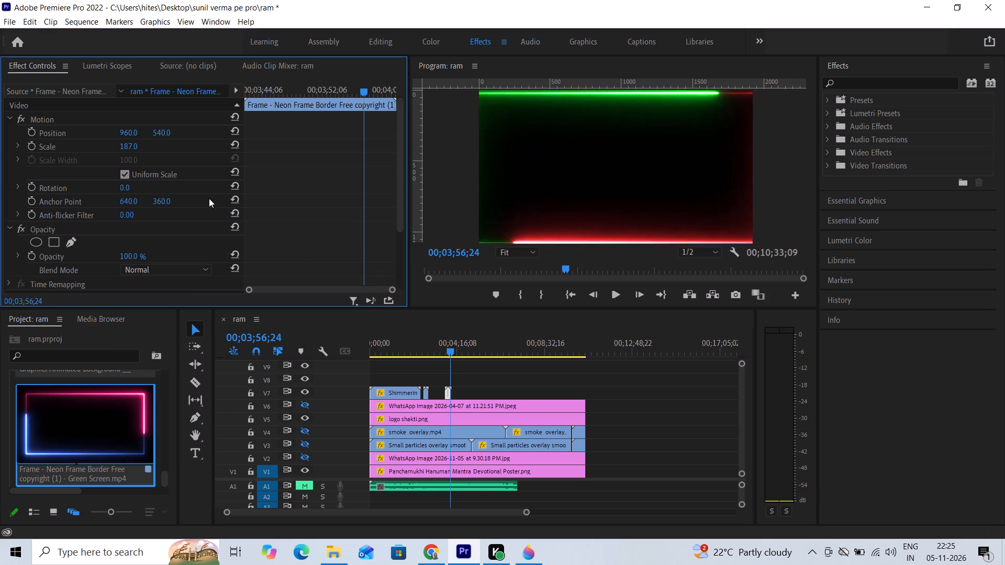
{"action": "left_click", "coordinate": [125, 172]}
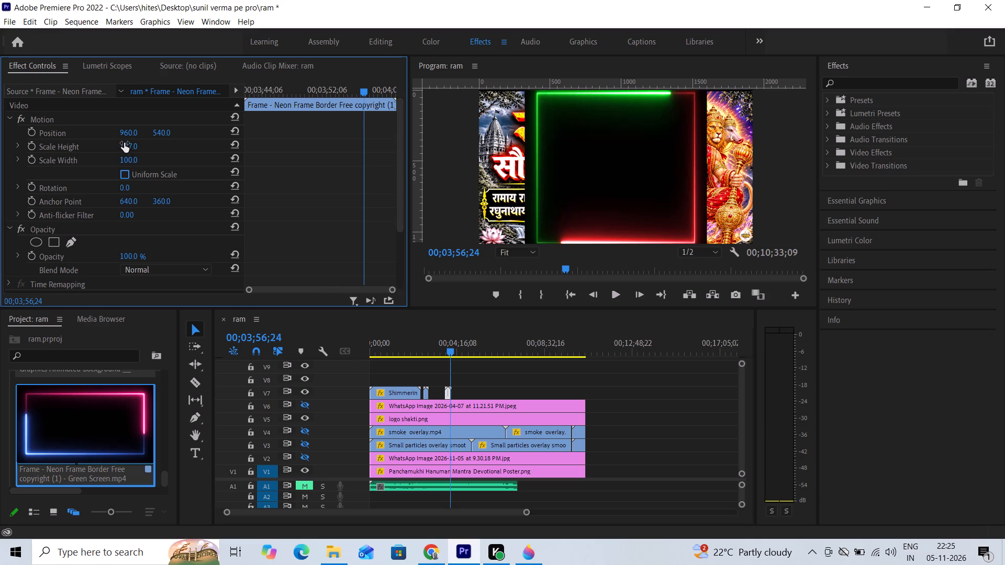
{"action": "left_click_drag", "start_coordinate": [129, 160], "coordinate": [115, 162]}
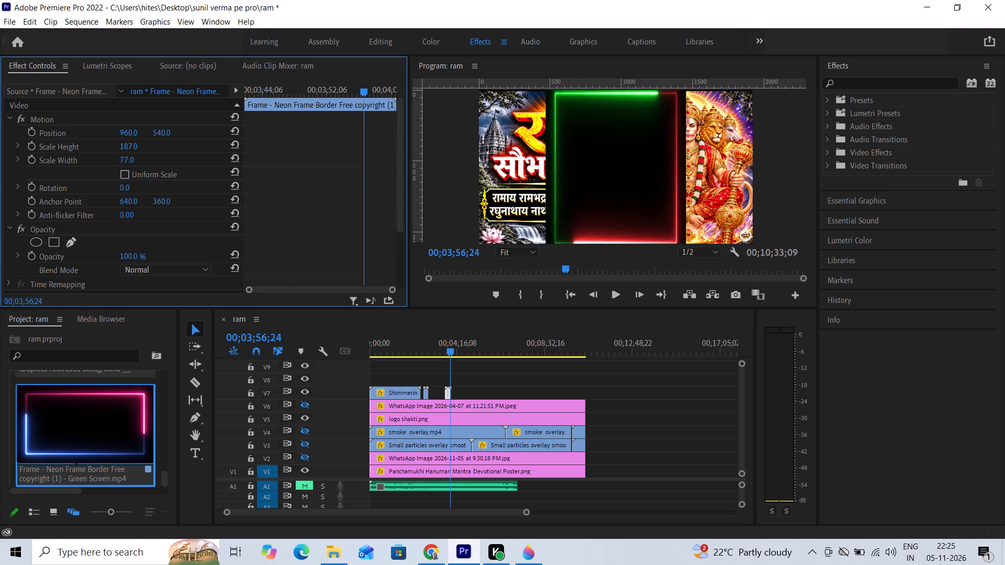
{"action": "left_click_drag", "start_coordinate": [115, 162], "coordinate": [185, 173]}
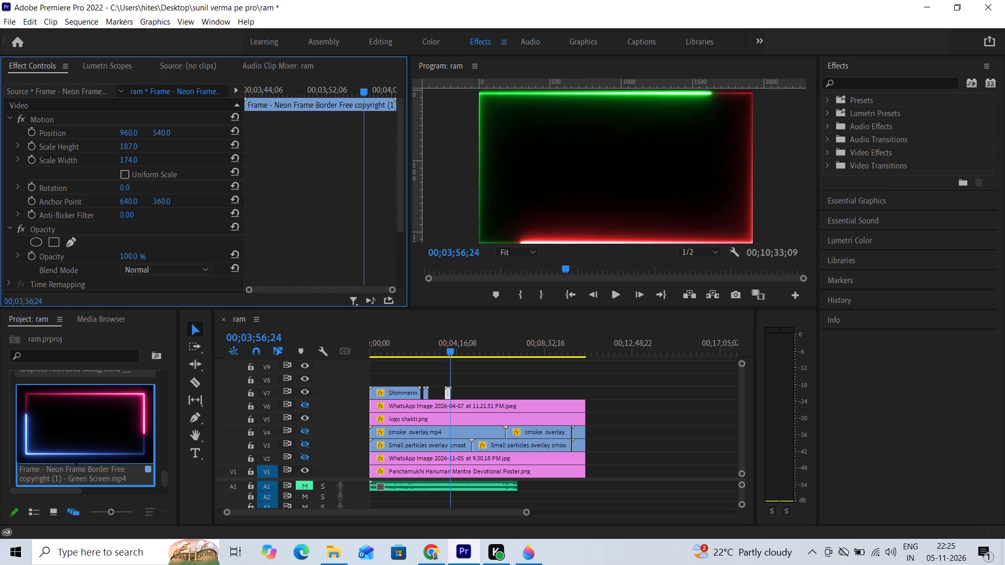
{"action": "left_click_drag", "start_coordinate": [185, 173], "coordinate": [186, 173]}
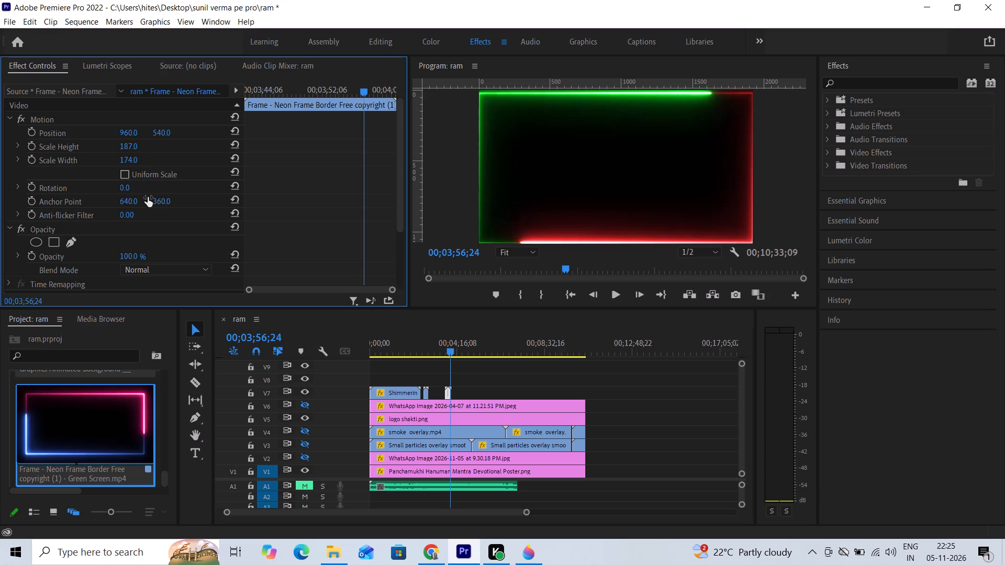
Set the neon frame clip's blend mode to Screen and play back the resized border.
{"action": "left_click", "coordinate": [142, 270]}
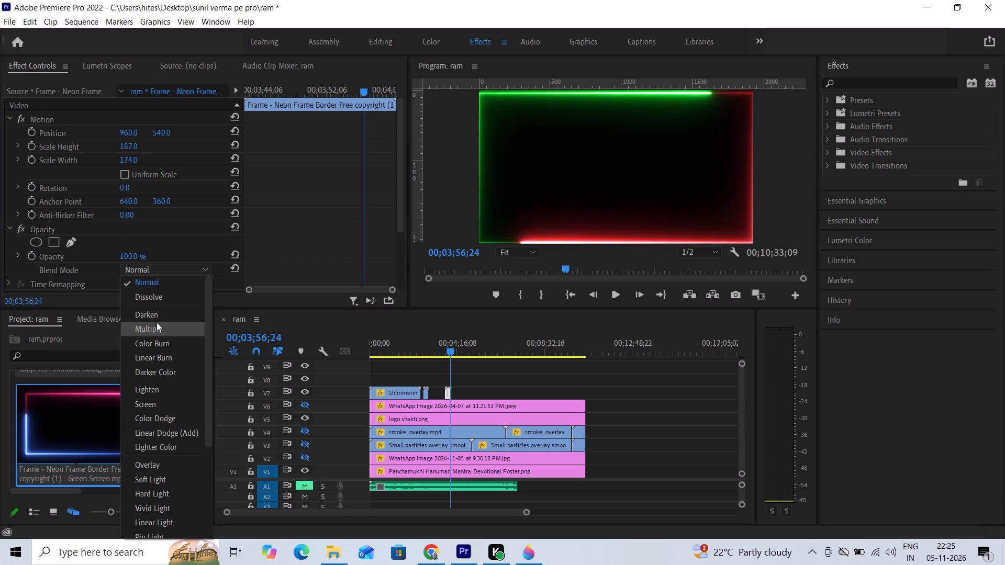
{"action": "left_click", "coordinate": [163, 402]}
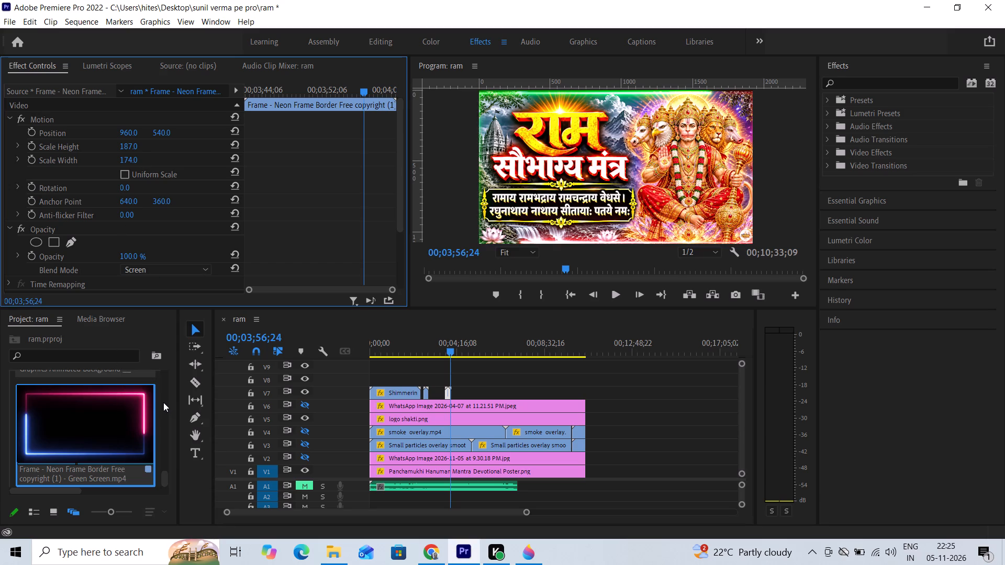
{"action": "key", "text": "space"}
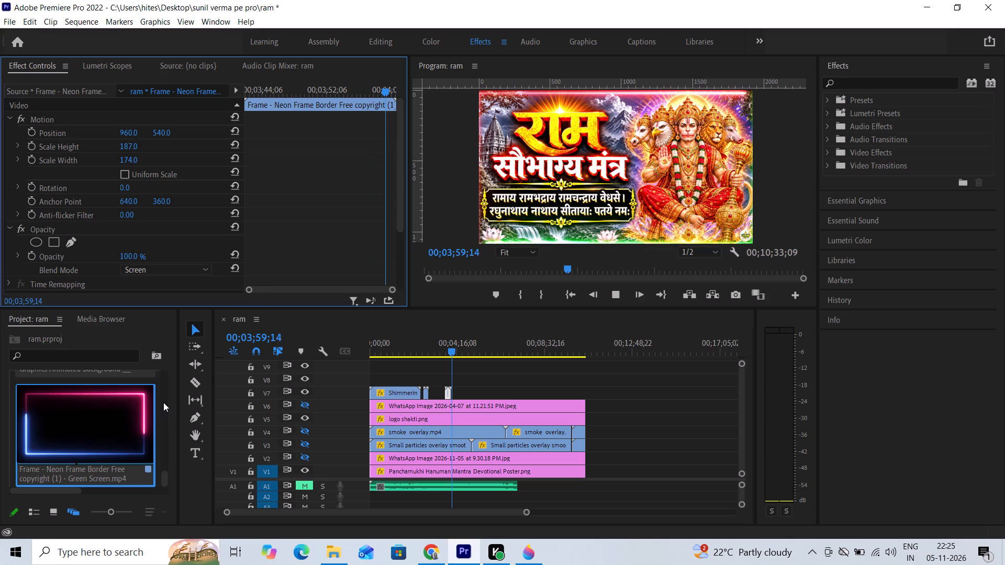
{"action": "key", "text": "space"}
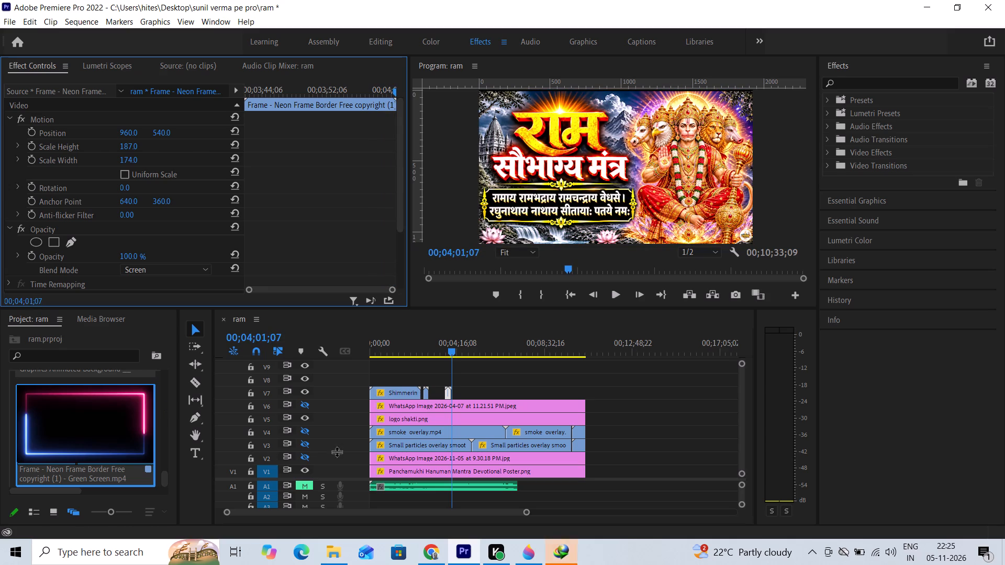
Scrub through the V7 overlays to compare the Shimmering particles, the short overlay beside them, and the neon frame border over the poster.
{"action": "left_click_drag", "start_coordinate": [451, 345], "coordinate": [450, 347]}
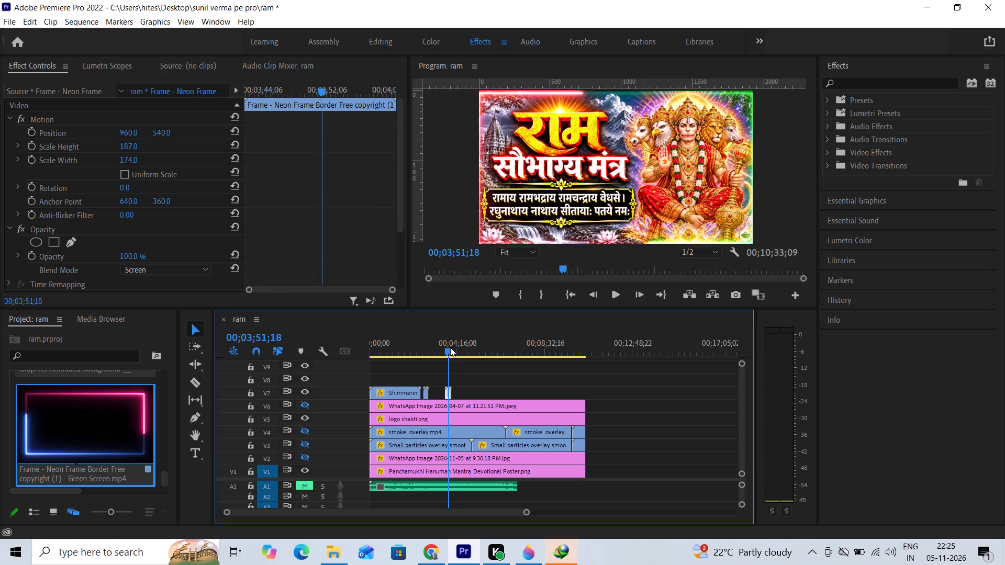
{"action": "left_click_drag", "start_coordinate": [450, 347], "coordinate": [417, 365]}
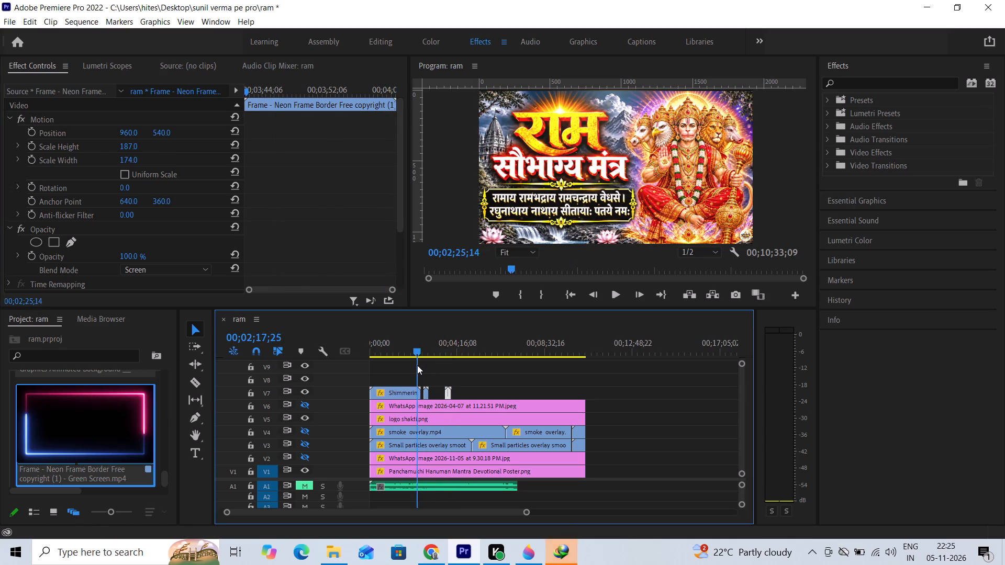
{"action": "left_click_drag", "start_coordinate": [417, 365], "coordinate": [377, 377]}
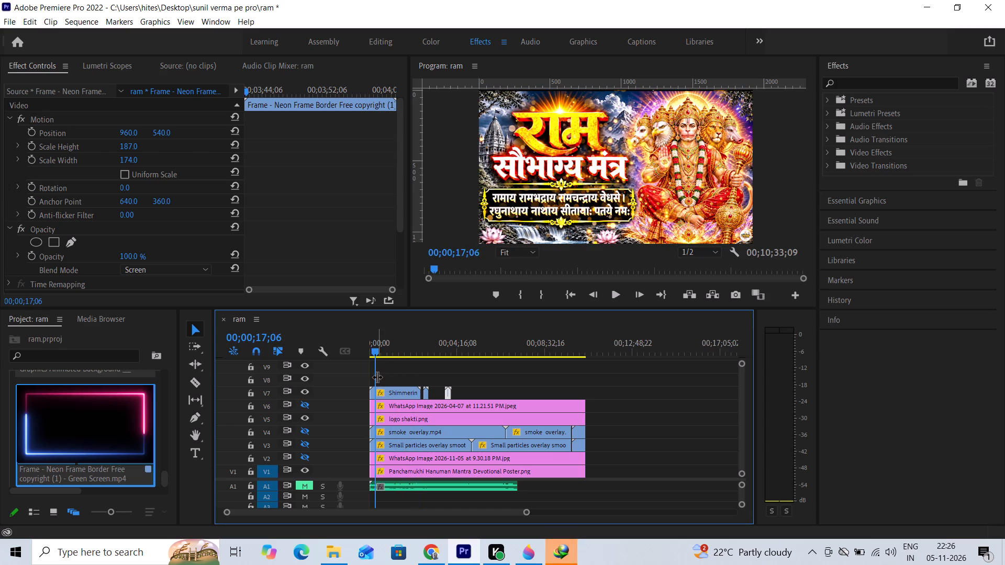
{"action": "left_click_drag", "start_coordinate": [375, 351], "coordinate": [427, 365]}
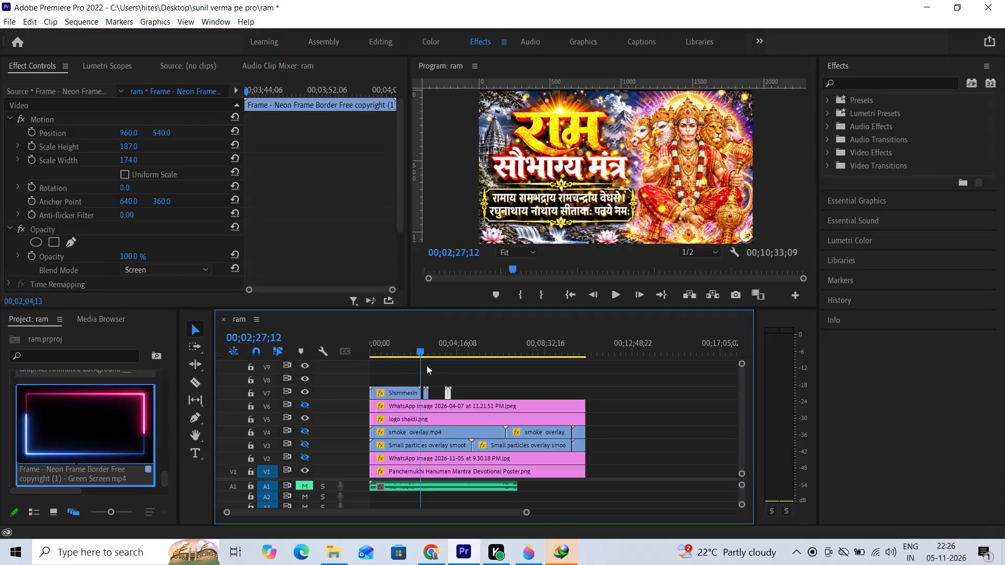
{"action": "left_click_drag", "start_coordinate": [427, 365], "coordinate": [426, 375]}
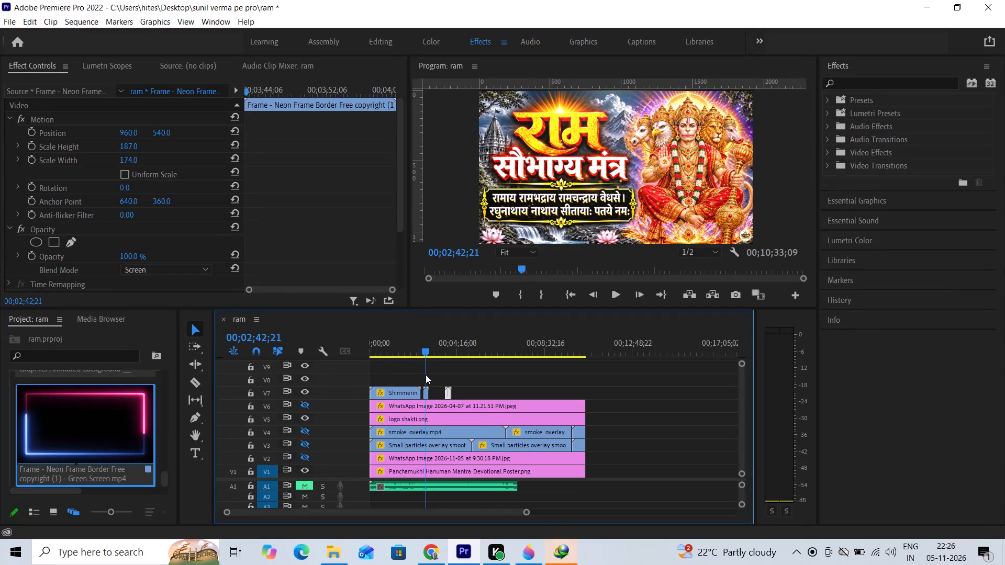
{"action": "left_click_drag", "start_coordinate": [426, 375], "coordinate": [425, 375]}
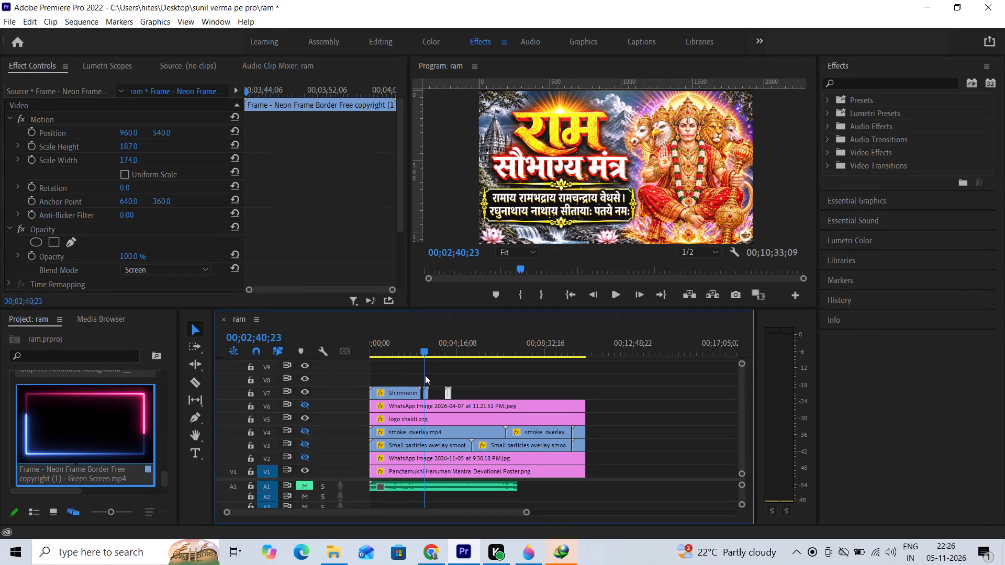
{"action": "left_click_drag", "start_coordinate": [425, 375], "coordinate": [373, 391]}
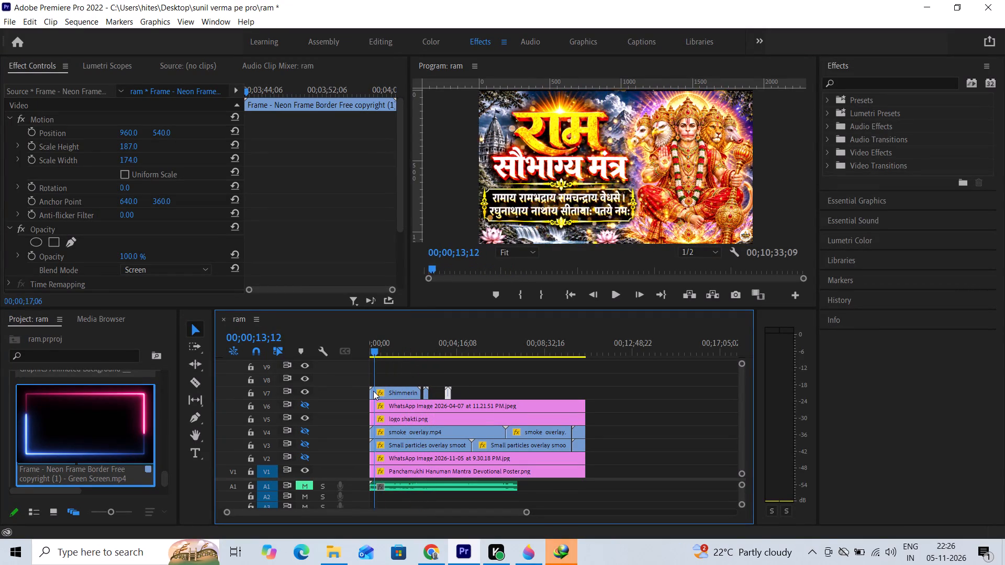
{"action": "left_click_drag", "start_coordinate": [373, 391], "coordinate": [452, 395]}
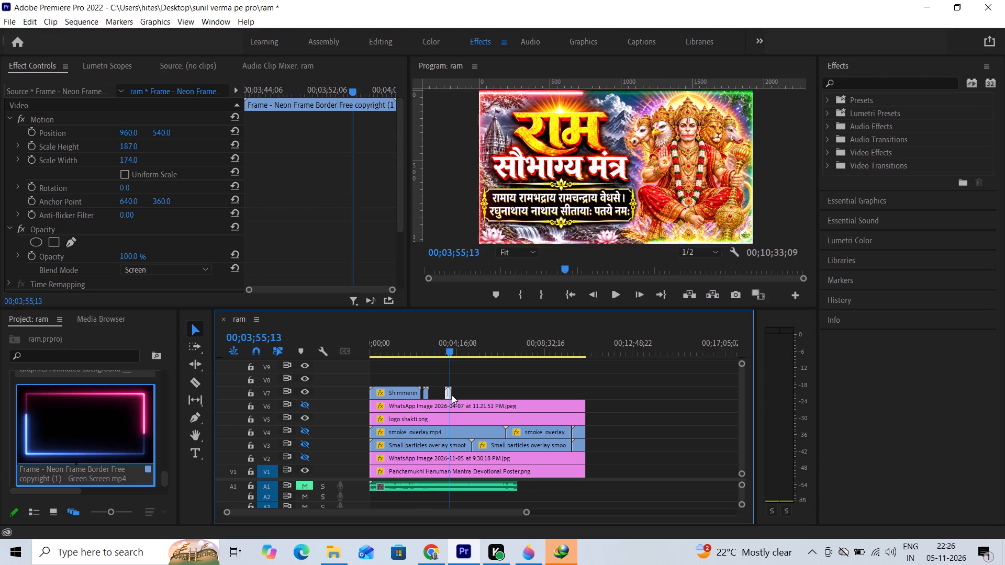
Scrub between the V7 overlays and examine the V1 Panchamukhi Hanuman poster in the enlarged program preview.
{"action": "left_click_drag", "start_coordinate": [452, 395], "coordinate": [432, 405]}
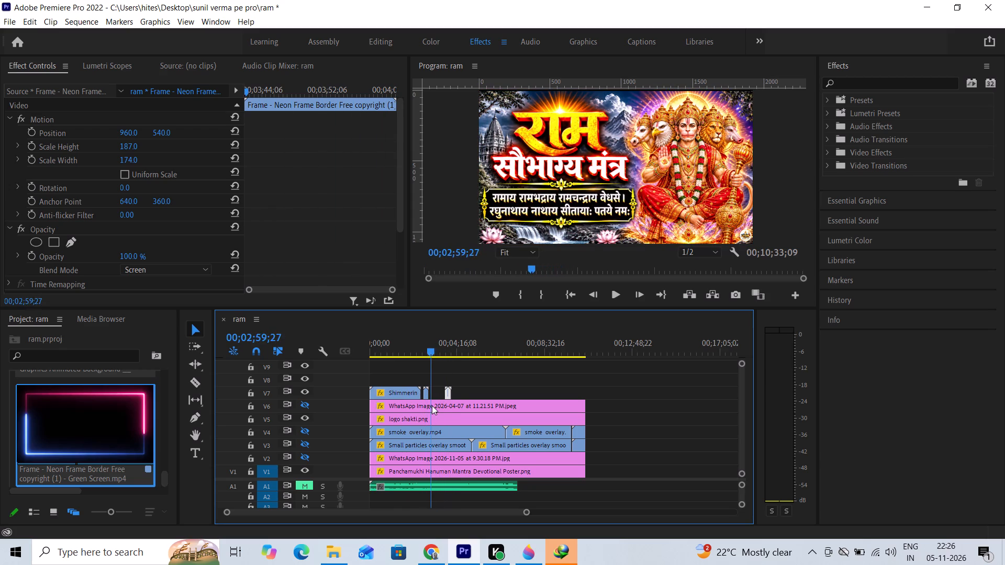
{"action": "left_click_drag", "start_coordinate": [432, 405], "coordinate": [446, 401]}
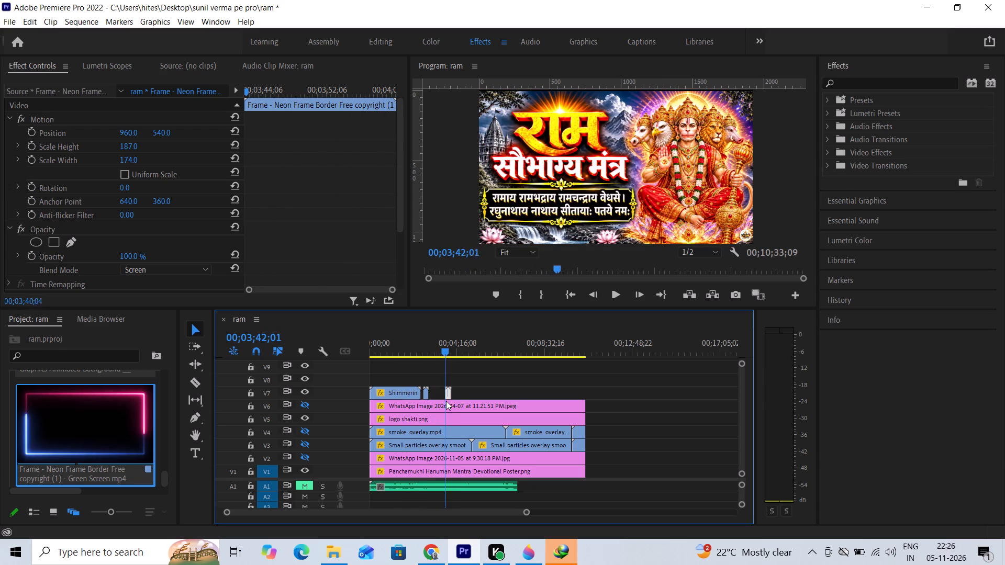
{"action": "left_click_drag", "start_coordinate": [446, 401], "coordinate": [433, 409]}
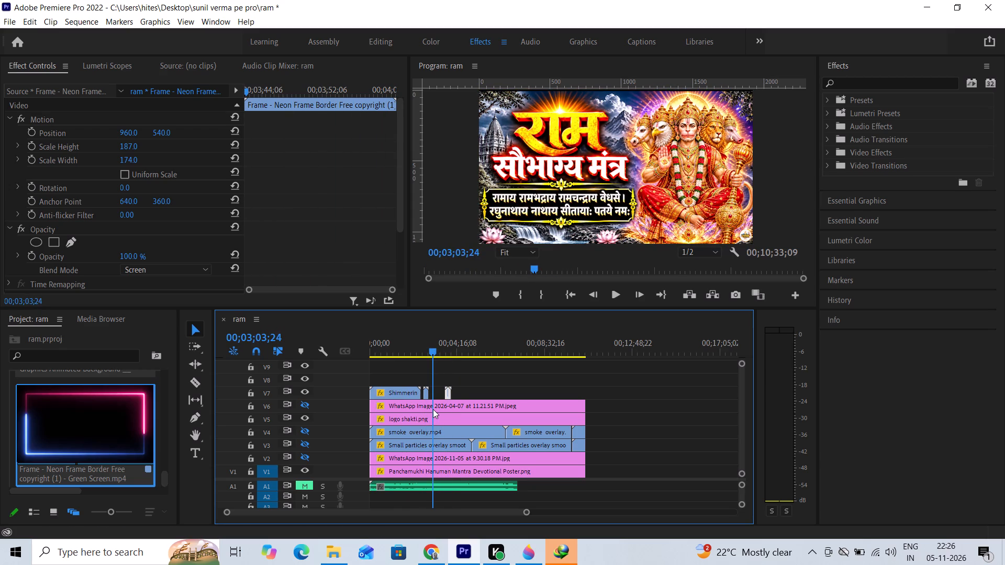
{"action": "left_click", "coordinate": [424, 471]}
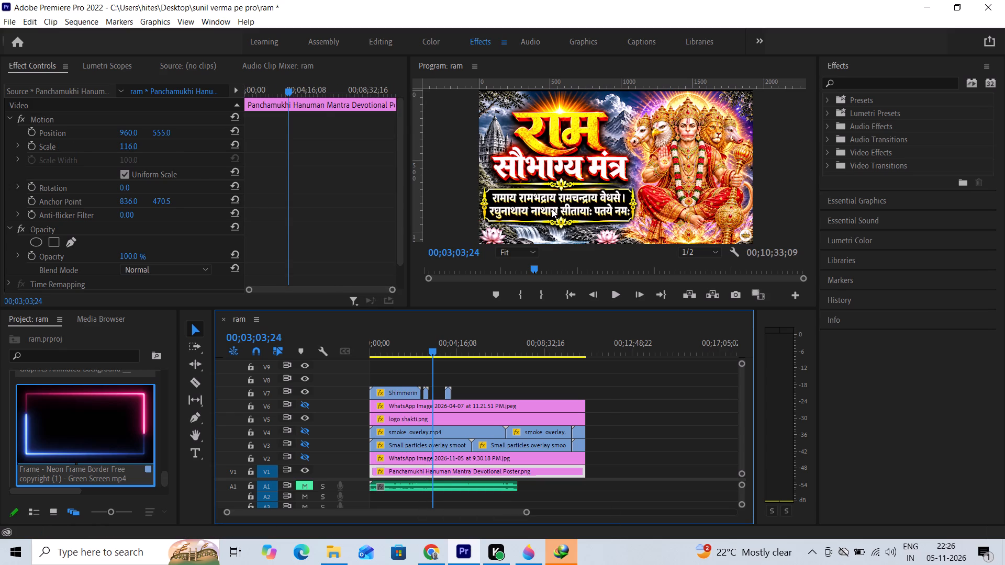
{"action": "left_click", "coordinate": [552, 209]}
{"action": "key", "text": "grave"}
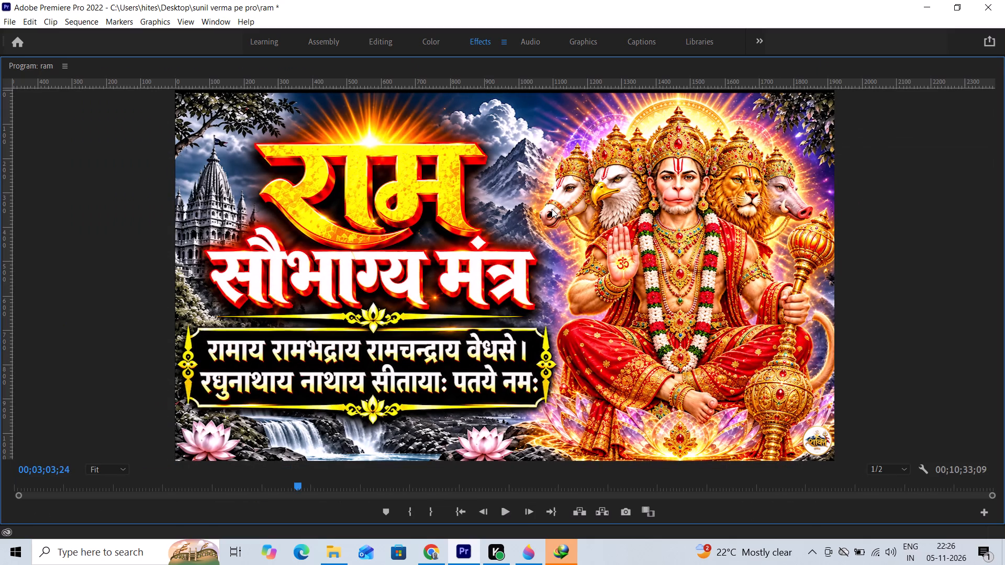
{"action": "key", "text": "grave"}
{"action": "key", "text": "grave"}
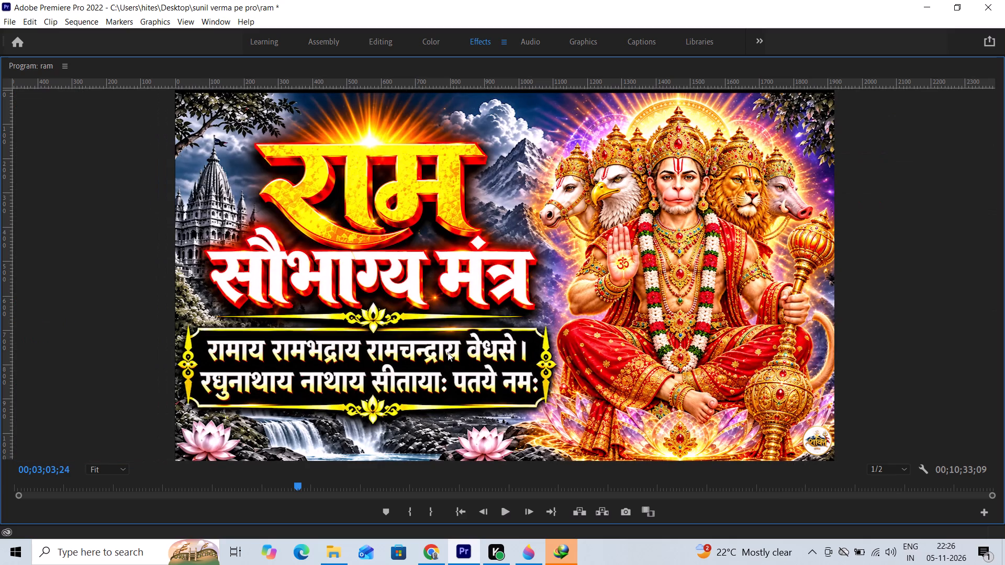
{"action": "key", "text": "grave"}
Set the V1 Panchamukhi Hanuman poster's vertical position to 540 and check it enlarged and under the neon frame border.
{"action": "left_click", "coordinate": [410, 470]}
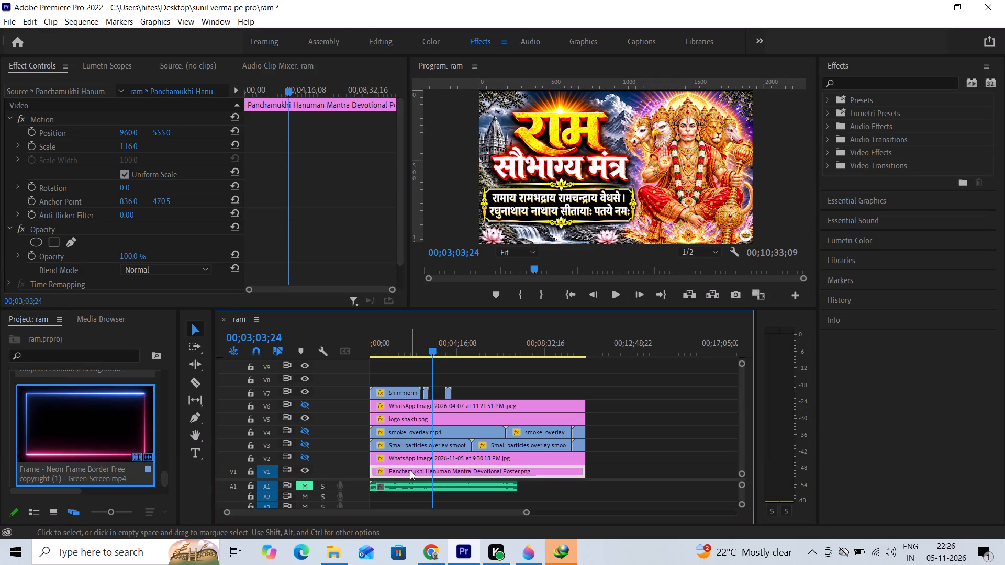
{"action": "left_click", "coordinate": [162, 134]}
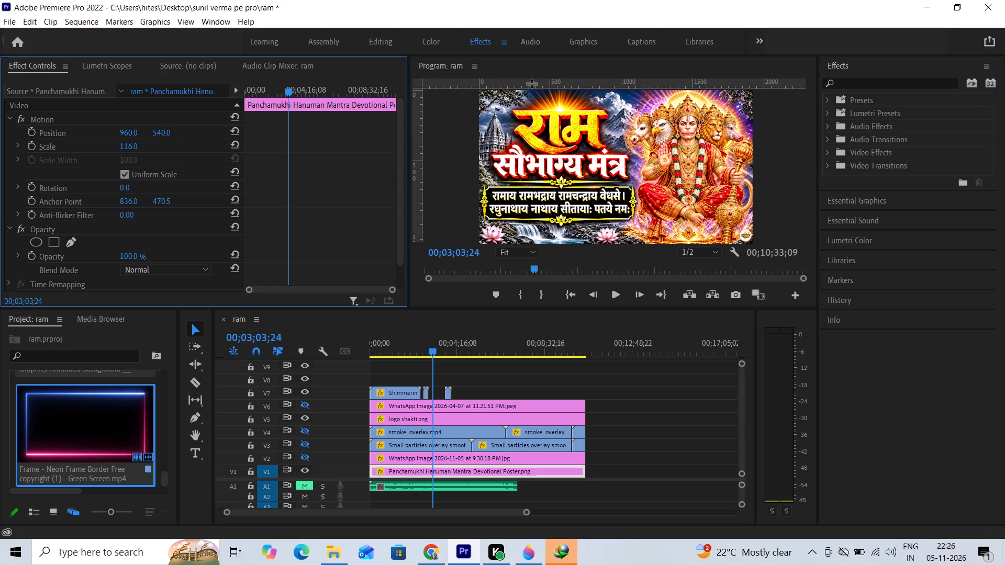
{"action": "left_click", "coordinate": [492, 135]}
{"action": "key", "text": "grave"}
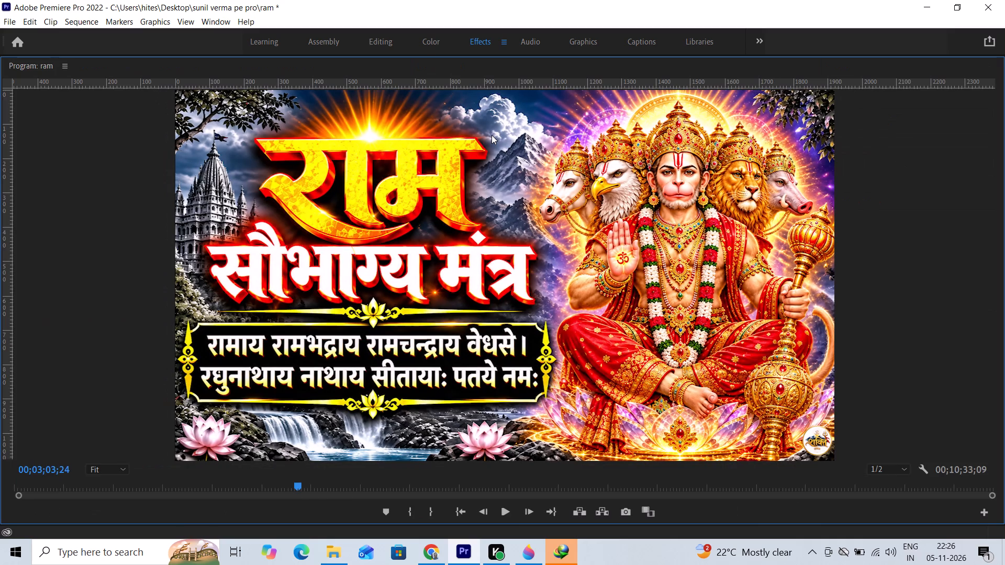
{"action": "key", "text": "grave"}
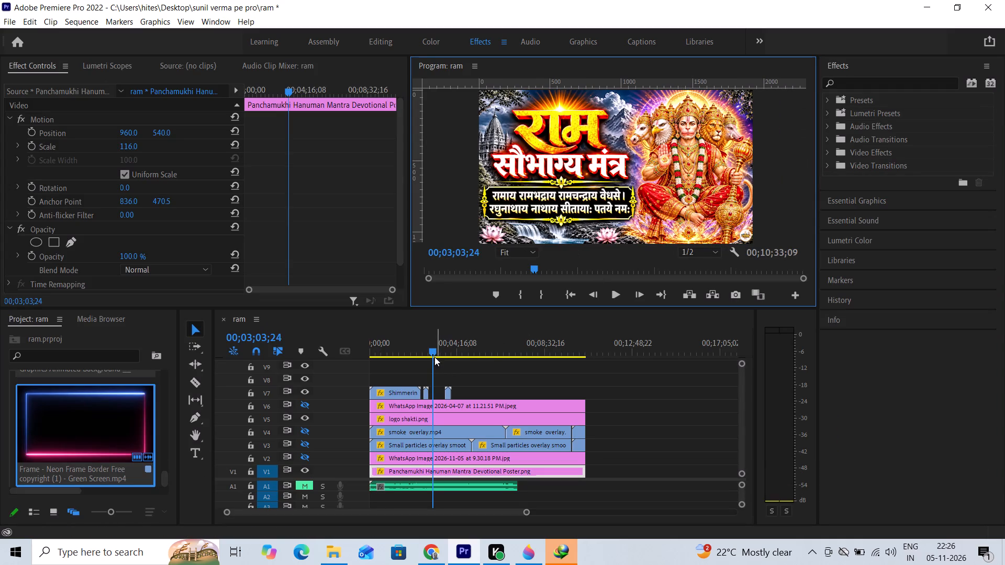
{"action": "left_click_drag", "start_coordinate": [432, 351], "coordinate": [446, 359]}
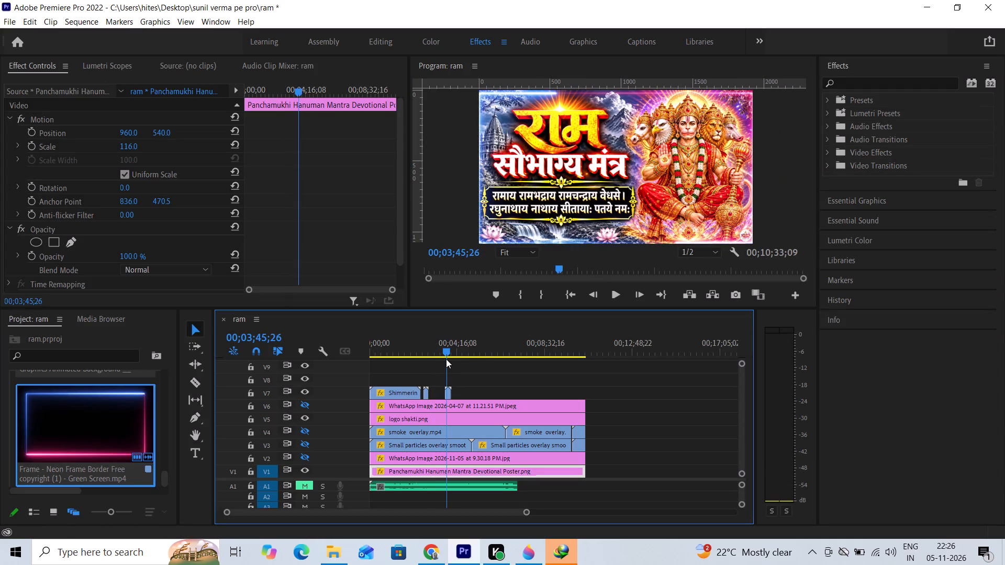
{"action": "left_click_drag", "start_coordinate": [446, 359], "coordinate": [446, 359]}
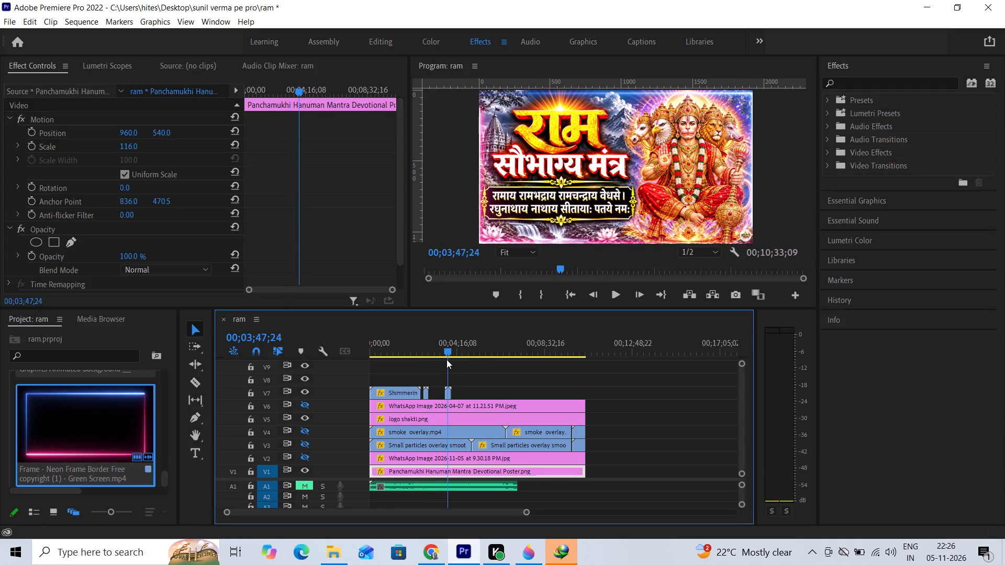
{"action": "left_click_drag", "start_coordinate": [446, 359], "coordinate": [448, 357]}
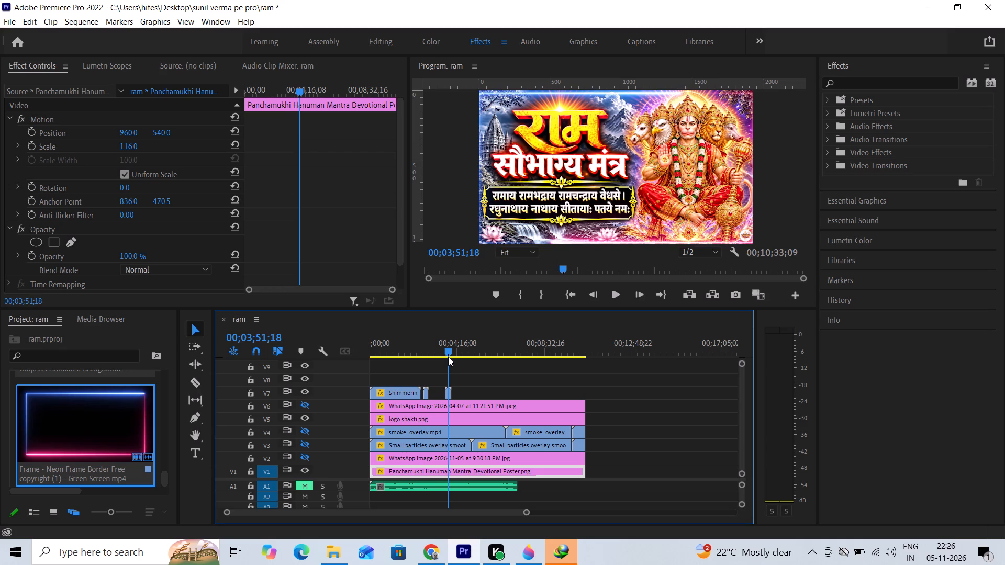
{"action": "left_click", "coordinate": [448, 352]}
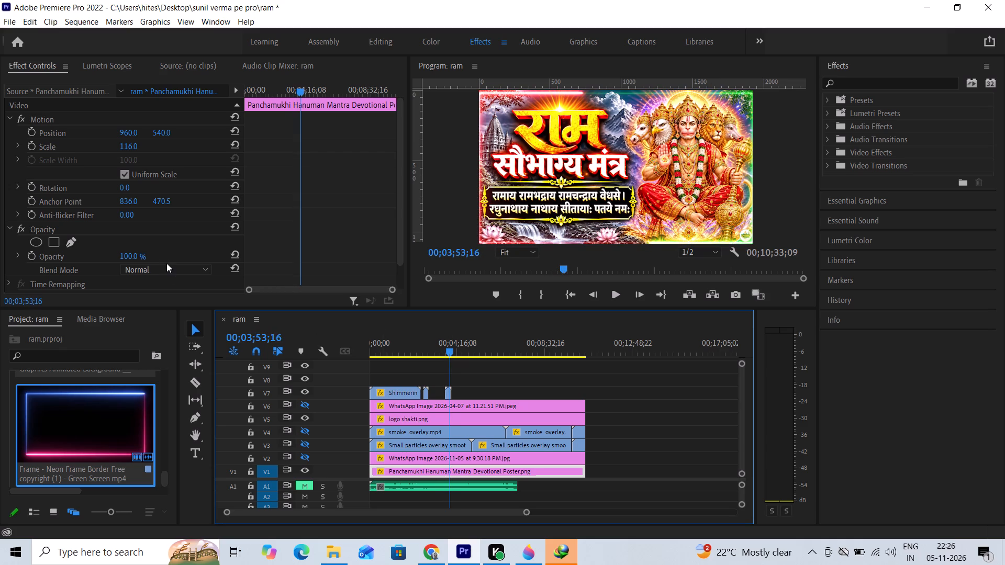
Return the V7 neon frame clip's blend mode to Normal, set its scale height to 195, and play it back.
{"action": "left_click", "coordinate": [150, 273]}
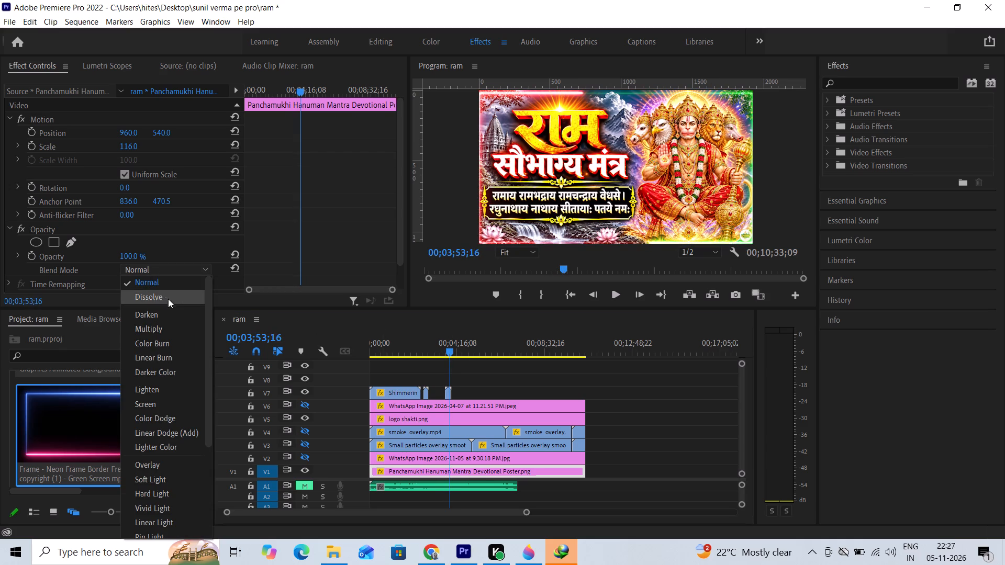
{"action": "left_click", "coordinate": [446, 391]}
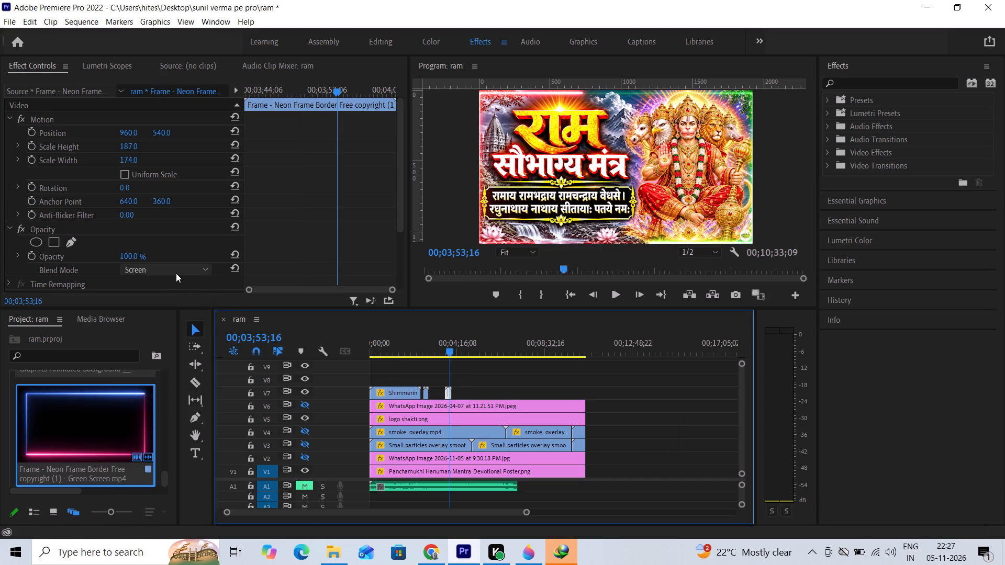
{"action": "left_click", "coordinate": [176, 273]}
{"action": "left_click_drag", "start_coordinate": [210, 370], "coordinate": [210, 277]}
{"action": "left_click", "coordinate": [168, 282]}
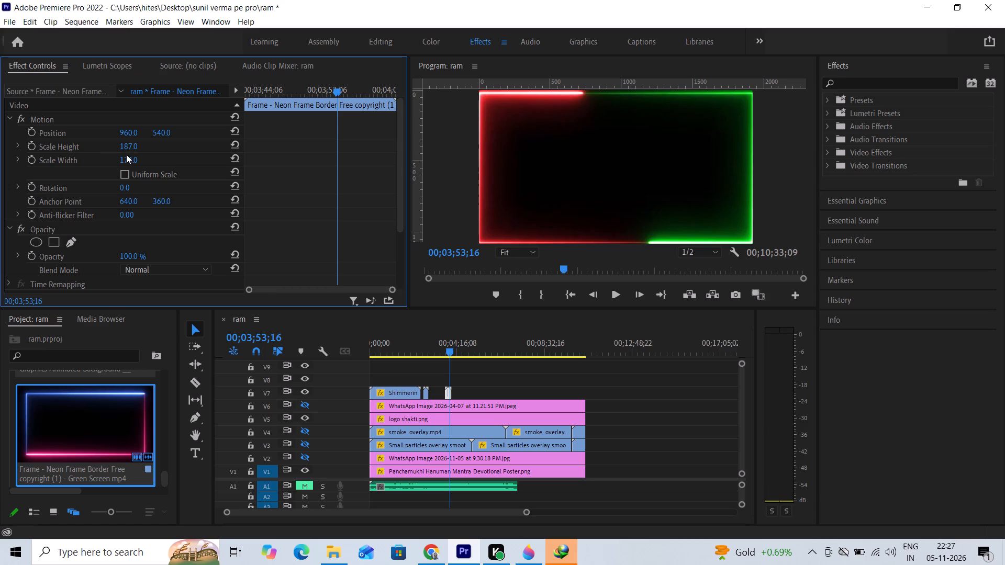
{"action": "left_click_drag", "start_coordinate": [127, 145], "coordinate": [131, 140]}
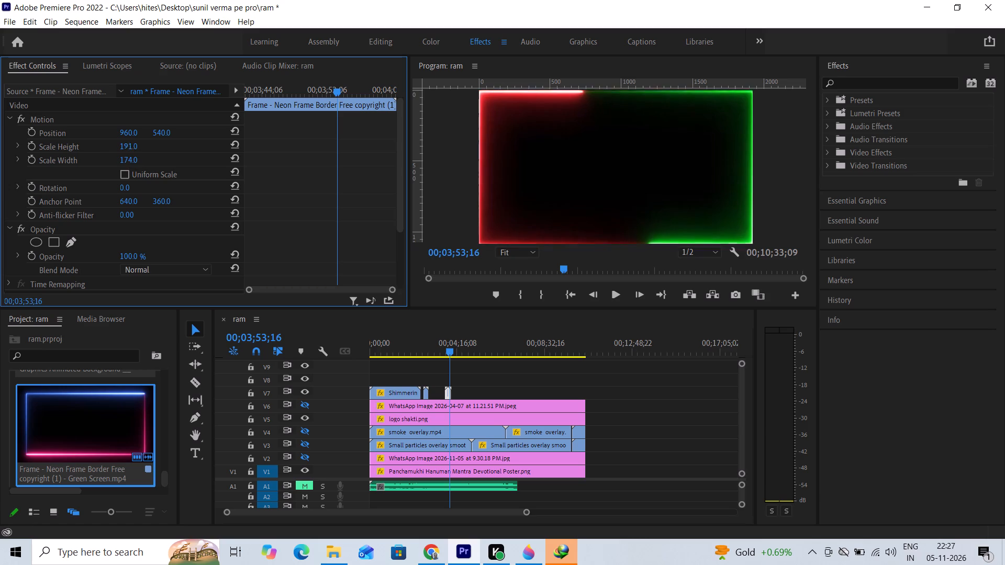
{"action": "left_click_drag", "start_coordinate": [131, 140], "coordinate": [131, 140]}
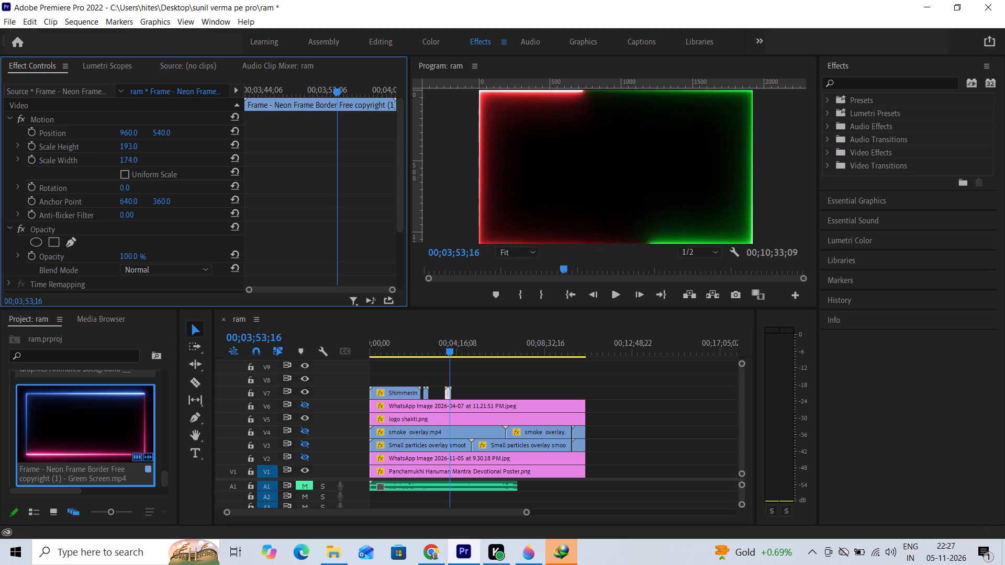
{"action": "left_click_drag", "start_coordinate": [131, 140], "coordinate": [131, 138]}
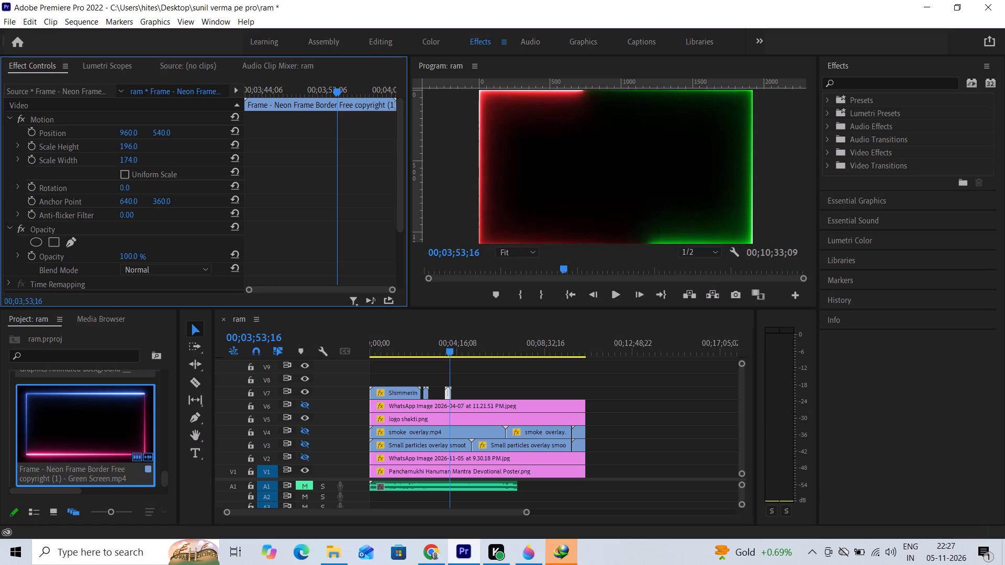
{"action": "left_click_drag", "start_coordinate": [131, 138], "coordinate": [131, 139]}
{"action": "key", "text": "space"}
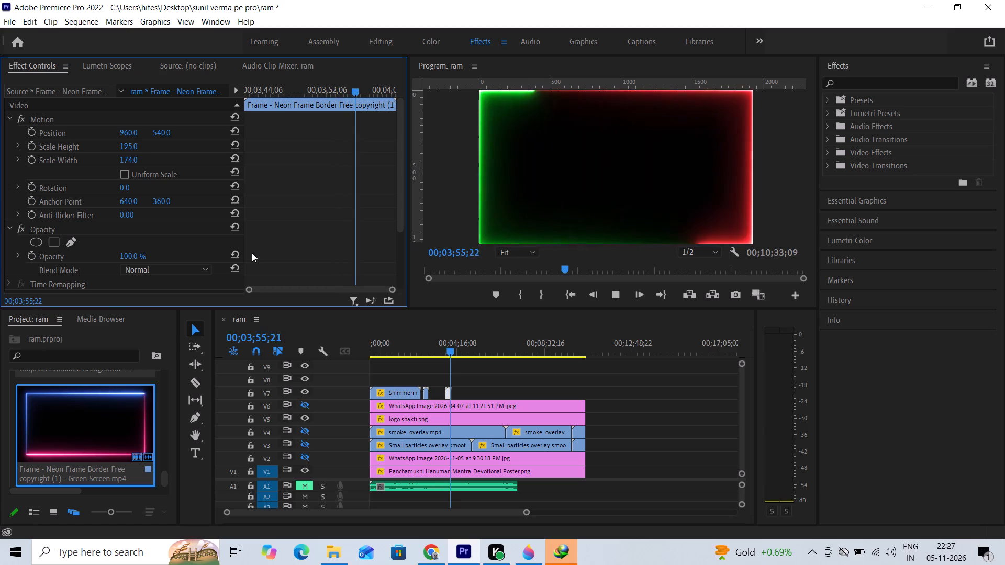
{"action": "key", "text": "space"}
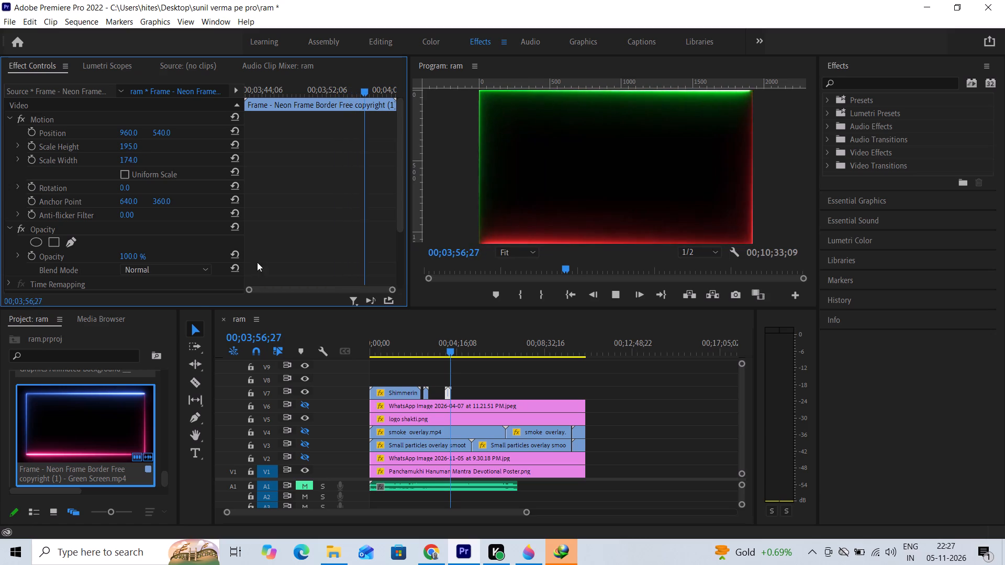
Set the neon frame clip's blend mode to Screen and play back the taller border over the poster.
{"action": "left_click", "coordinate": [185, 269]}
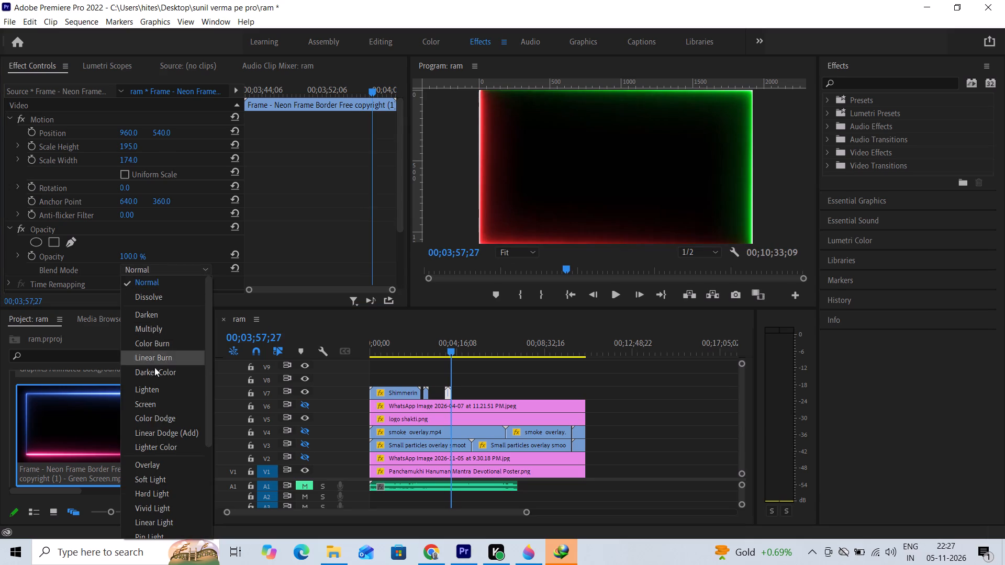
{"action": "left_click", "coordinate": [151, 406]}
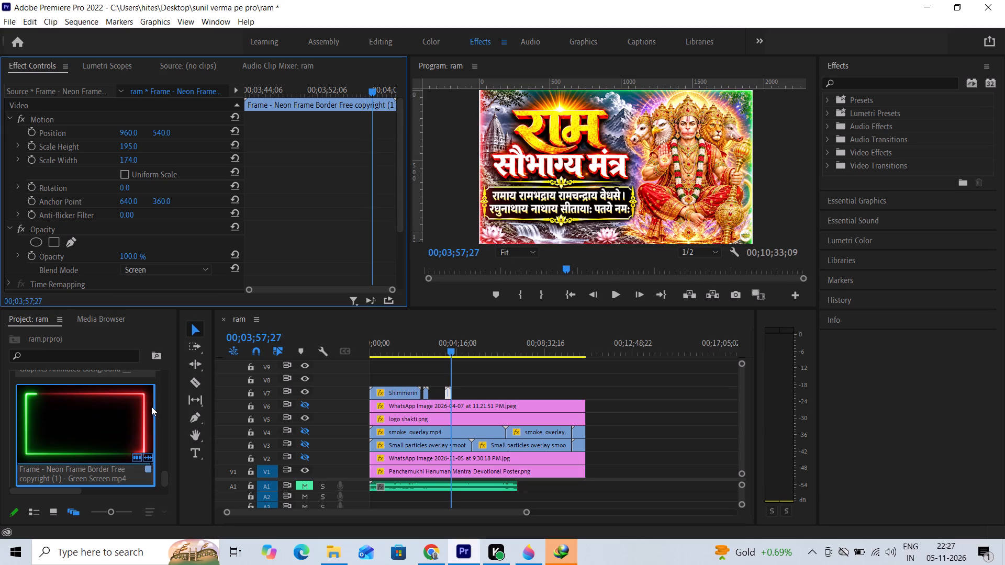
{"action": "key", "text": "space"}
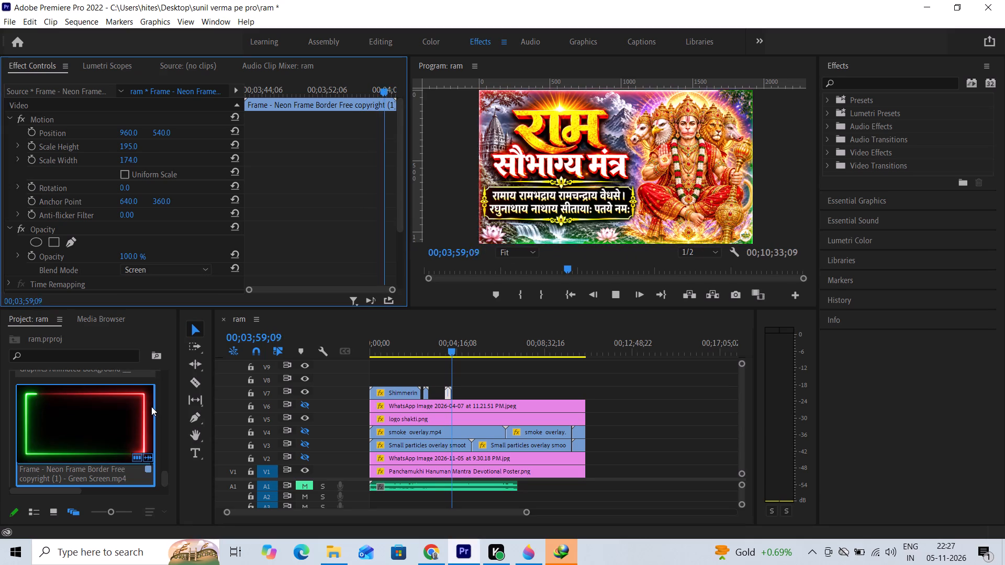
{"action": "key", "text": "space"}
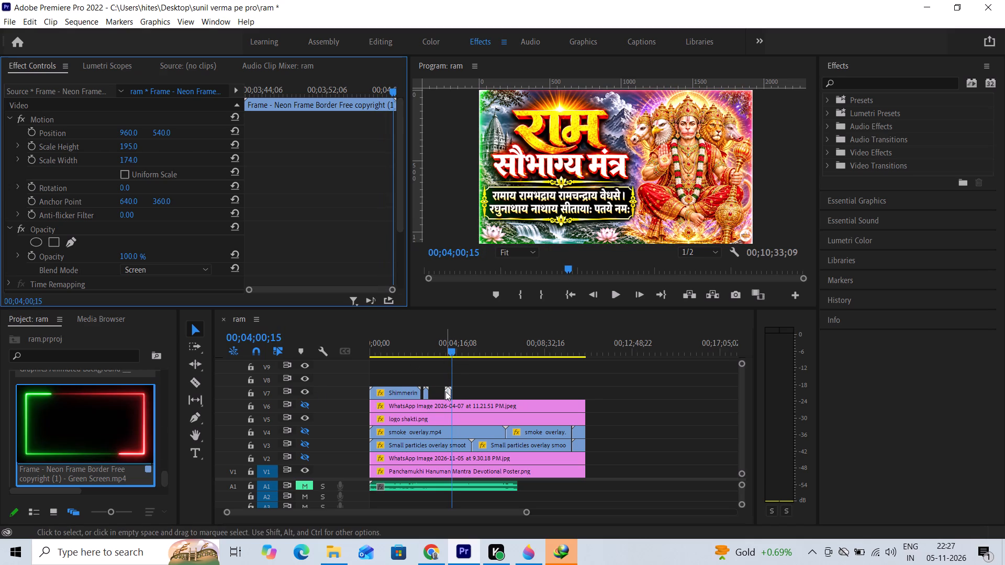
Duplicate the neon frame clip directly after the original on V7 and play back from its start.
{"action": "left_click_drag", "start_coordinate": [445, 391], "coordinate": [458, 393], "text": "alt"}
{"action": "left_click_drag", "start_coordinate": [451, 351], "coordinate": [445, 354]}
{"action": "key", "text": "space"}
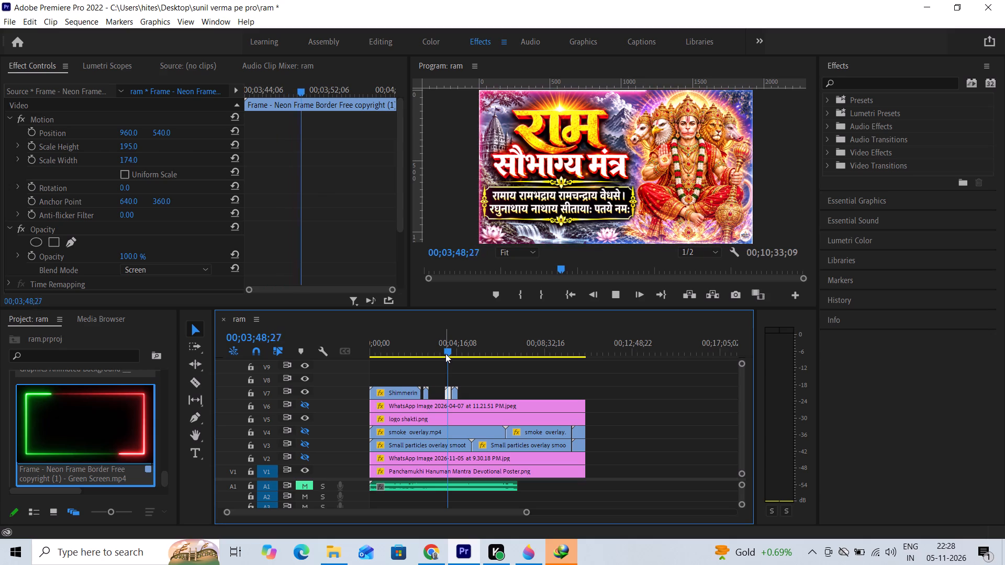
{"action": "key", "text": "space"}
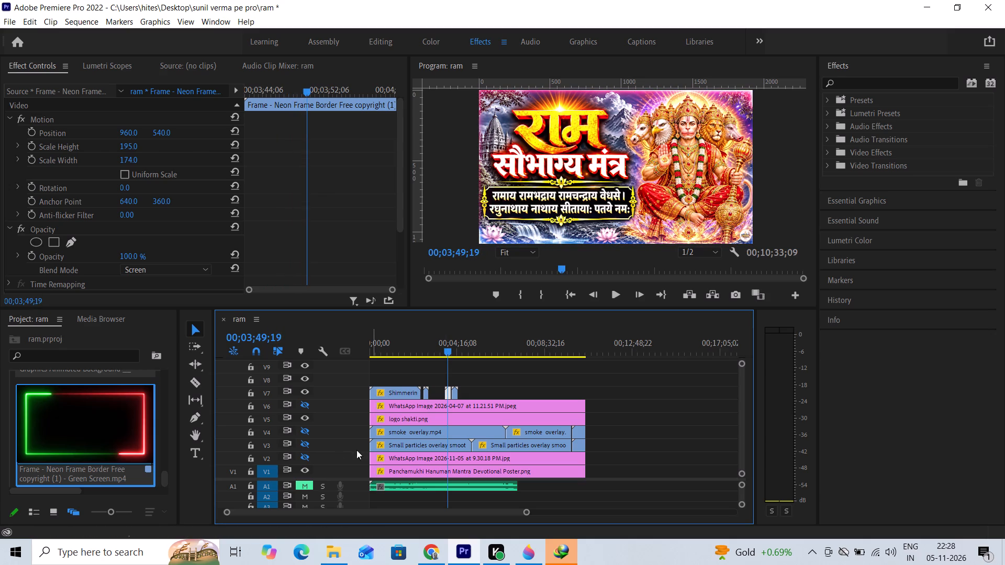
Unmute audio track A1 and play back the neon border over the poster with sound in the enlarged preview.
{"action": "left_click", "coordinate": [304, 488]}
{"action": "key", "text": "space"}
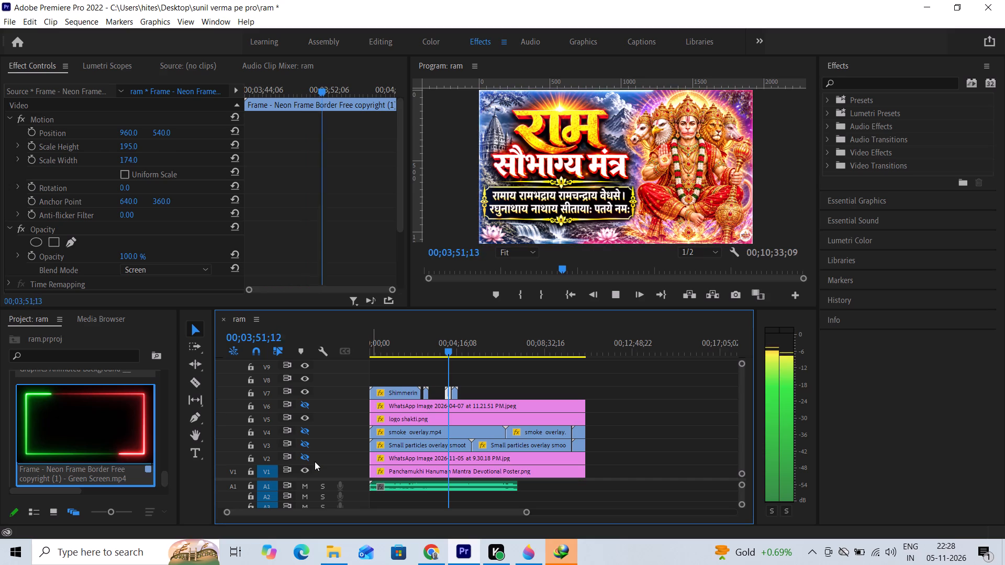
{"action": "left_click", "coordinate": [659, 218]}
{"action": "key", "text": "grave"}
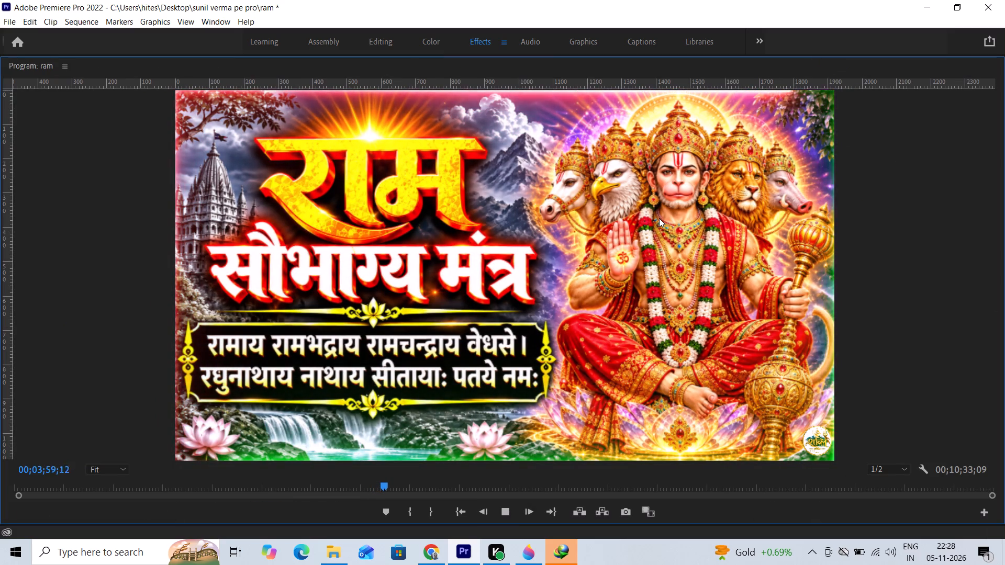
{"action": "key", "text": "Escape"}
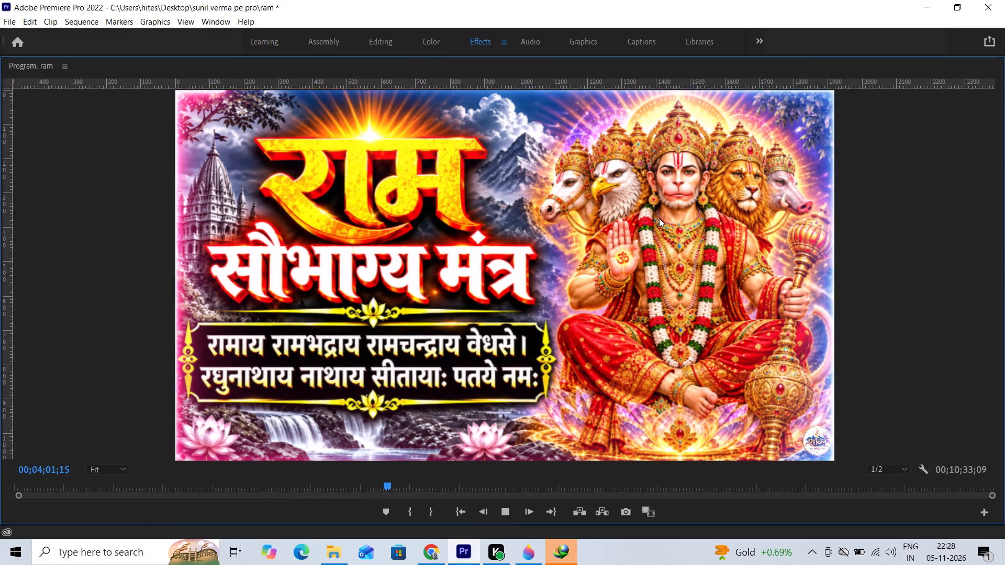
{"action": "key", "text": "grave"}
{"action": "key", "text": "space"}
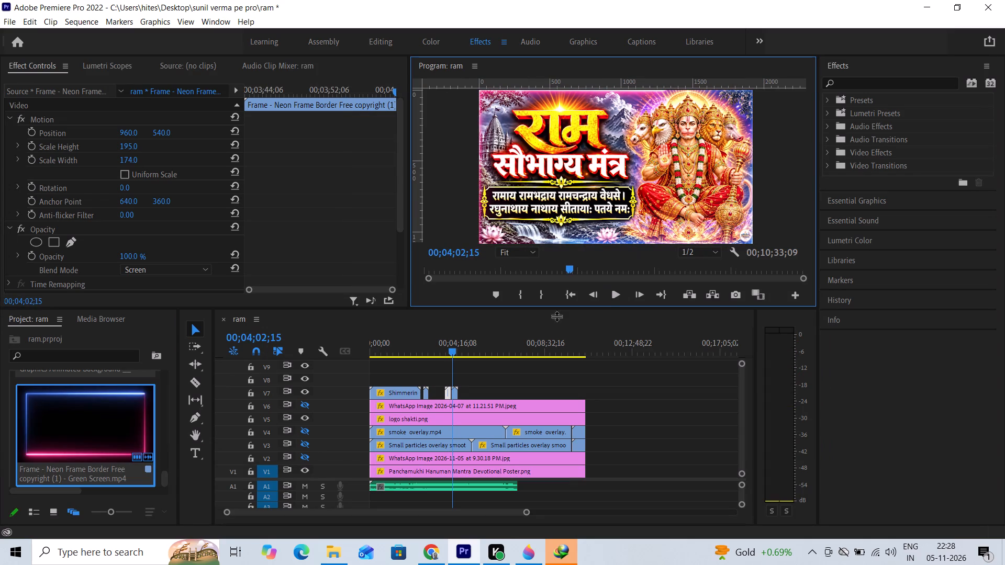
Turn on the output of video track V3 and play back the small particles over the poster.
{"action": "left_click", "coordinate": [306, 445]}
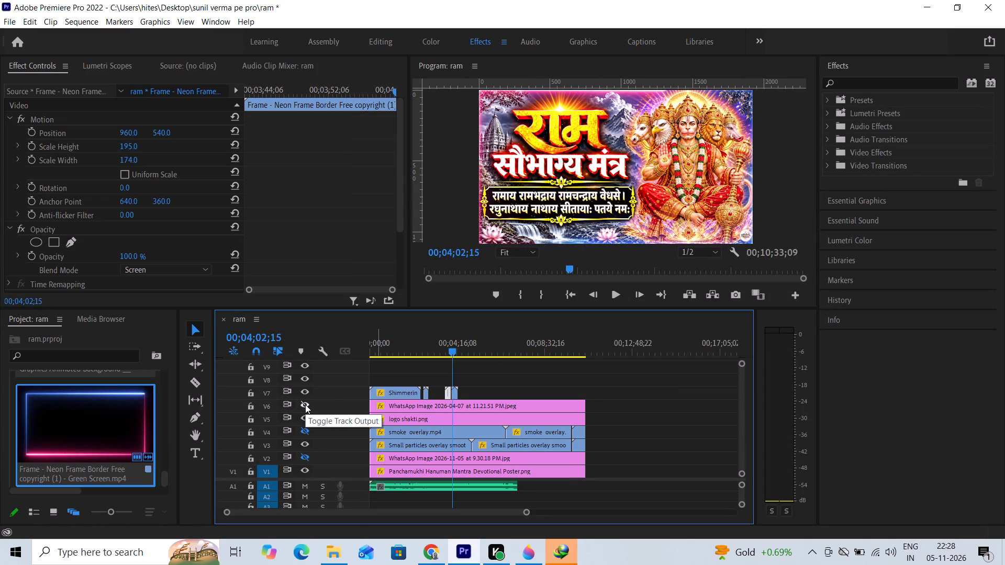
{"action": "key", "text": "space"}
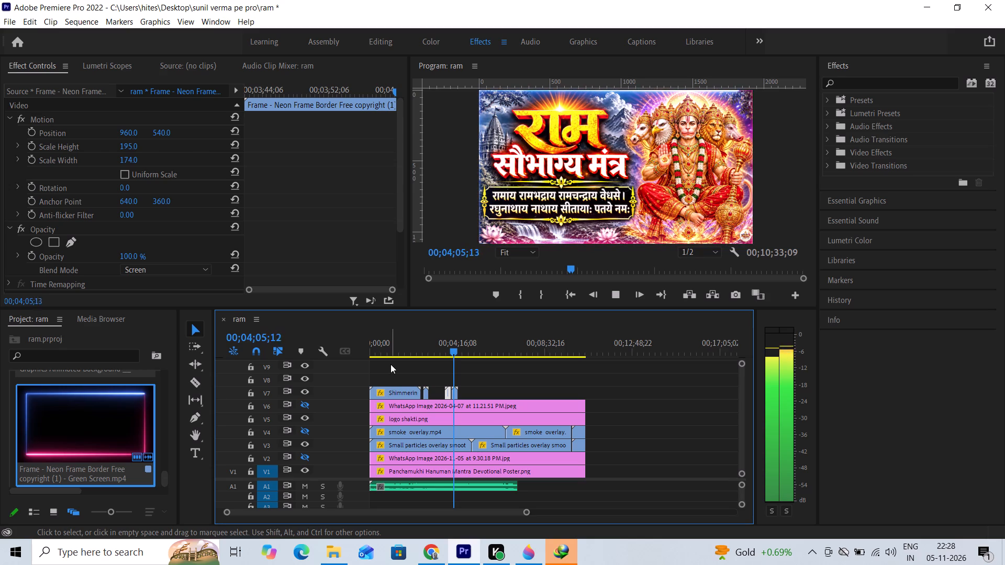
{"action": "key", "text": "space"}
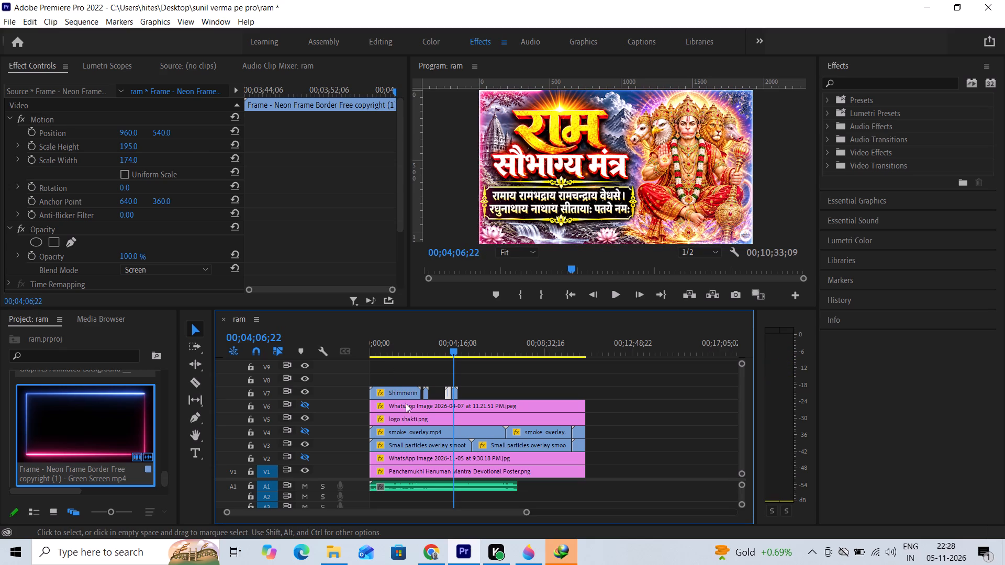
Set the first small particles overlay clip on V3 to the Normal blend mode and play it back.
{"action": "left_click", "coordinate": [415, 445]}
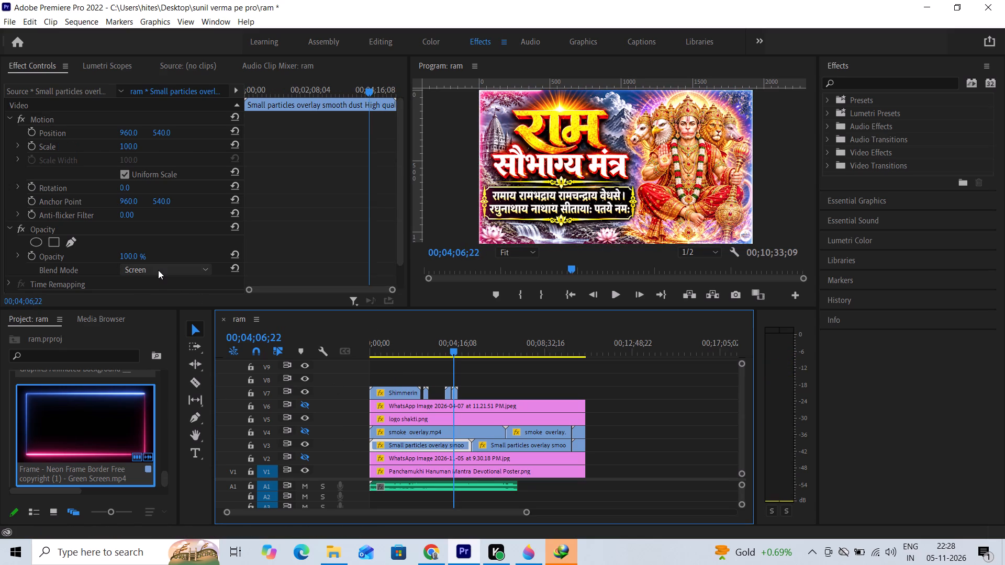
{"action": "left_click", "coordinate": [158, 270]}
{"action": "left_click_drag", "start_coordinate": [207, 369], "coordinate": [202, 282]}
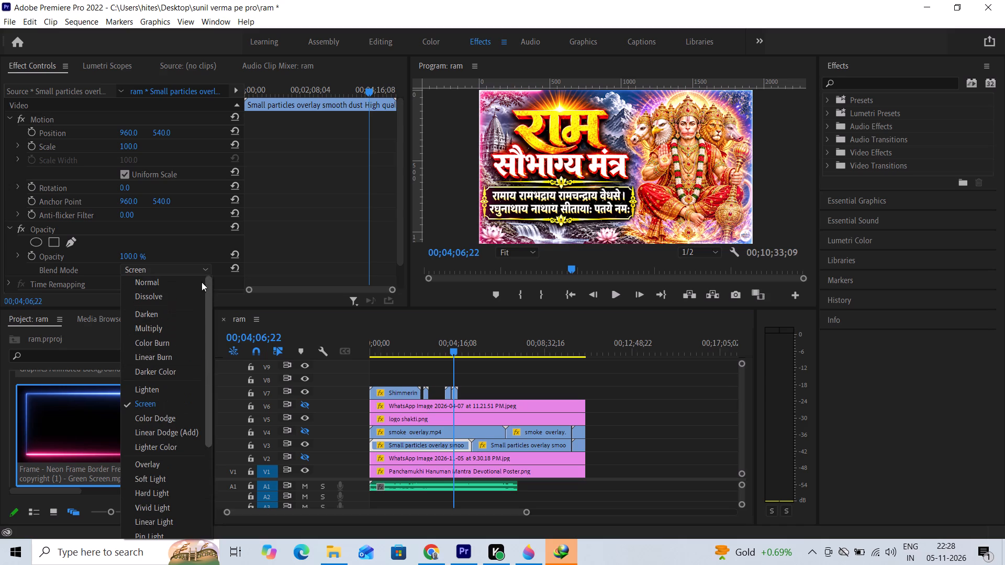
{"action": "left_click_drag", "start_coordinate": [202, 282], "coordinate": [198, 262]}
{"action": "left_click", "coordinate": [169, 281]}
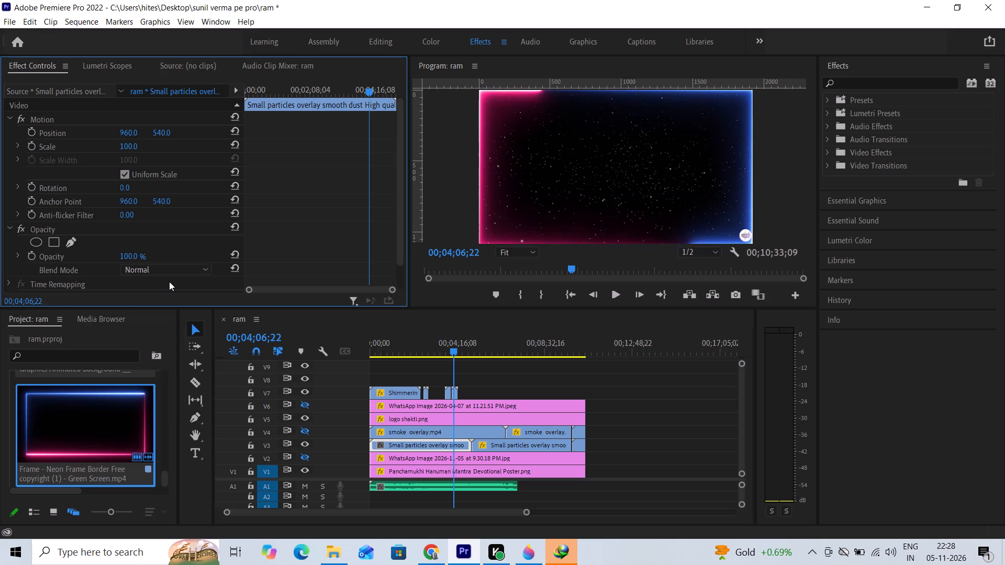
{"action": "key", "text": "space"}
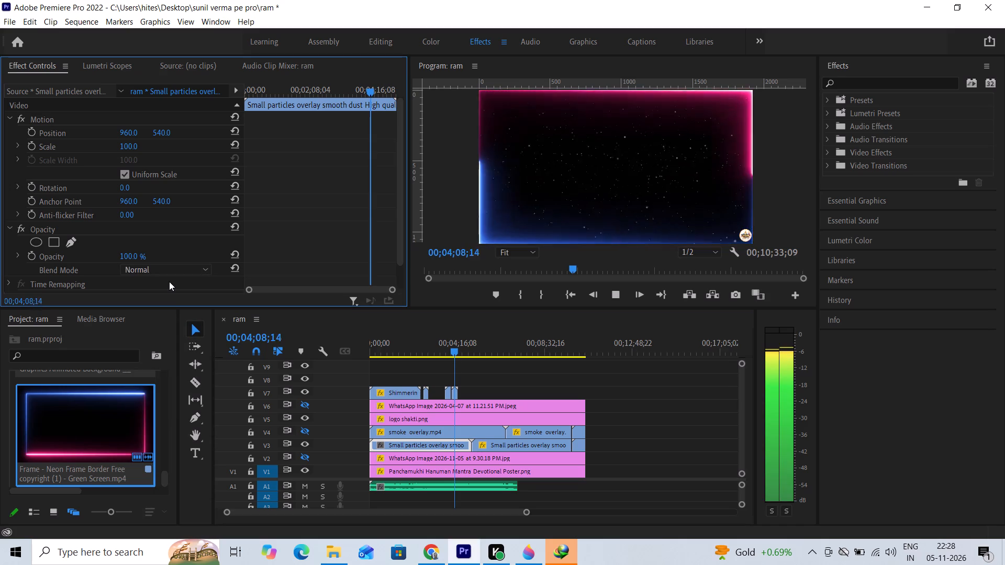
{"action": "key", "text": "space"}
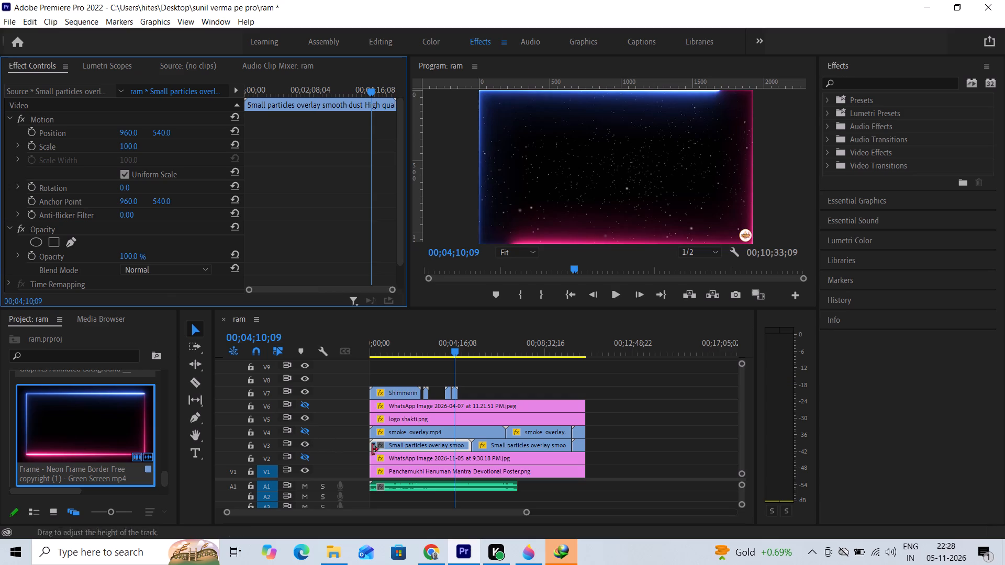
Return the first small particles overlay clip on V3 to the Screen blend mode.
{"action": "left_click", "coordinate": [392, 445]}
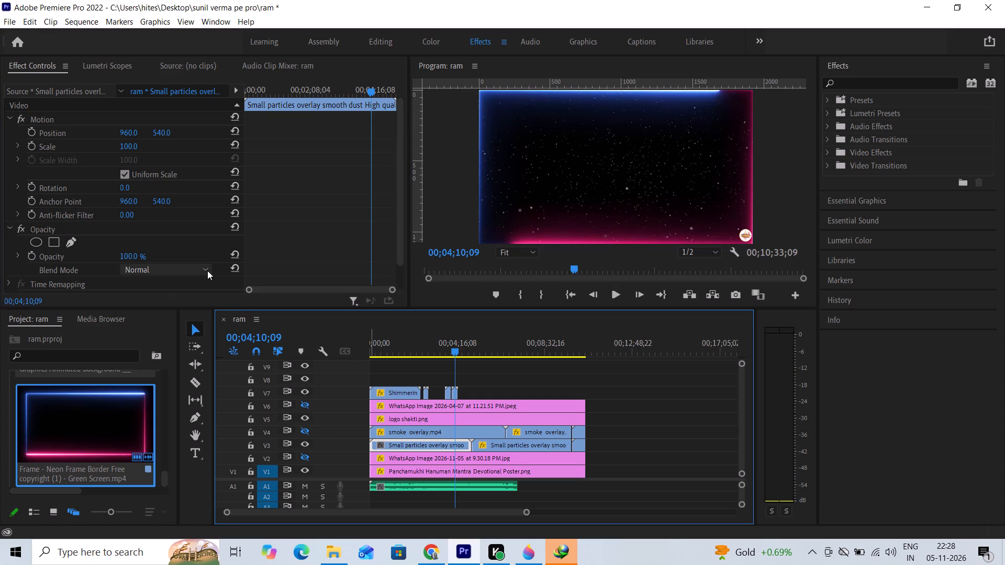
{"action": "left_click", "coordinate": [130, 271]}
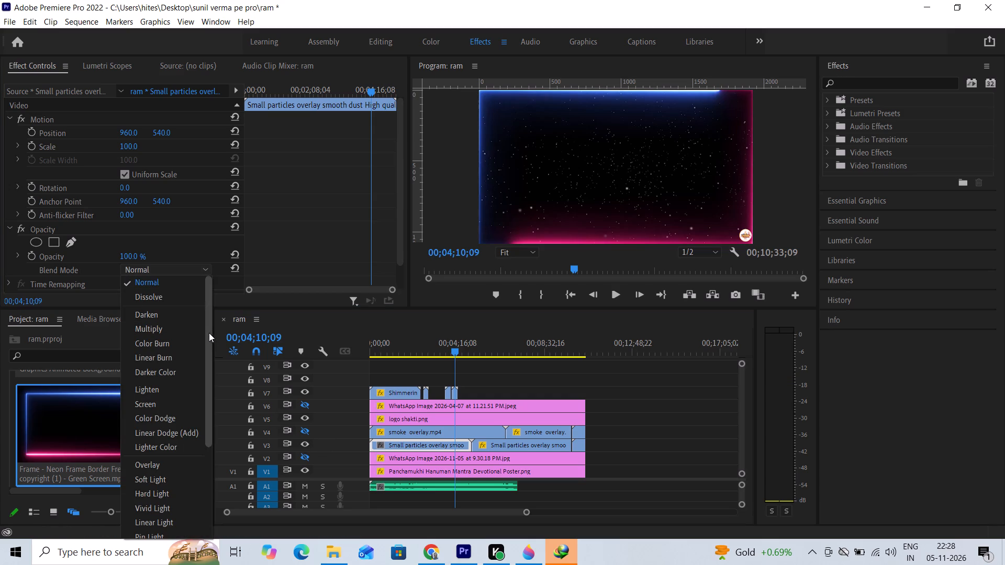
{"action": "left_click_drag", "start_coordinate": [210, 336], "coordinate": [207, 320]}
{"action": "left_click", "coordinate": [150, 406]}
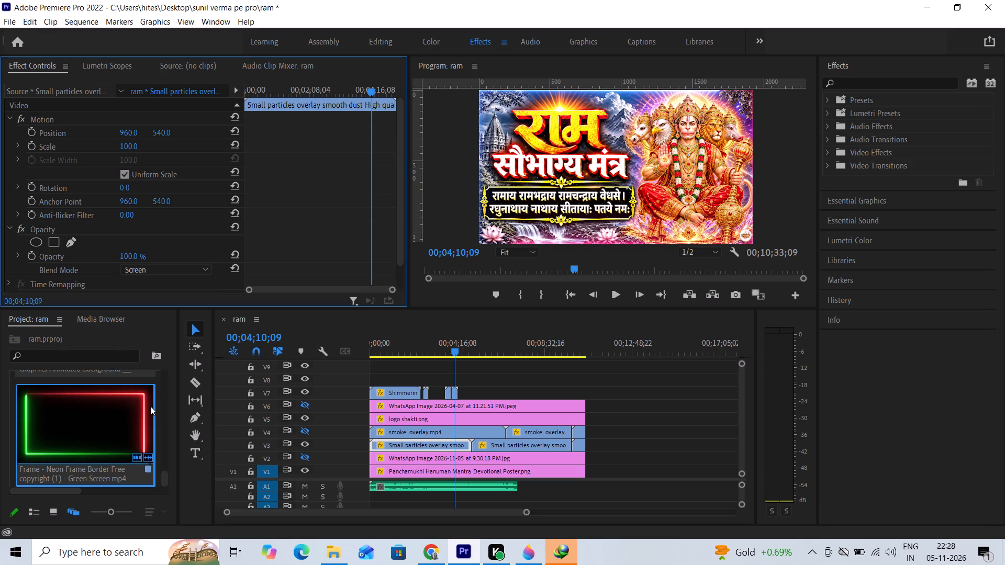
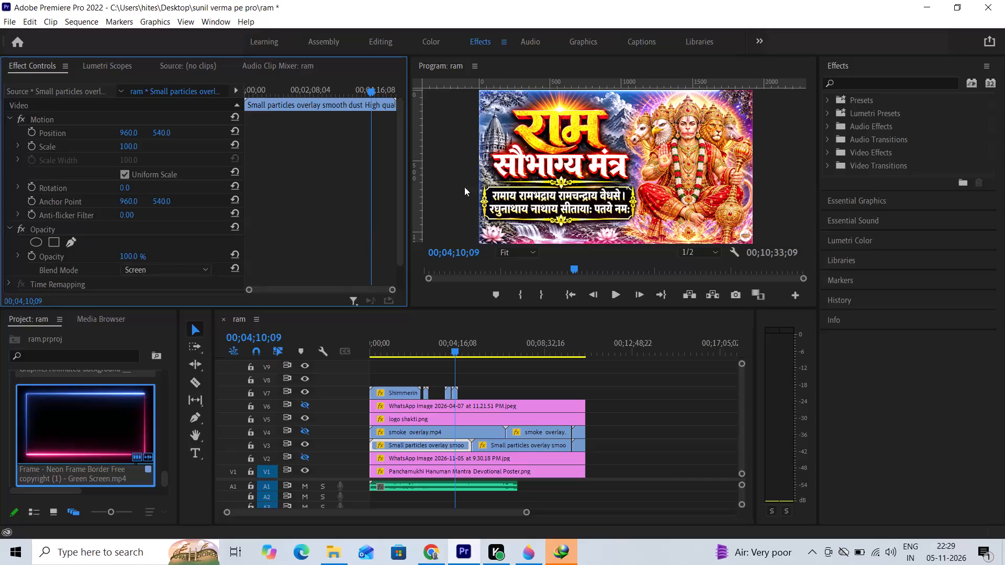
Play back the small particles and neon border over the poster in the enlarged preview.
{"action": "left_click", "coordinate": [670, 184]}
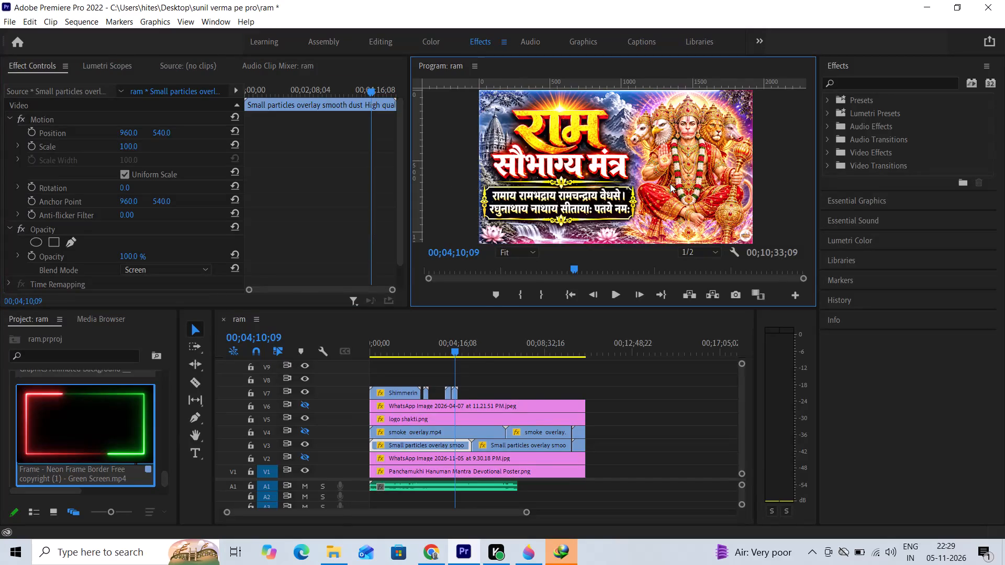
{"action": "key", "text": "grave"}
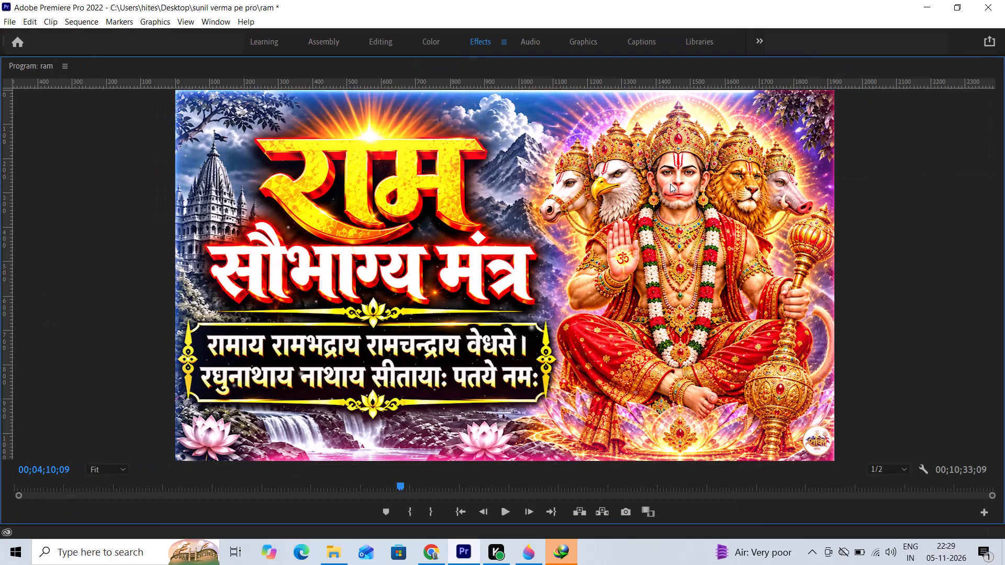
{"action": "key", "text": "space"}
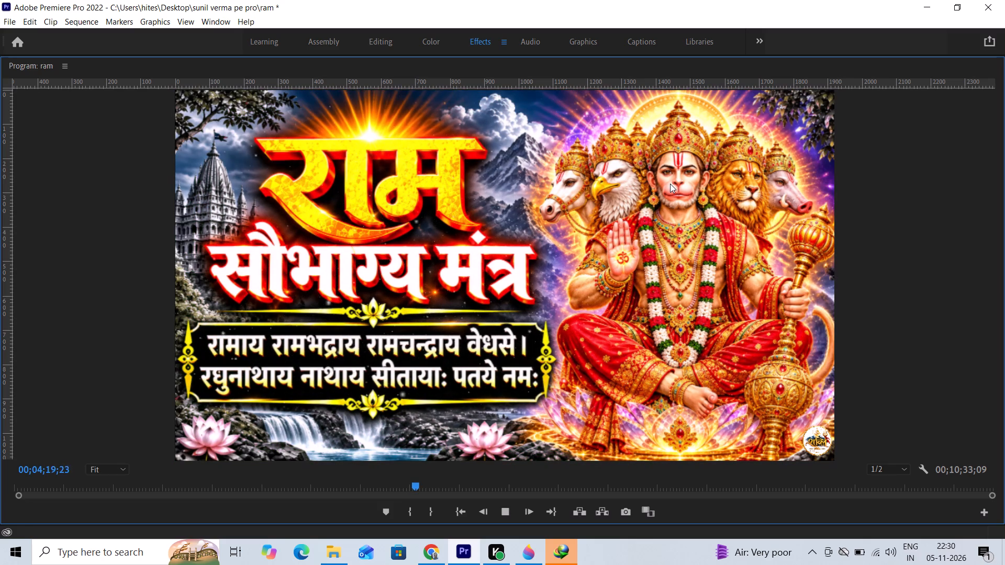
{"action": "key", "text": "space"}
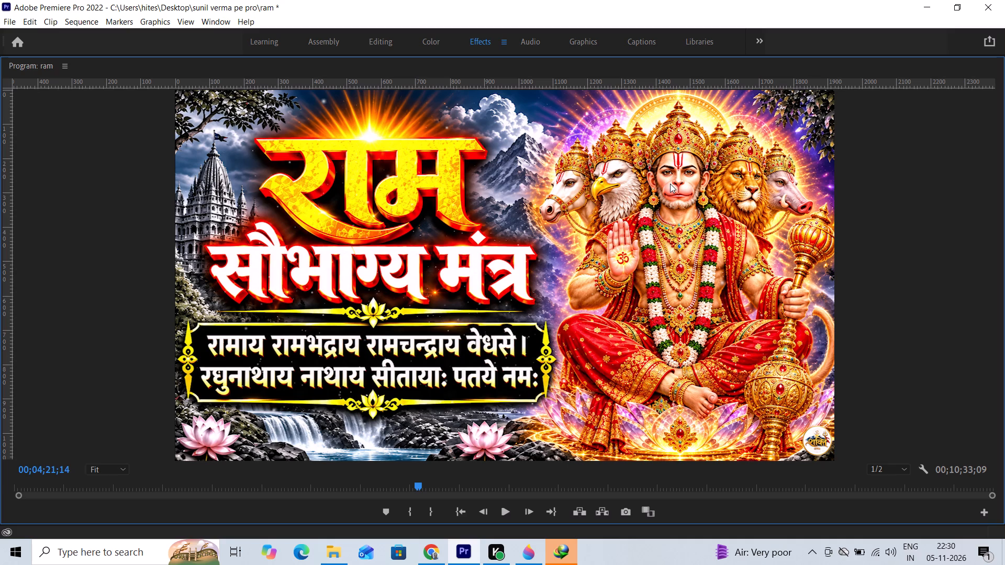
{"action": "key", "text": "grave"}
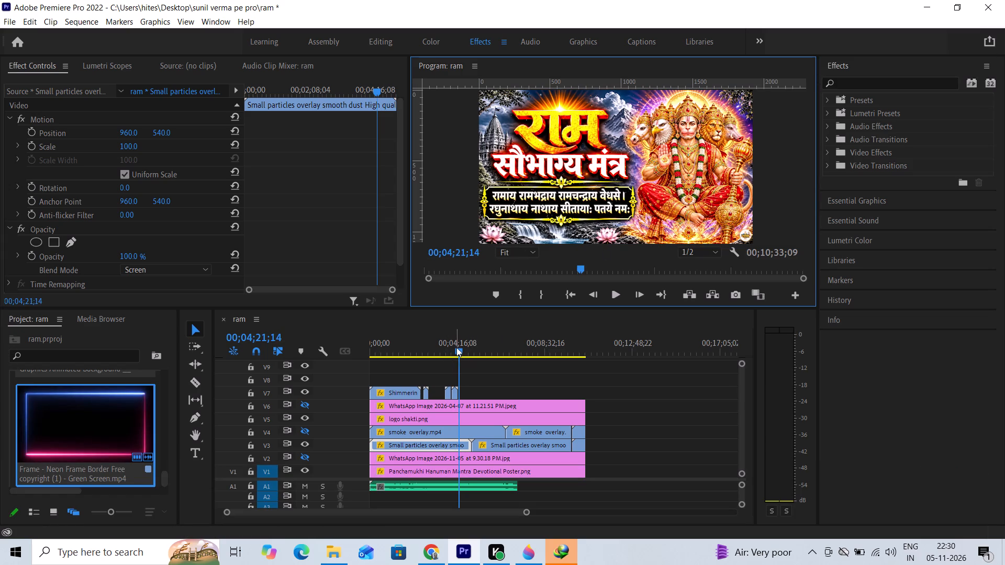
Return to the second neon frame border clip on V7, around 00;04;06, and play it back in the enlarged preview.
{"action": "left_click_drag", "start_coordinate": [456, 347], "coordinate": [446, 353]}
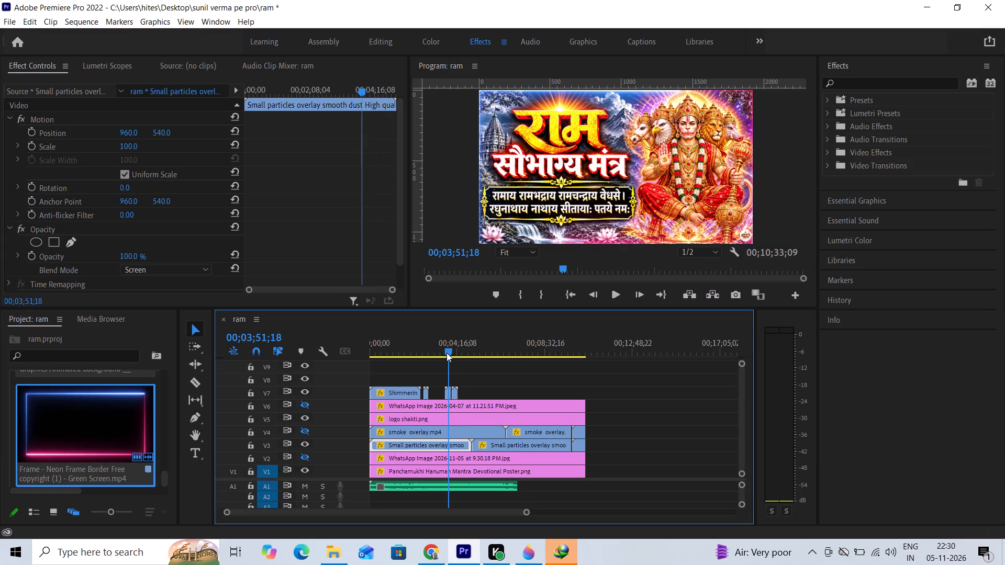
{"action": "left_click_drag", "start_coordinate": [446, 353], "coordinate": [450, 356]}
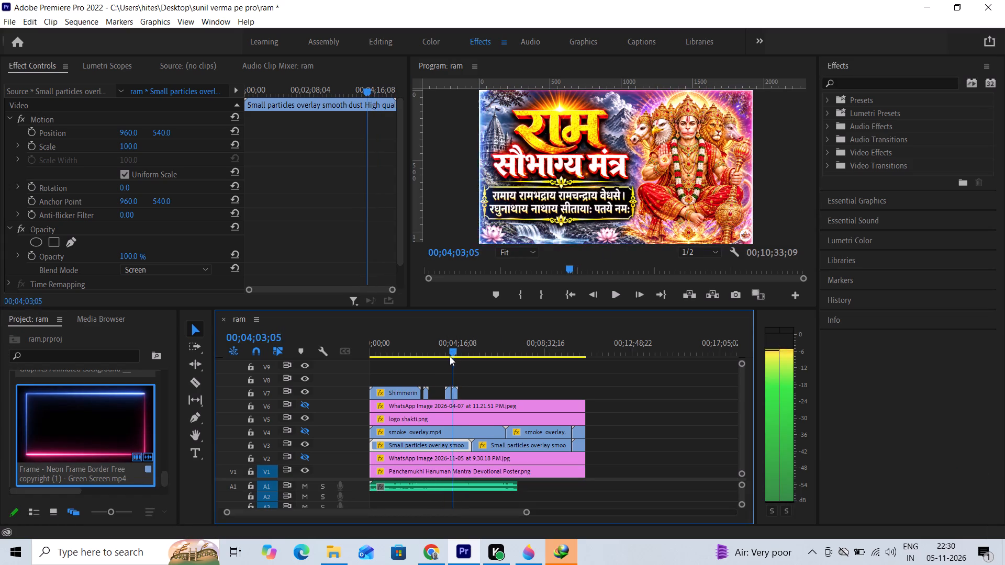
{"action": "left_click_drag", "start_coordinate": [450, 356], "coordinate": [452, 357]}
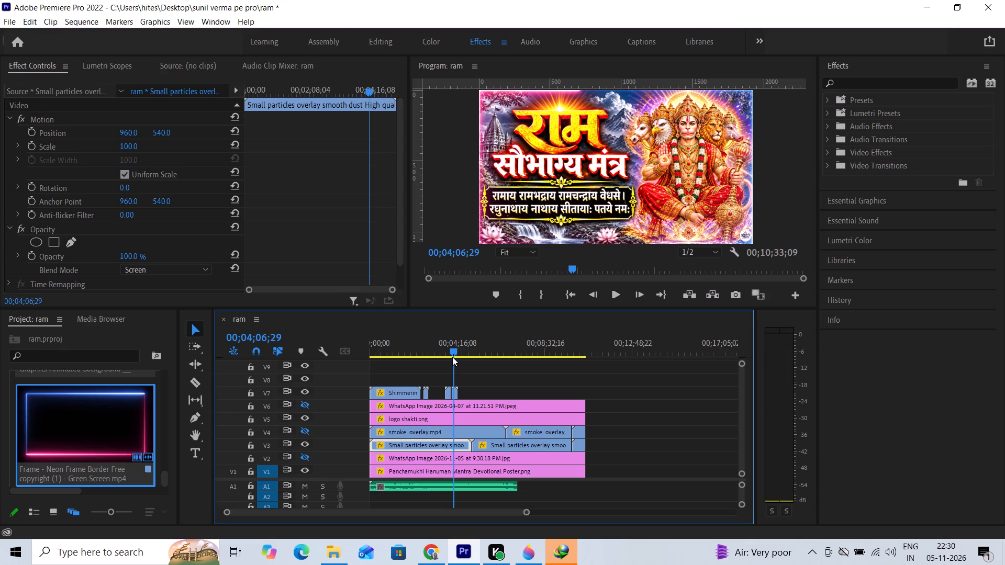
{"action": "left_click", "coordinate": [456, 391]}
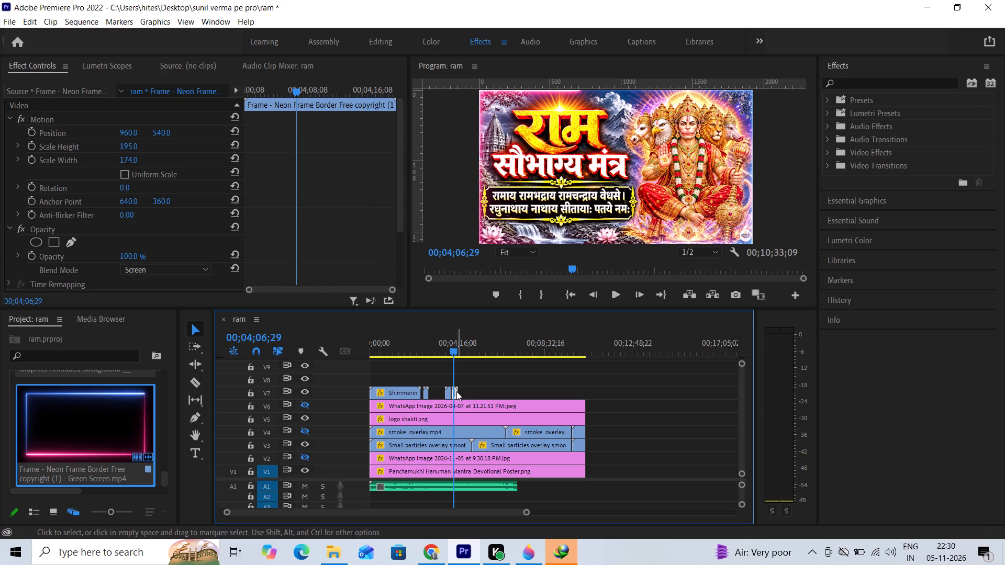
{"action": "key", "text": "grave"}
{"action": "key", "text": "grave"}
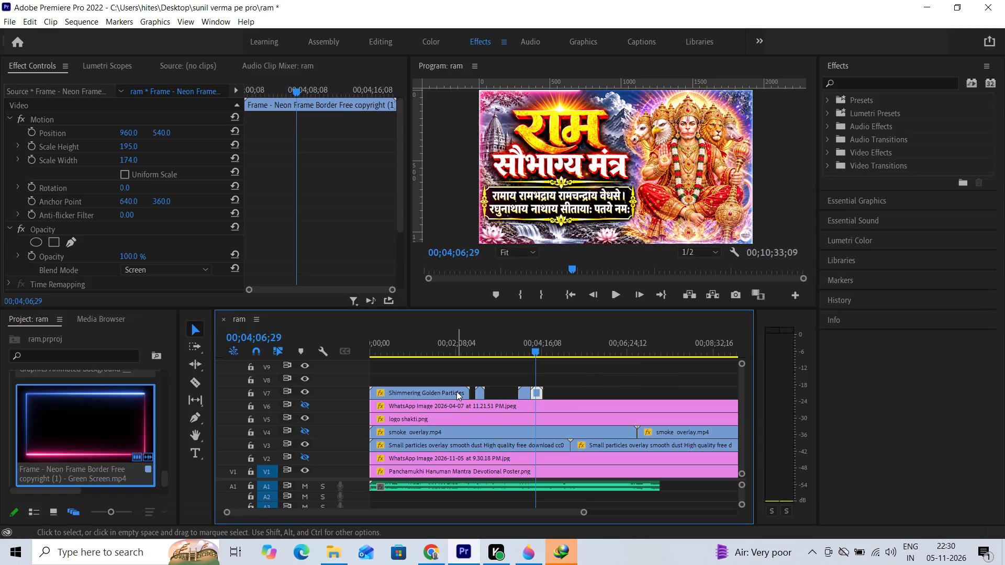
{"action": "left_click", "coordinate": [550, 121]}
{"action": "key", "text": "grave"}
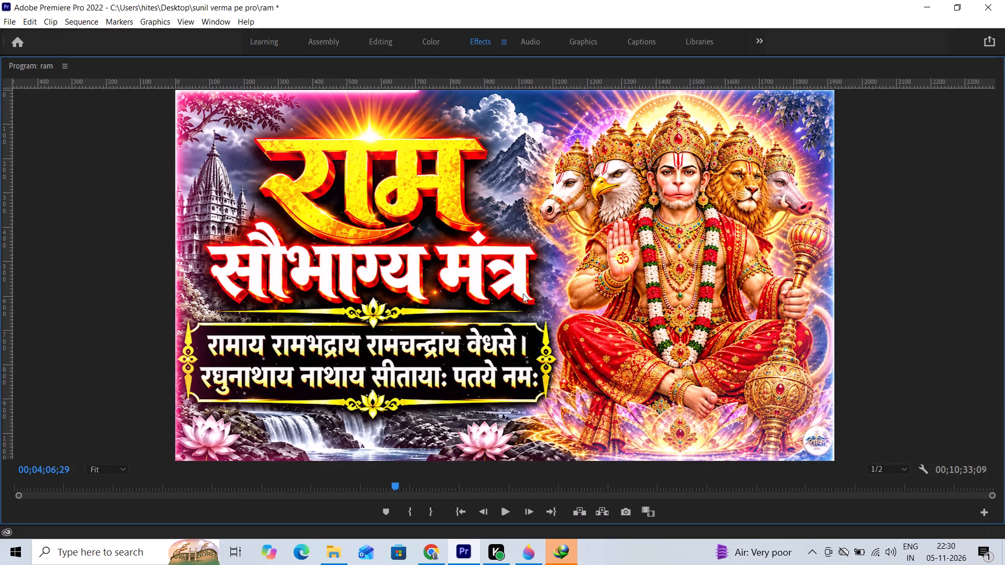
{"action": "key", "text": "space"}
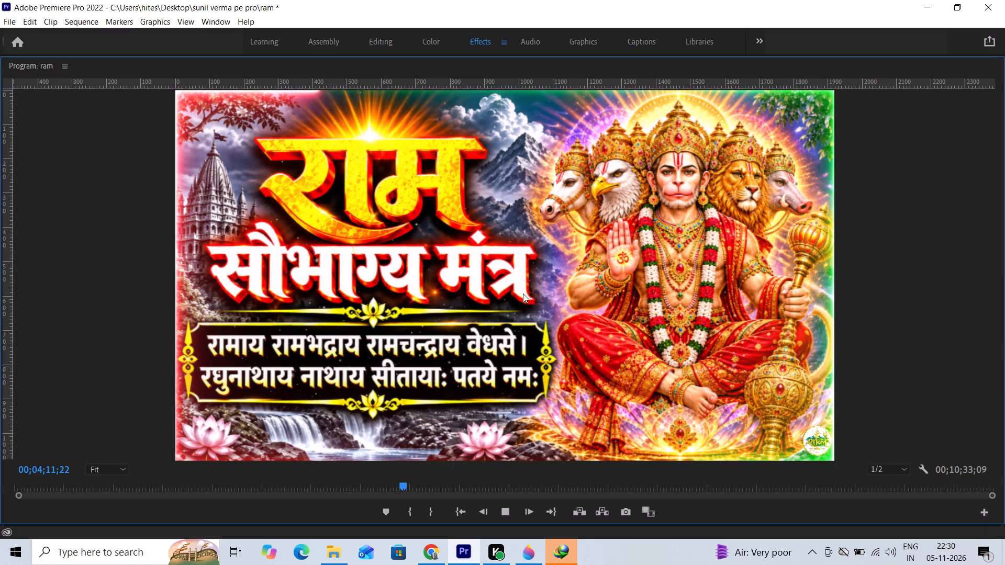
{"action": "key", "text": "space"}
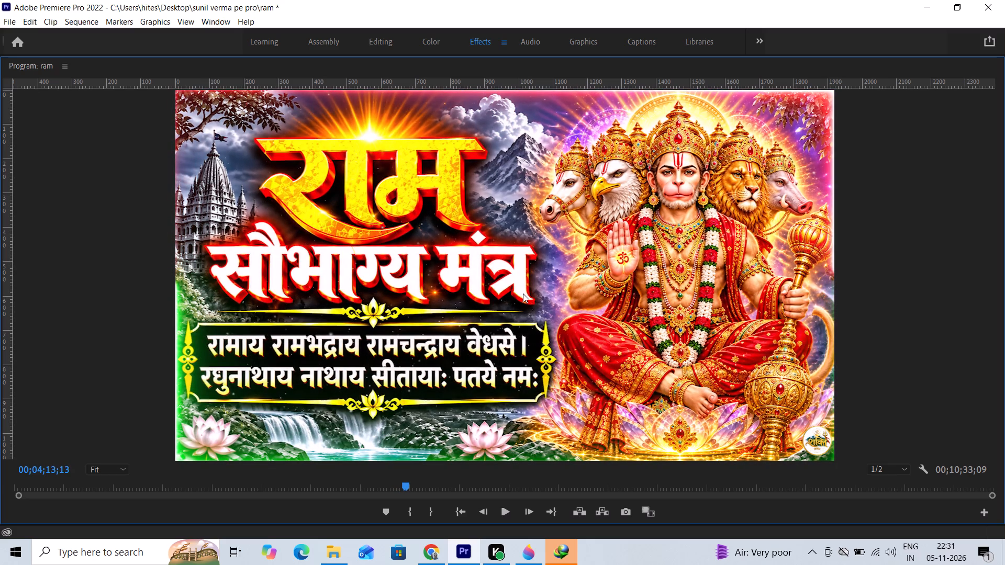
{"action": "key", "text": "grave"}
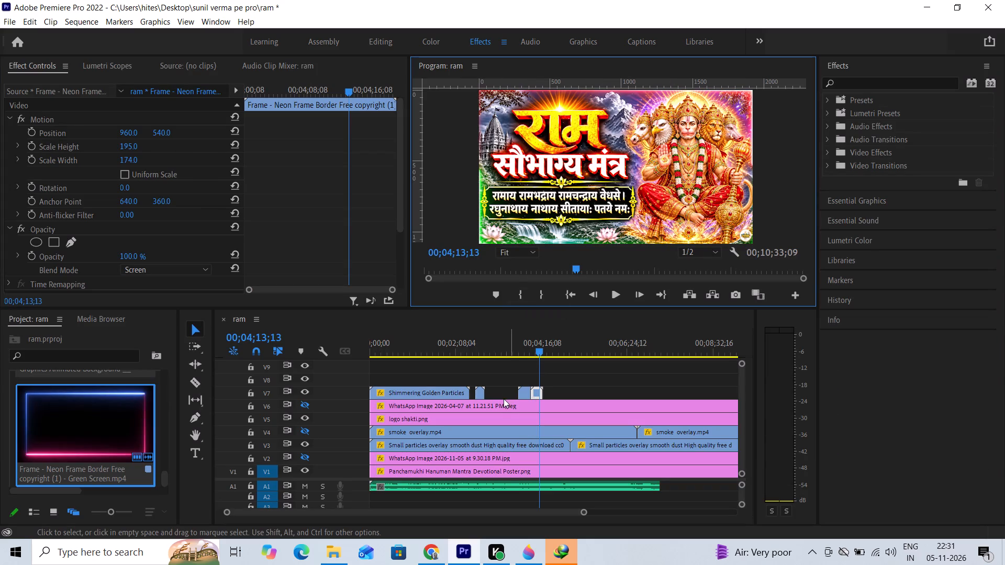
Delete the Shimmering Golden Particles clip and the short clip following it on V7.
{"action": "left_click_drag", "start_coordinate": [493, 379], "coordinate": [439, 393]}
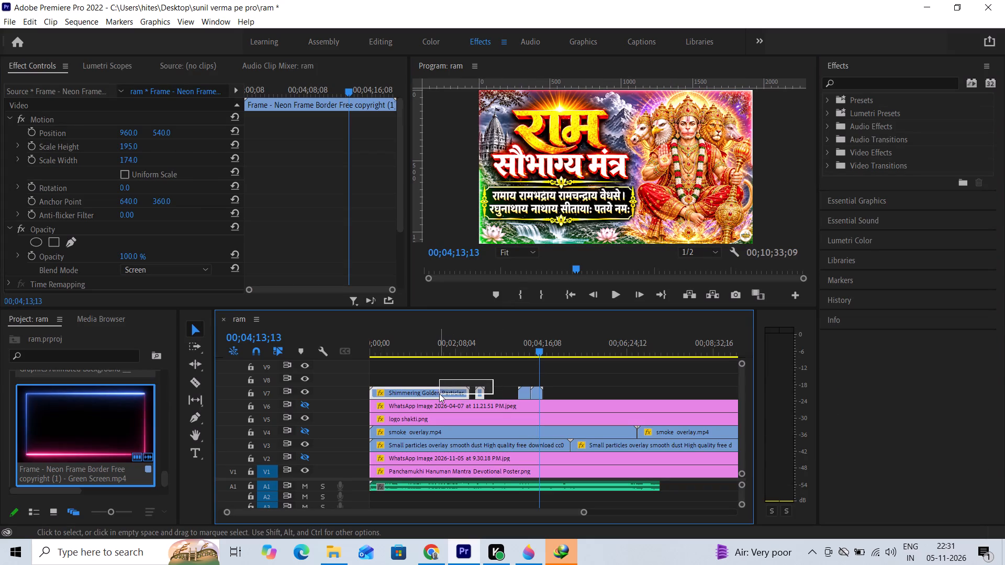
{"action": "key", "text": "Delete"}
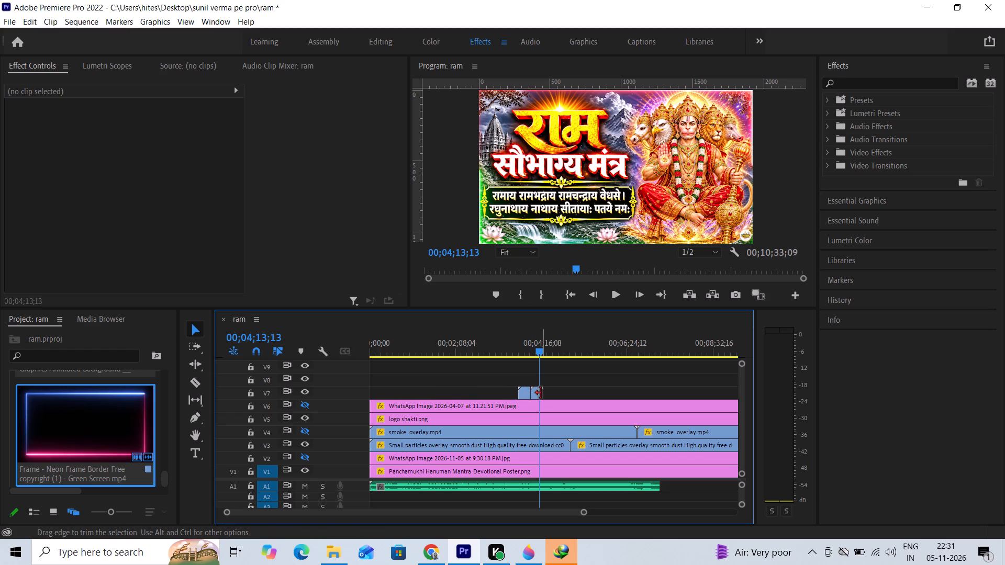
Play back the first remaining neon border clip on V7 from about 00;03;45, including in the enlarged preview.
{"action": "left_click_drag", "start_coordinate": [540, 349], "coordinate": [519, 351]}
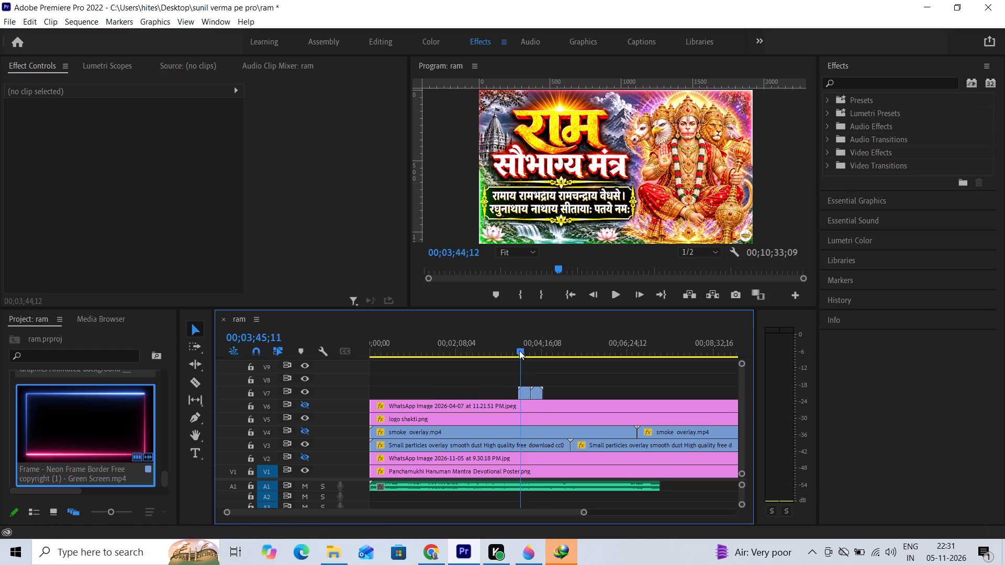
{"action": "left_click_drag", "start_coordinate": [519, 351], "coordinate": [521, 352]}
{"action": "key", "text": "space"}
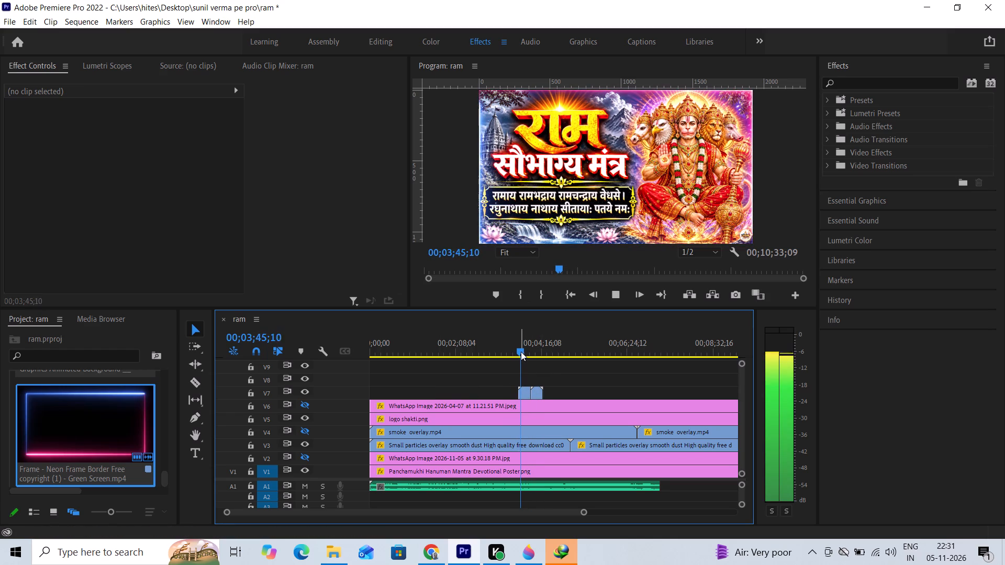
{"action": "key", "text": "space"}
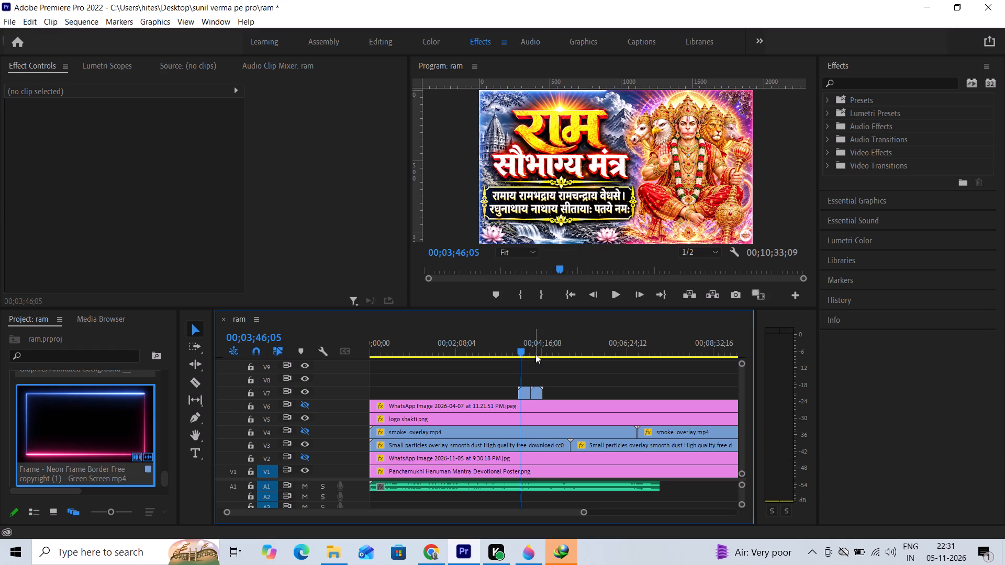
{"action": "key", "text": "space"}
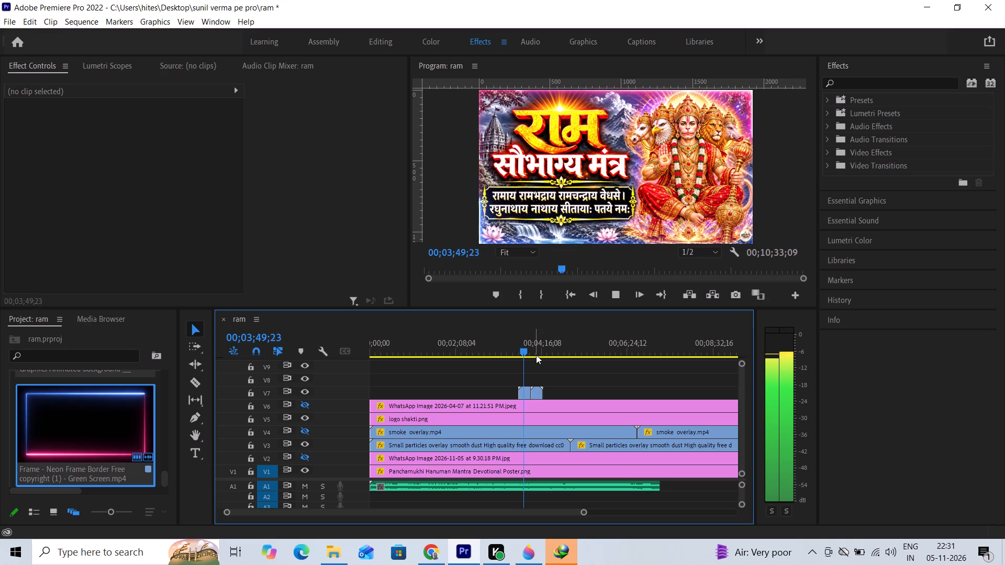
{"action": "key", "text": "space"}
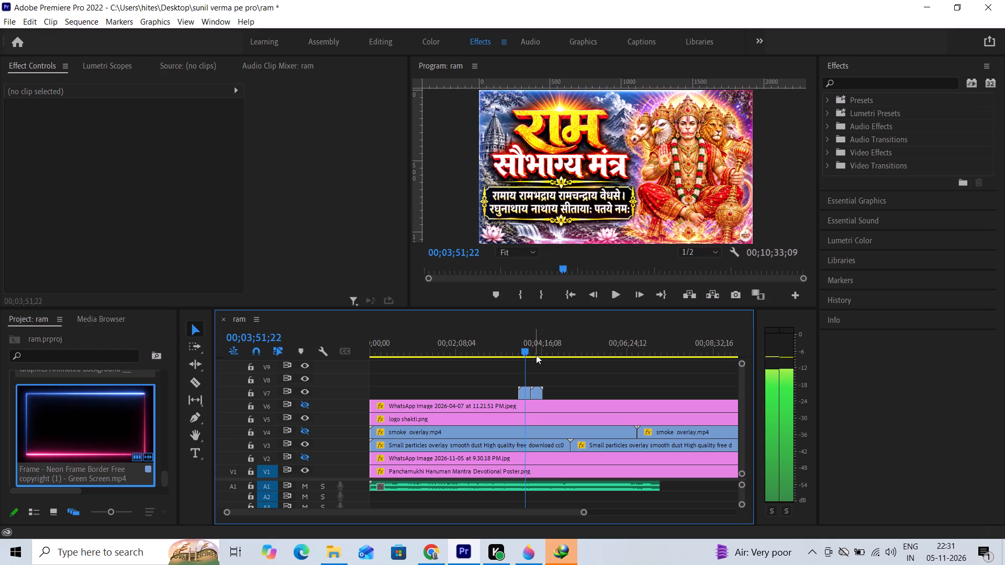
{"action": "left_click", "coordinate": [691, 215]}
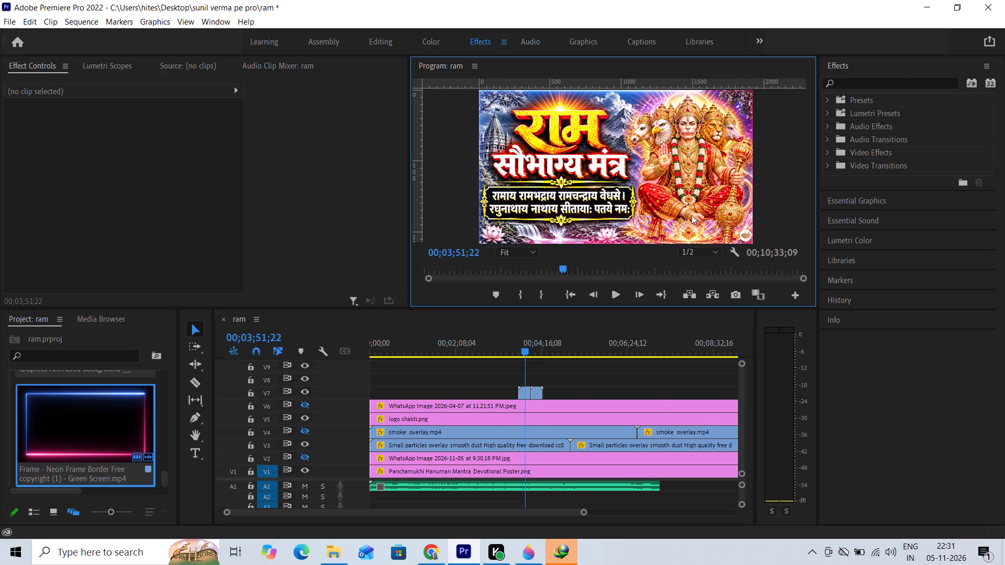
{"action": "key", "text": "grave"}
{"action": "key", "text": "space"}
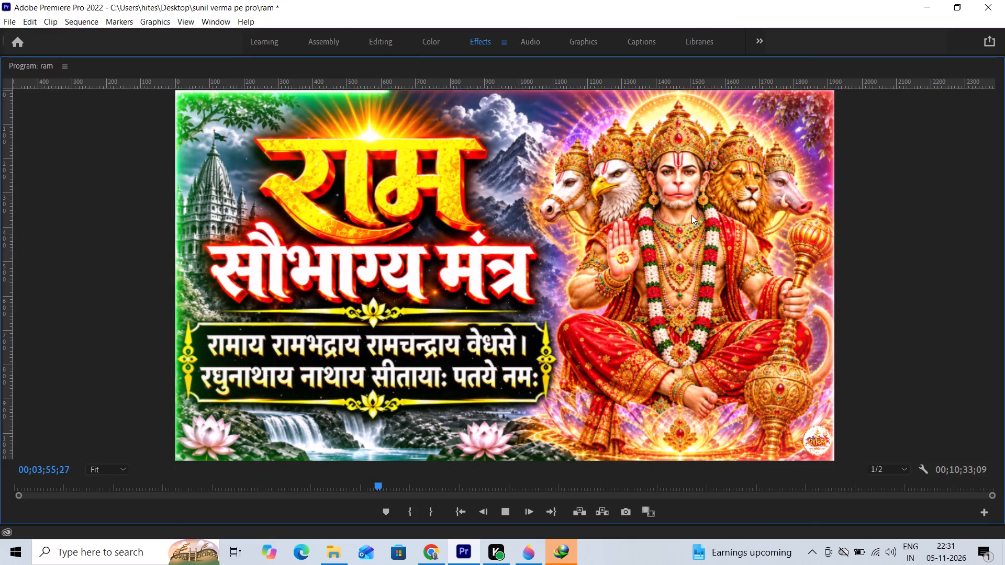
{"action": "key", "text": "space"}
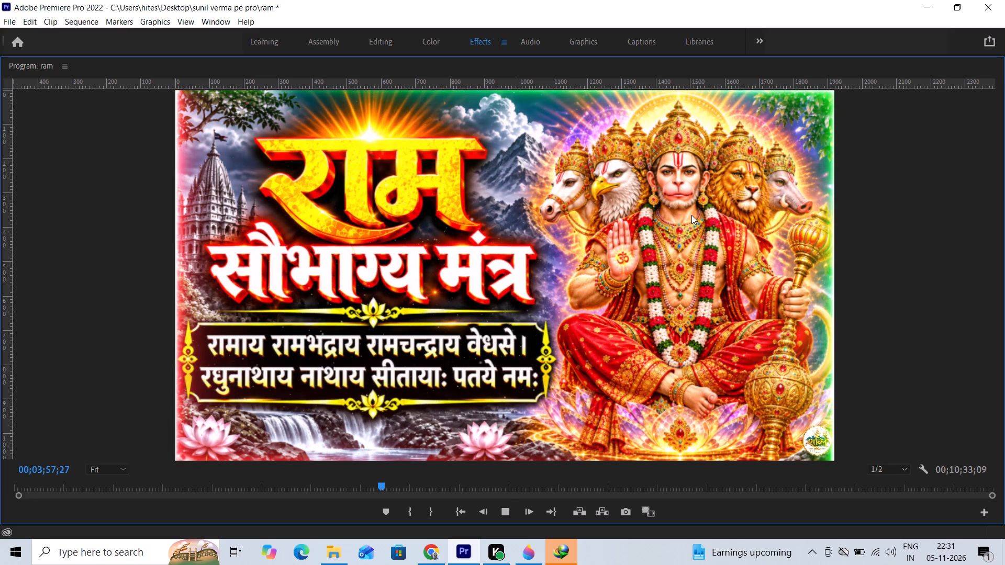
{"action": "key", "text": "grave"}
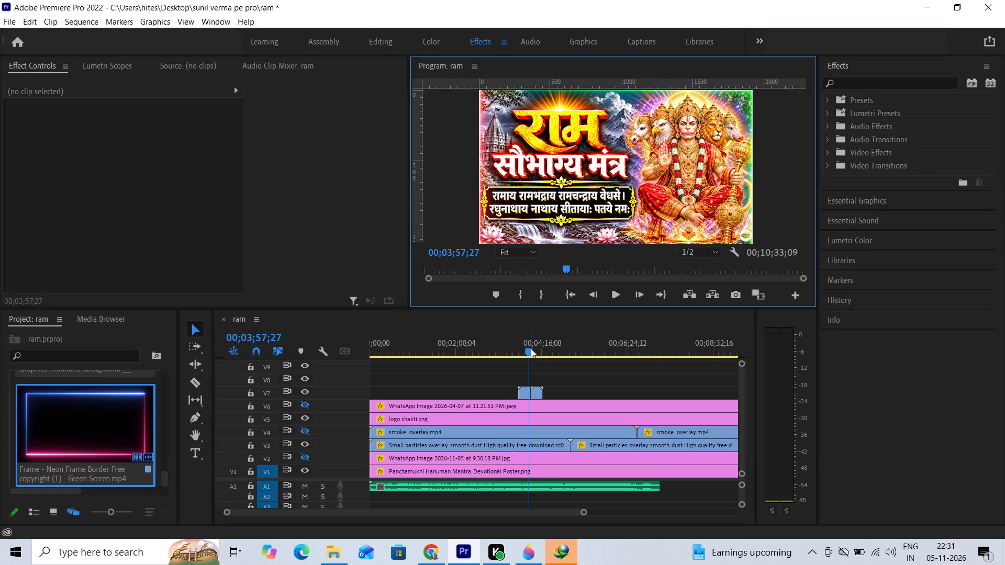
Play back the second neon border clip on V7 from 00;04;07;26 in the enlarged preview.
{"action": "left_click_drag", "start_coordinate": [531, 348], "coordinate": [538, 356]}
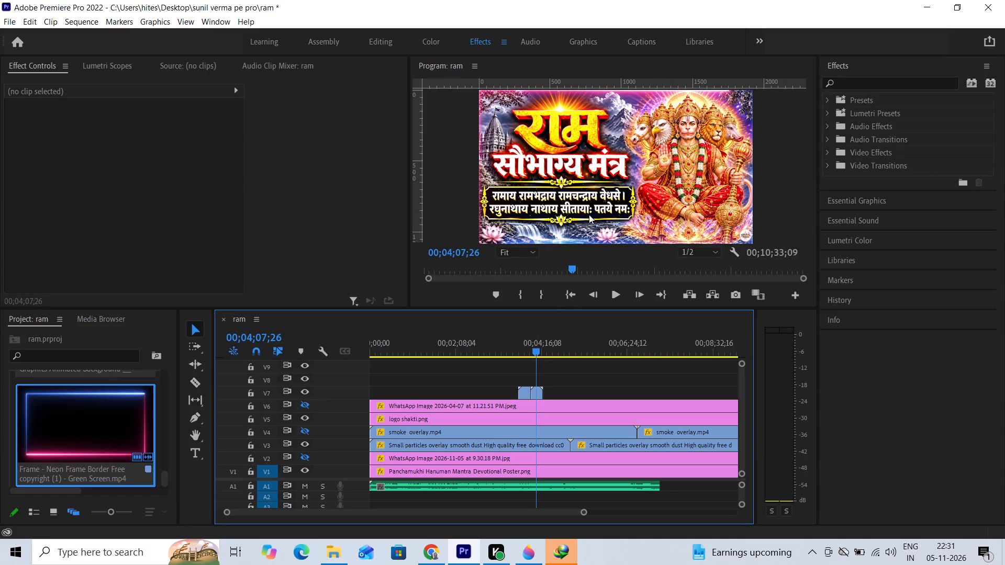
{"action": "left_click", "coordinate": [620, 200]}
{"action": "key", "text": "grave"}
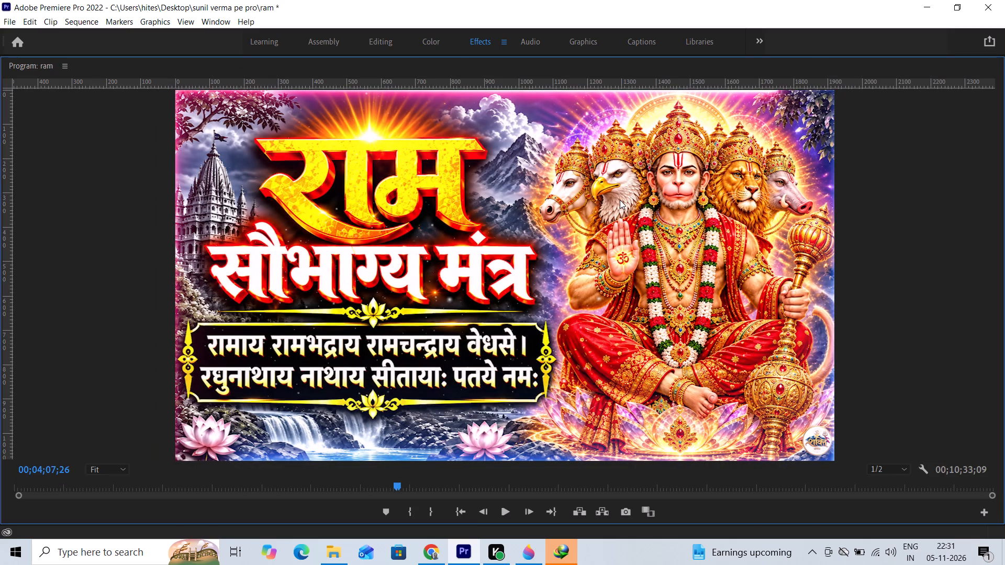
{"action": "key", "text": "space"}
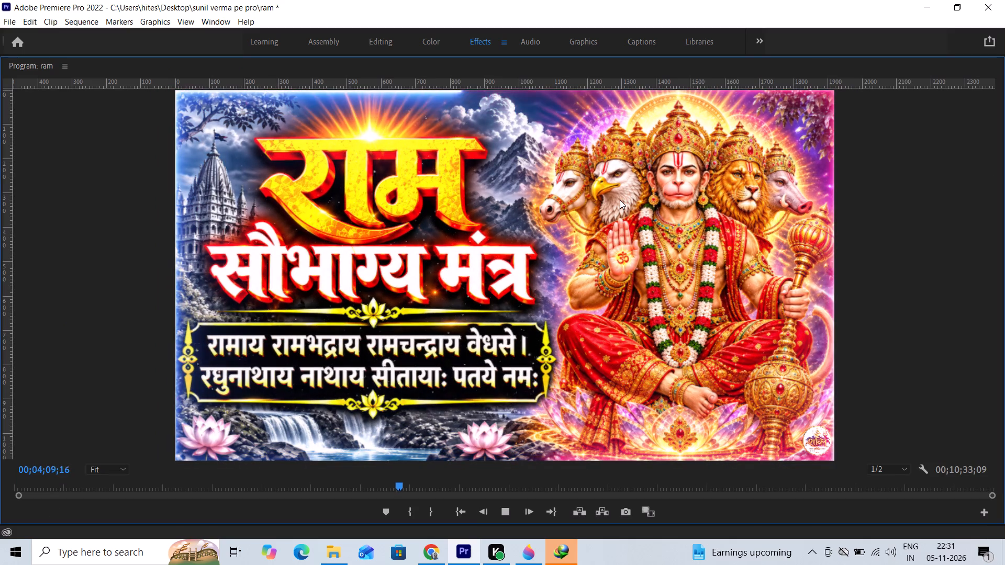
{"action": "key", "text": "grave"}
{"action": "key", "text": "space"}
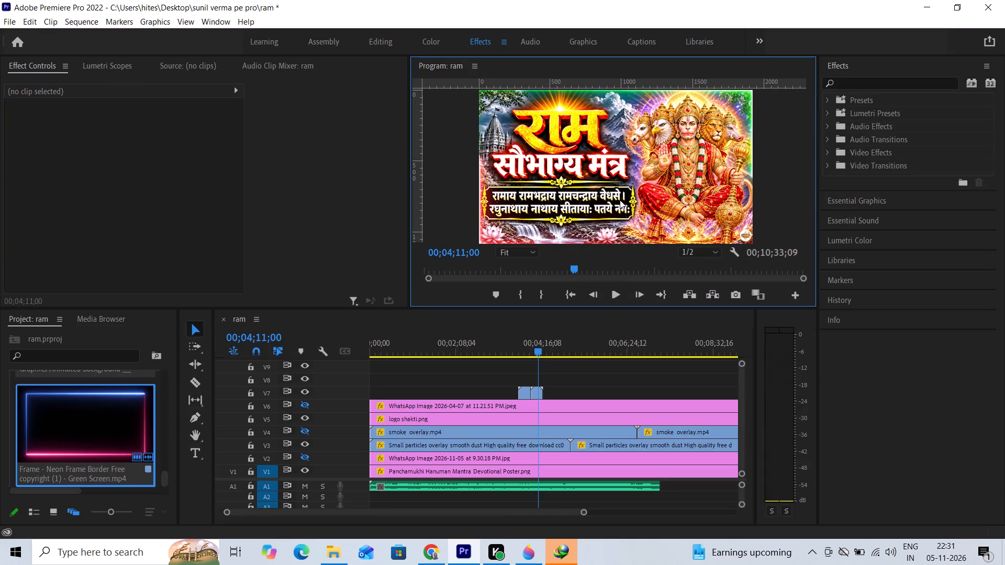
Set the vertical position of the Panchamukhi Hanuman poster on V1 to 538 and play it back.
{"action": "left_click", "coordinate": [461, 469]}
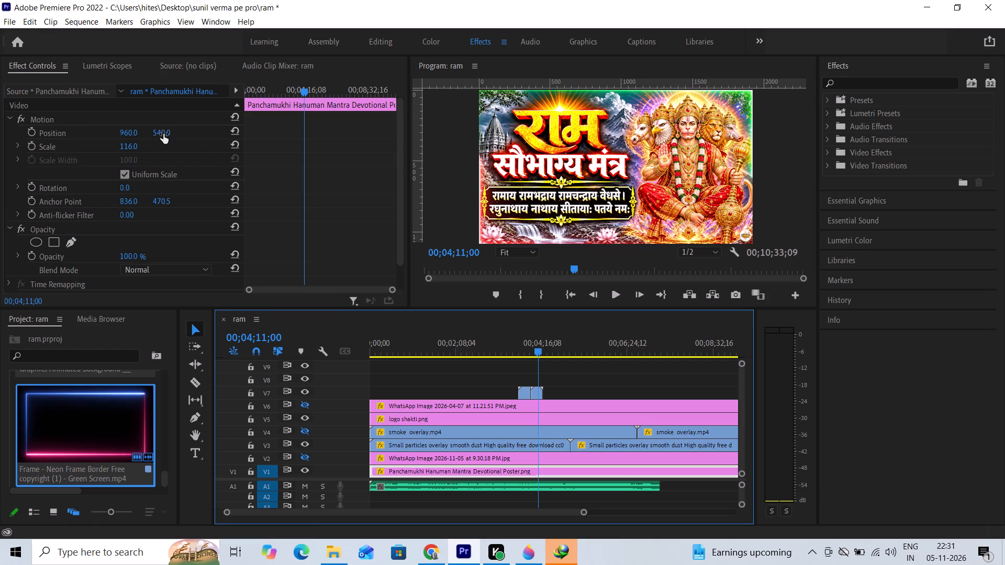
{"action": "left_click_drag", "start_coordinate": [162, 132], "coordinate": [164, 123]}
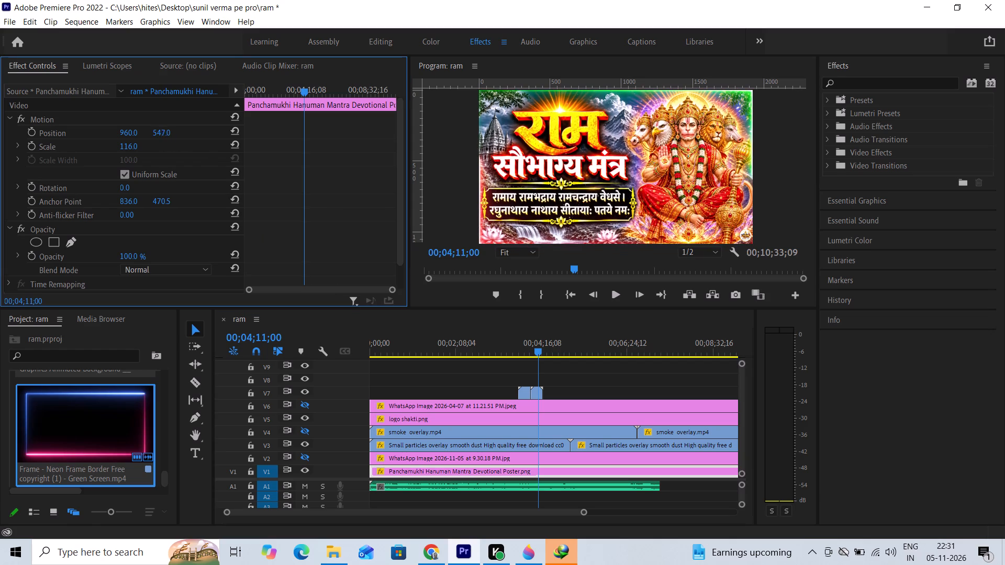
{"action": "left_click_drag", "start_coordinate": [164, 123], "coordinate": [163, 127]}
{"action": "key", "text": "space"}
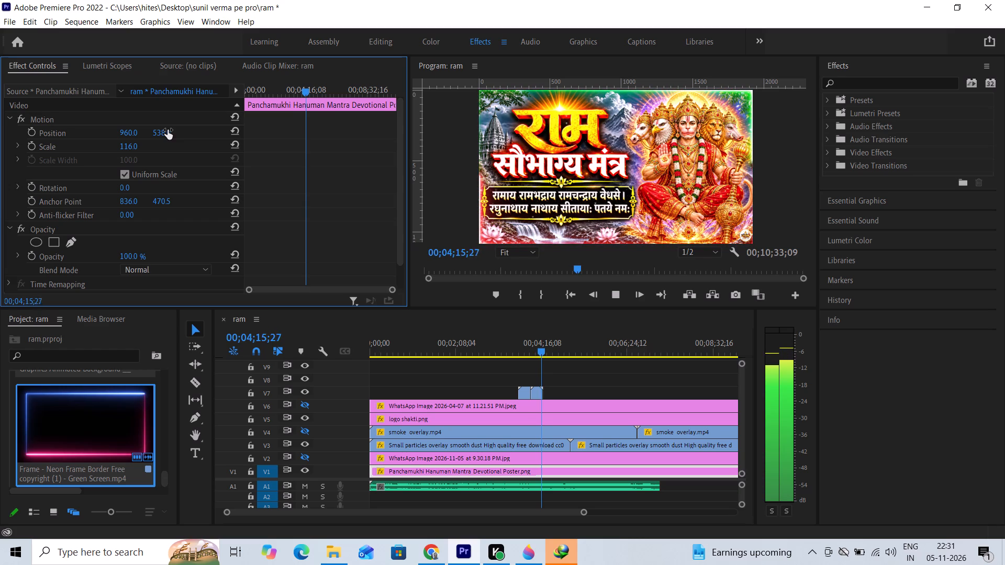
{"action": "key", "text": "space"}
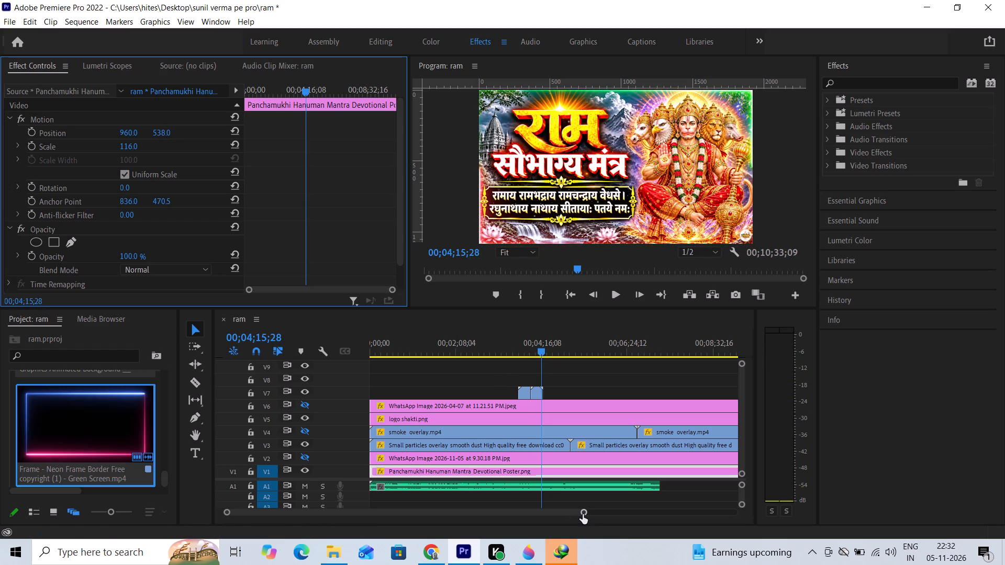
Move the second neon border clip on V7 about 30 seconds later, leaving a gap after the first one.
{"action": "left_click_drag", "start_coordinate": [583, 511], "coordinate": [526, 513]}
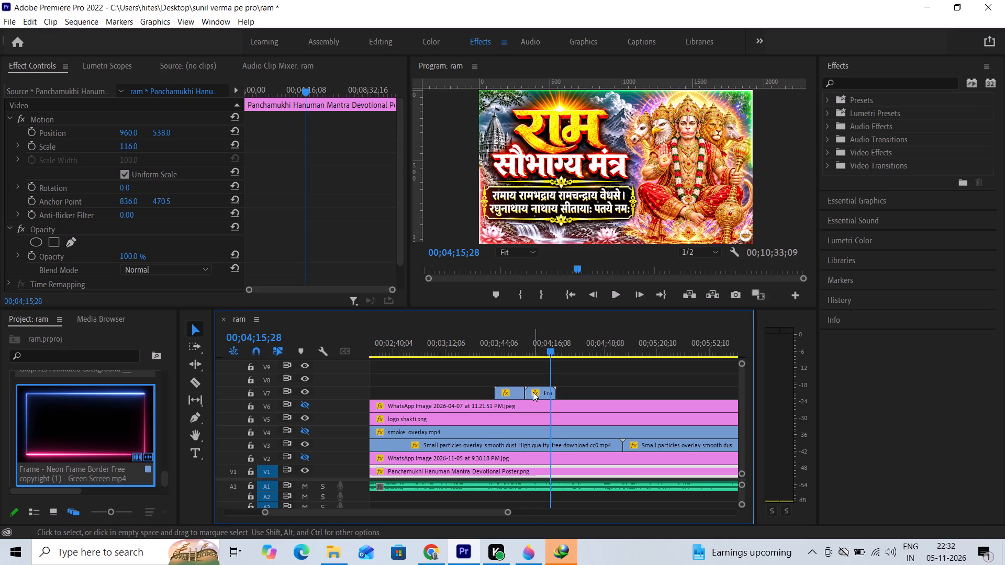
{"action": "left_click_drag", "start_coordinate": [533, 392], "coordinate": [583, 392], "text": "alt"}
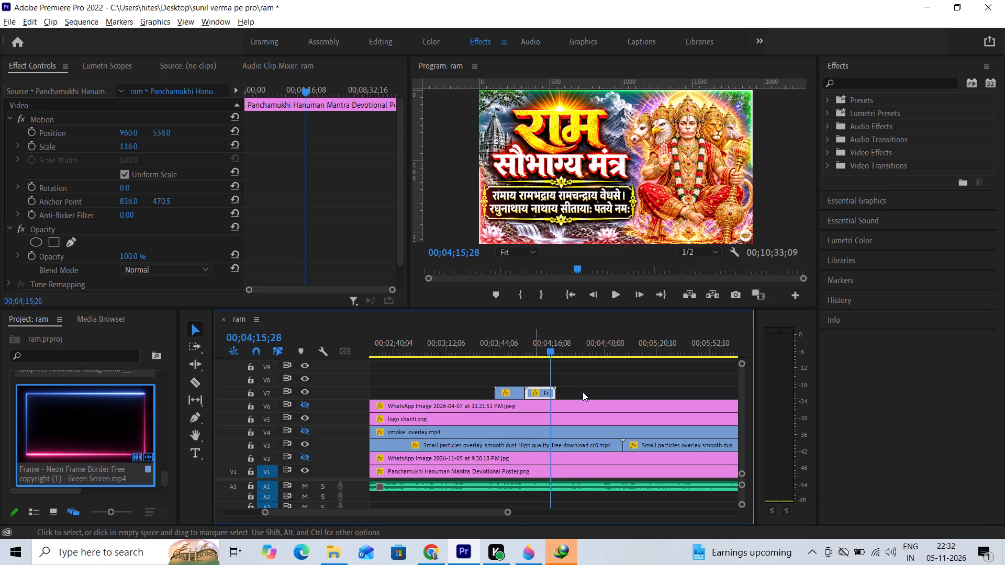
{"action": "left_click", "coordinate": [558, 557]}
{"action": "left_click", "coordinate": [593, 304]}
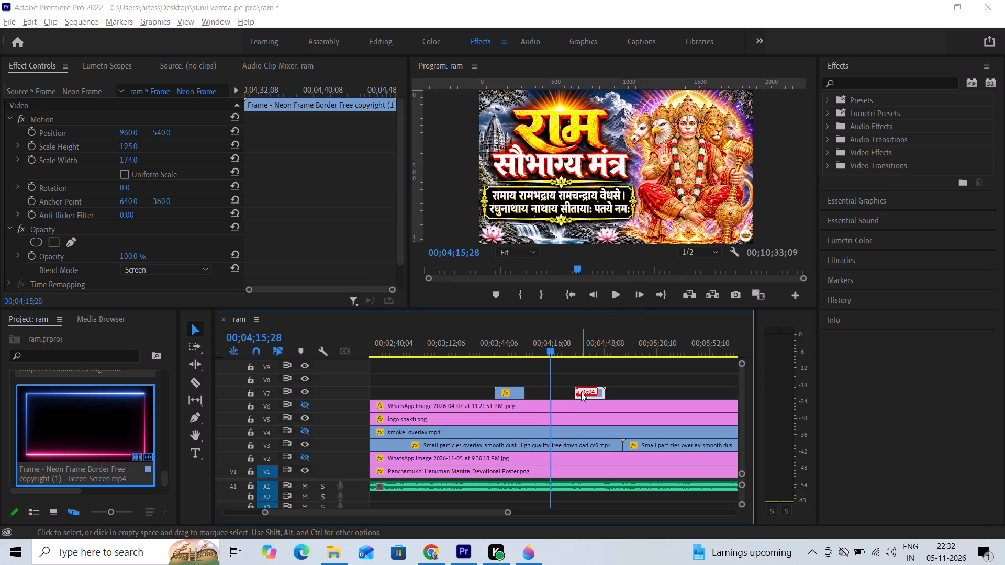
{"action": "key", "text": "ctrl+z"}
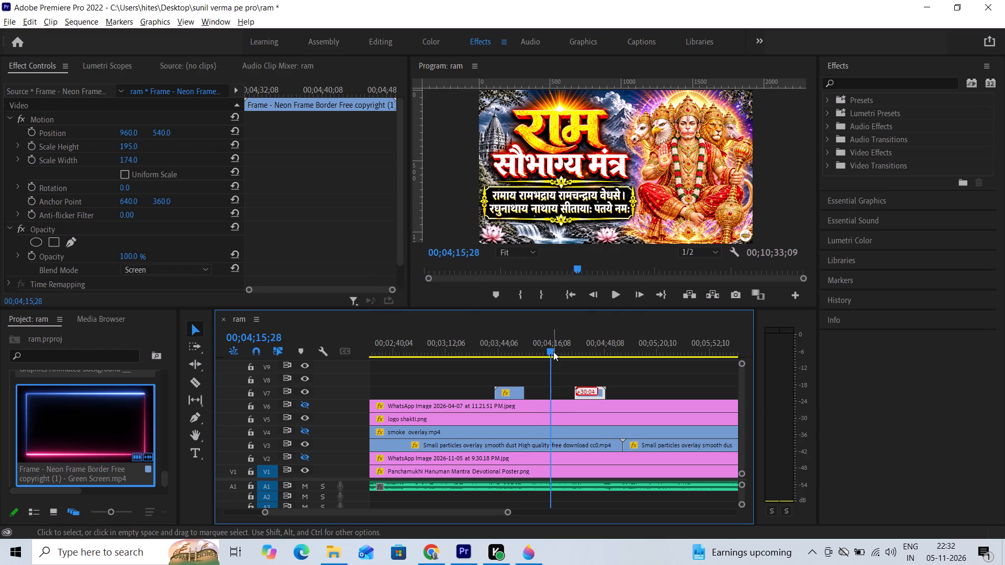
Duplicate the first neon border clip twice ahead of itself on V7, and butt the later clip and the nearer copy against it.
{"action": "left_click_drag", "start_coordinate": [551, 351], "coordinate": [505, 361]}
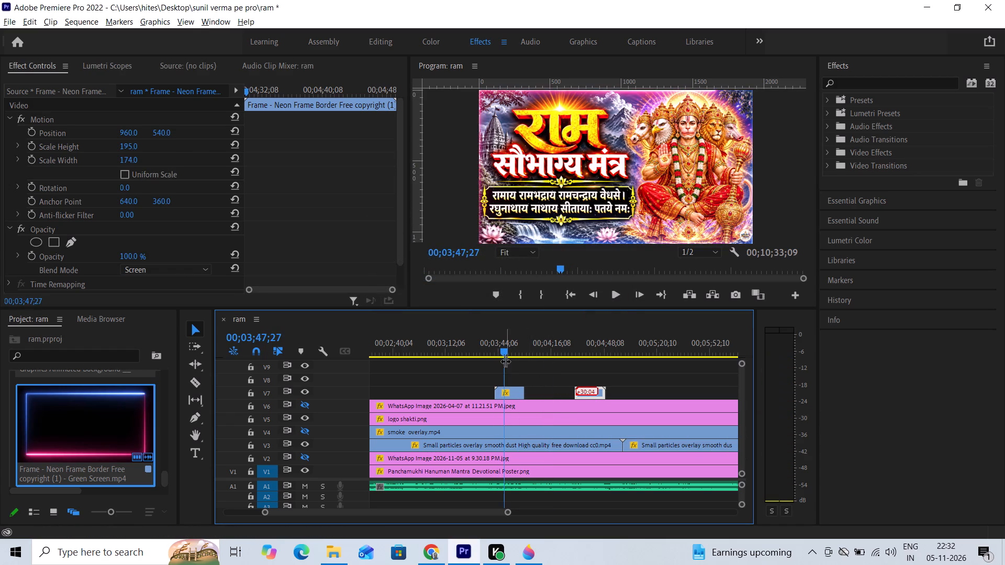
{"action": "left_click_drag", "start_coordinate": [508, 391], "coordinate": [463, 395], "text": "alt"}
{"action": "left_click_drag", "start_coordinate": [463, 395], "coordinate": [416, 399], "text": "alt"}
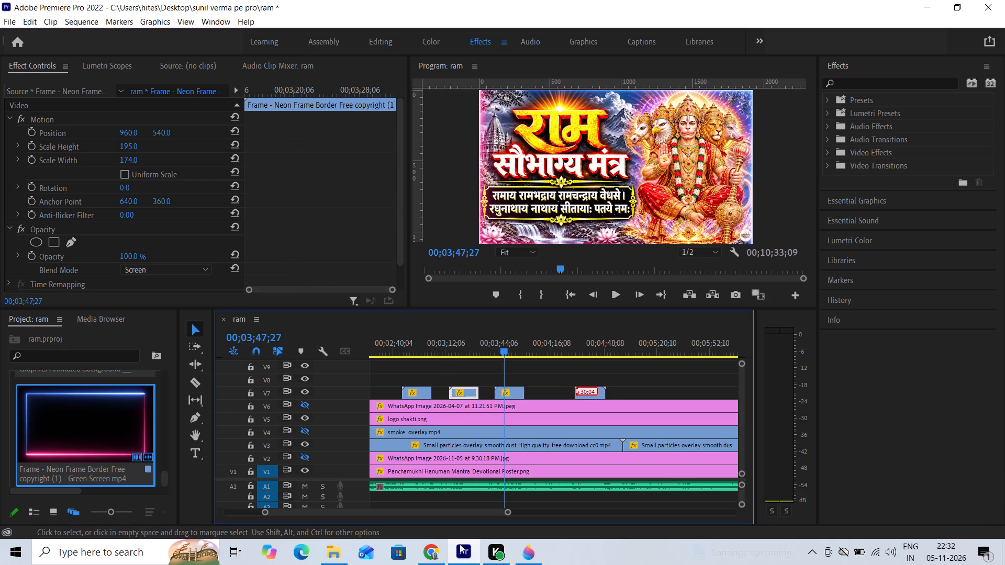
{"action": "left_click_drag", "start_coordinate": [593, 392], "coordinate": [551, 394]}
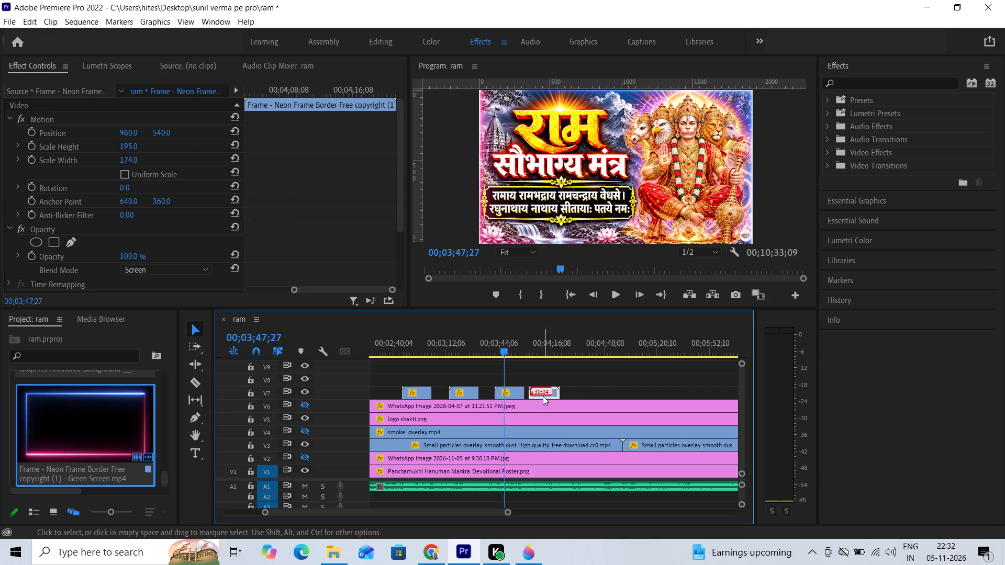
{"action": "left_click_drag", "start_coordinate": [541, 394], "coordinate": [532, 395]}
{"action": "left_click_drag", "start_coordinate": [457, 391], "coordinate": [469, 388]}
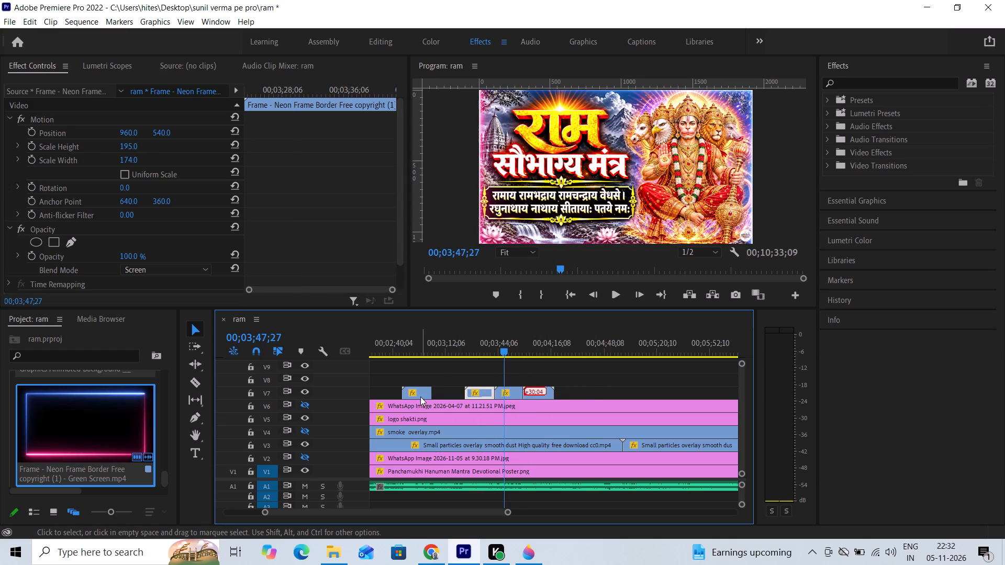
Butt the earliest neon border copy on V7 against the clips after it, and add another duplicate directly ahead of it.
{"action": "left_click_drag", "start_coordinate": [420, 392], "coordinate": [450, 390]}
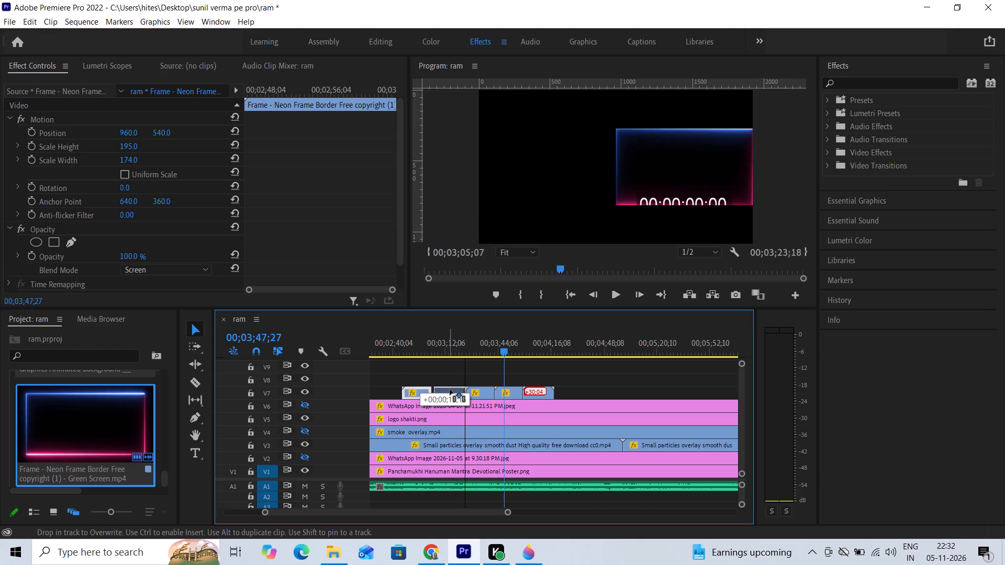
{"action": "left_click_drag", "start_coordinate": [450, 390], "coordinate": [451, 390]}
{"action": "left_click_drag", "start_coordinate": [451, 391], "coordinate": [430, 393], "text": "alt"}
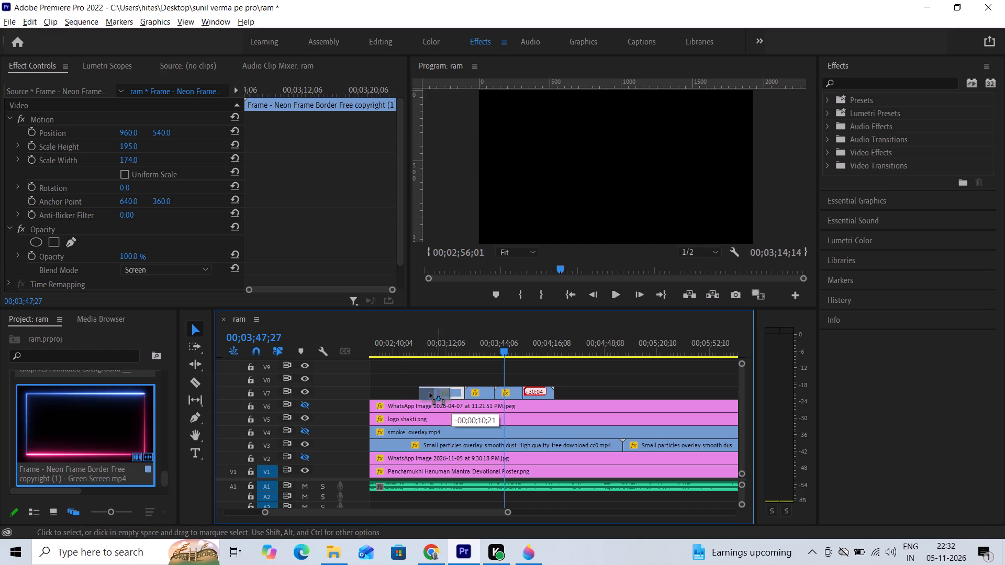
{"action": "left_click_drag", "start_coordinate": [430, 393], "coordinate": [410, 396], "text": "alt"}
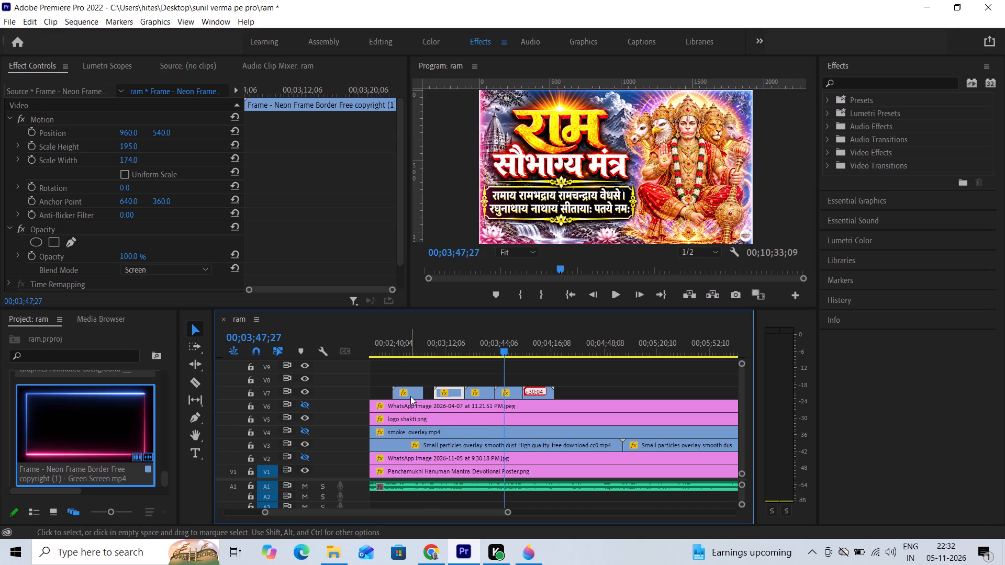
{"action": "left_click_drag", "start_coordinate": [410, 396], "coordinate": [430, 394]}
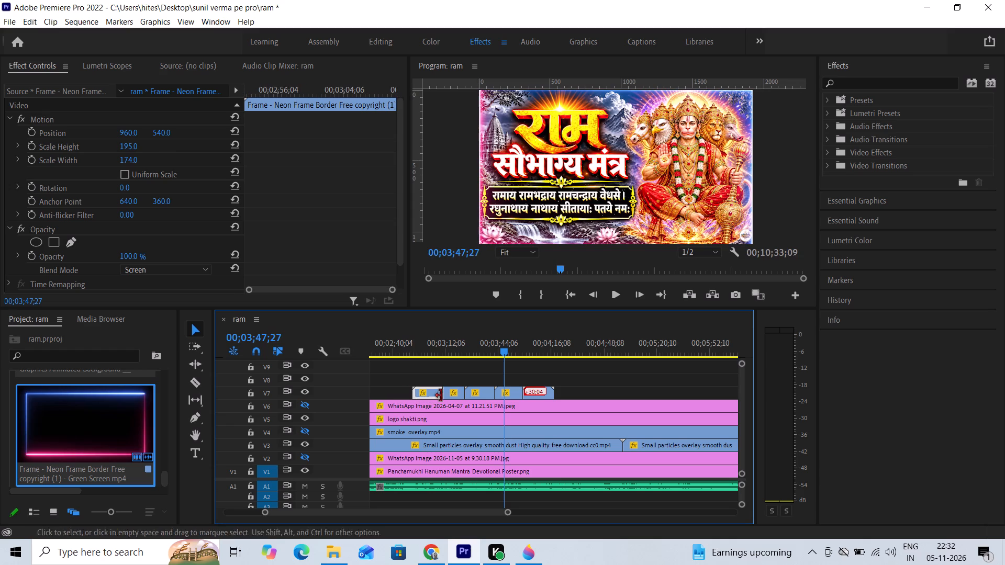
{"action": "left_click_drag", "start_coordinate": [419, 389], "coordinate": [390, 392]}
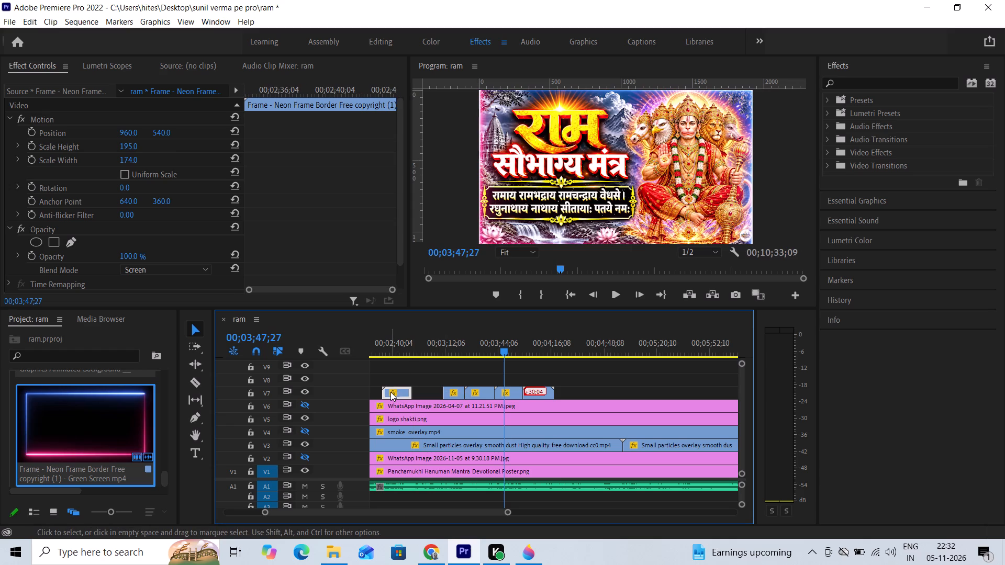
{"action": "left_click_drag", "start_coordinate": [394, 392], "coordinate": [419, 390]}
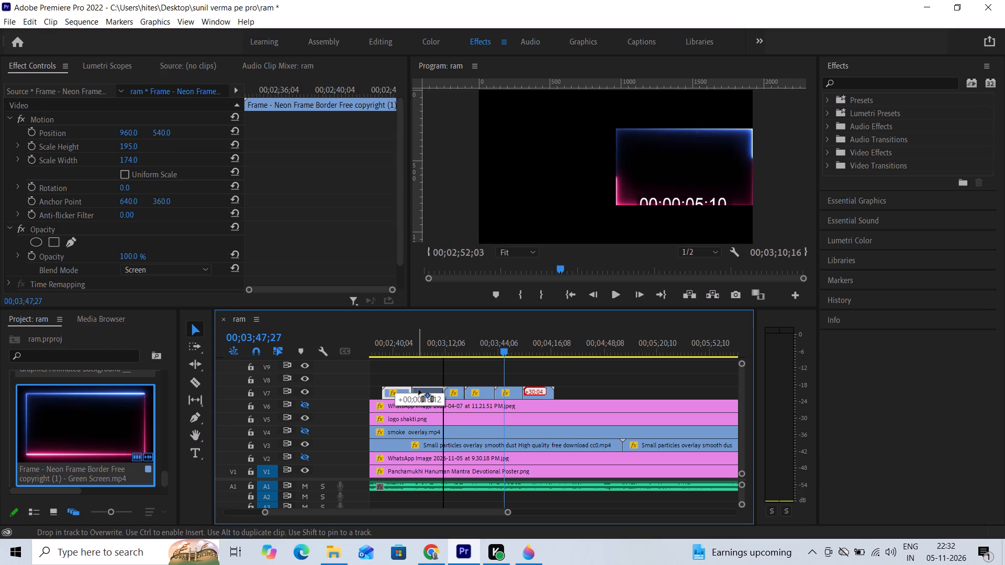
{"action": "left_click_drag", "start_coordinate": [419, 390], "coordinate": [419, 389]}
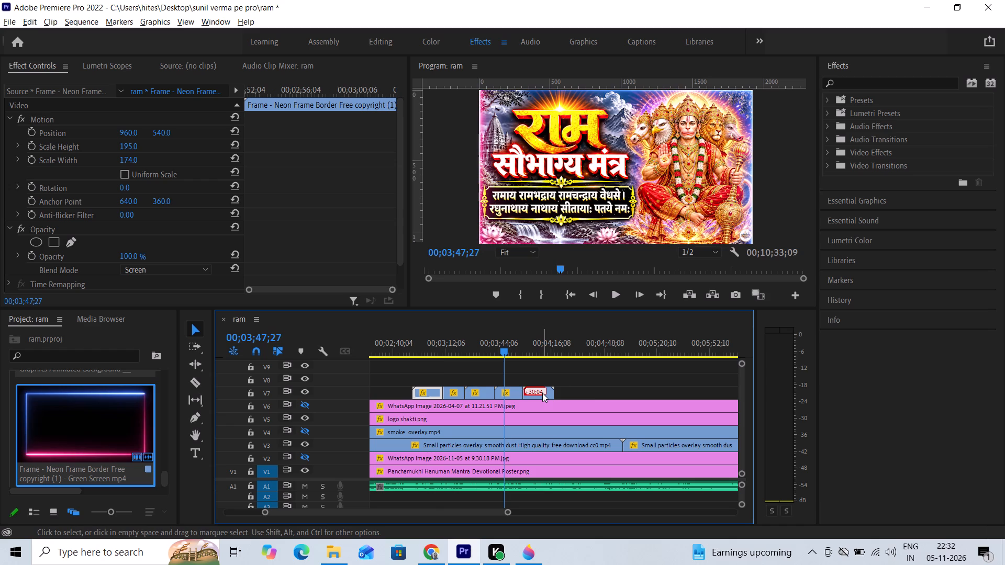
Duplicate the last neon border clip on V7, marked +30:04, just after itself and delete the marked original.
{"action": "left_click_drag", "start_coordinate": [542, 393], "coordinate": [576, 388], "text": "alt"}
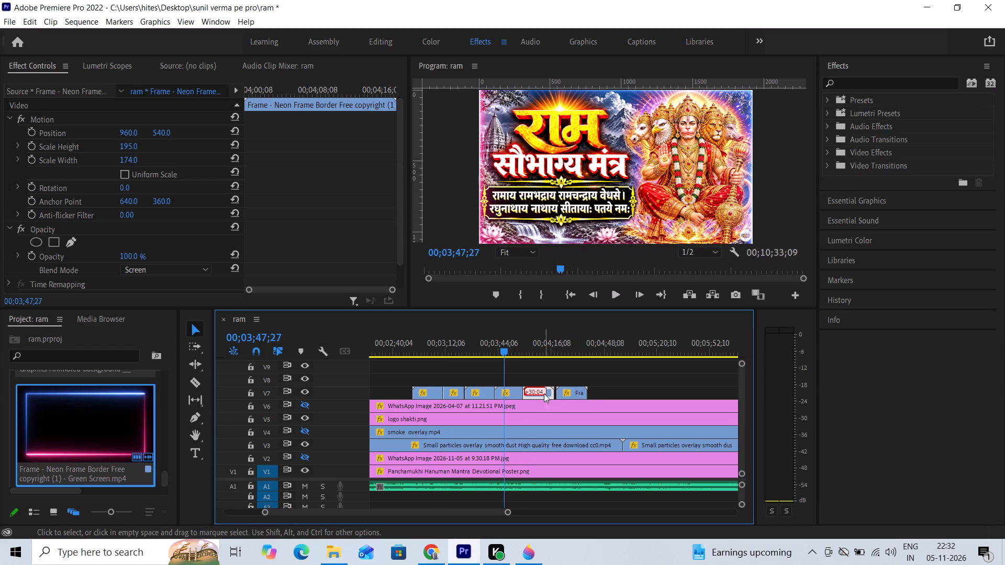
{"action": "left_click", "coordinate": [543, 393]}
{"action": "key", "text": "Delete"}
Close the Paint 3D window holding the older Ram poster image.
{"action": "left_click_drag", "start_coordinate": [505, 350], "coordinate": [458, 359]}
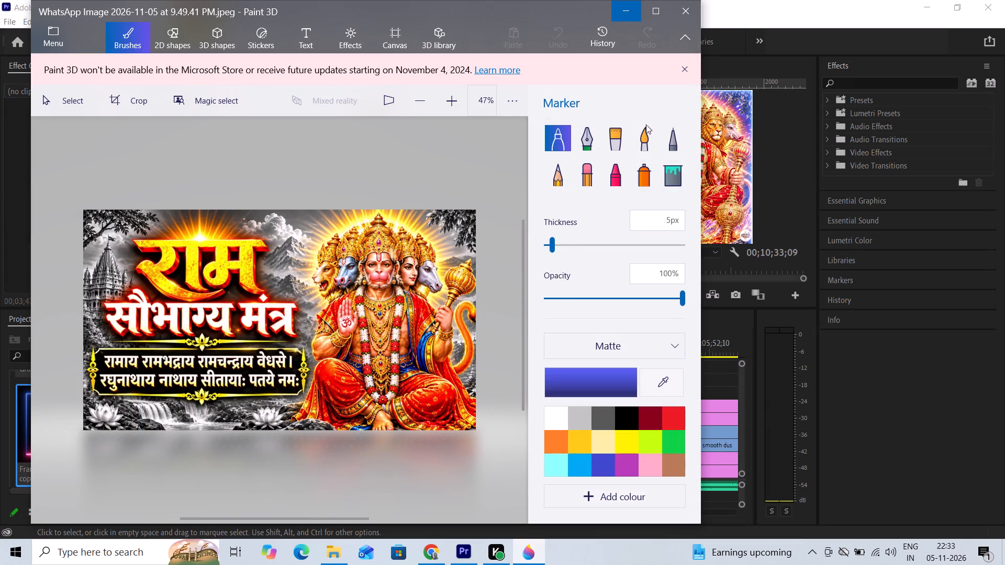
{"action": "left_click", "coordinate": [686, 7]}
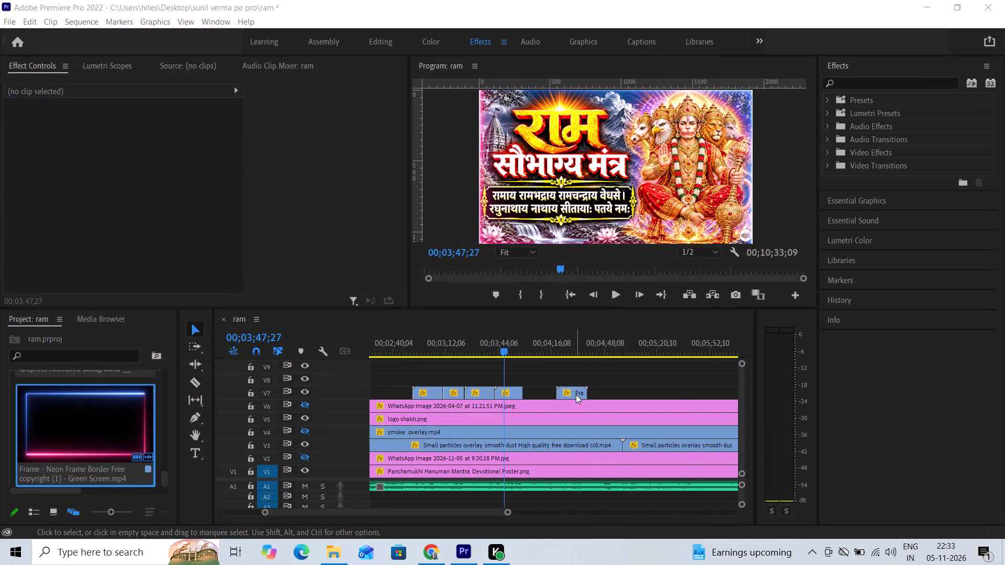
Move the detached last neon border clip earlier on V7 to butt against the end of the border row.
{"action": "left_click_drag", "start_coordinate": [576, 394], "coordinate": [548, 394]}
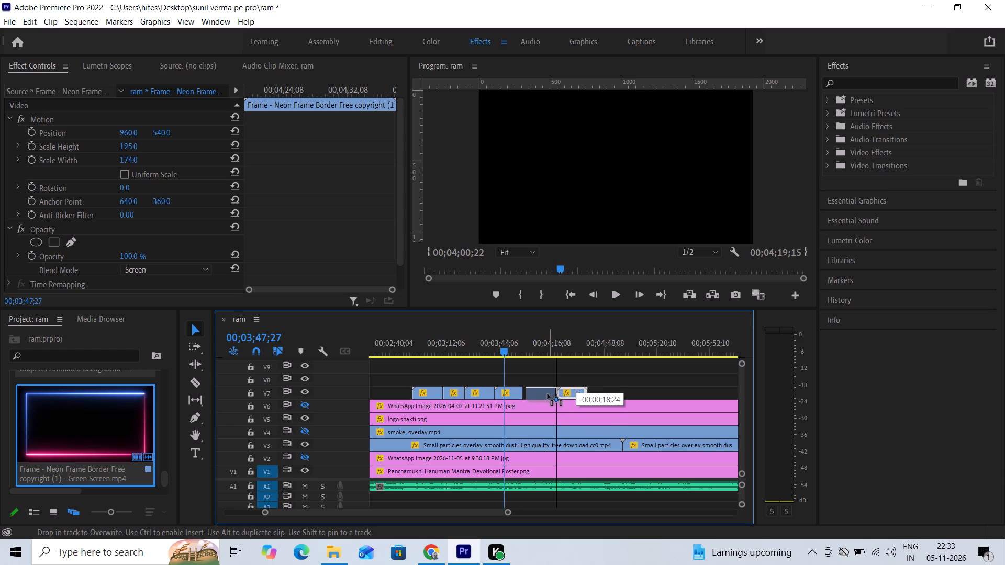
{"action": "left_click_drag", "start_coordinate": [548, 394], "coordinate": [541, 394]}
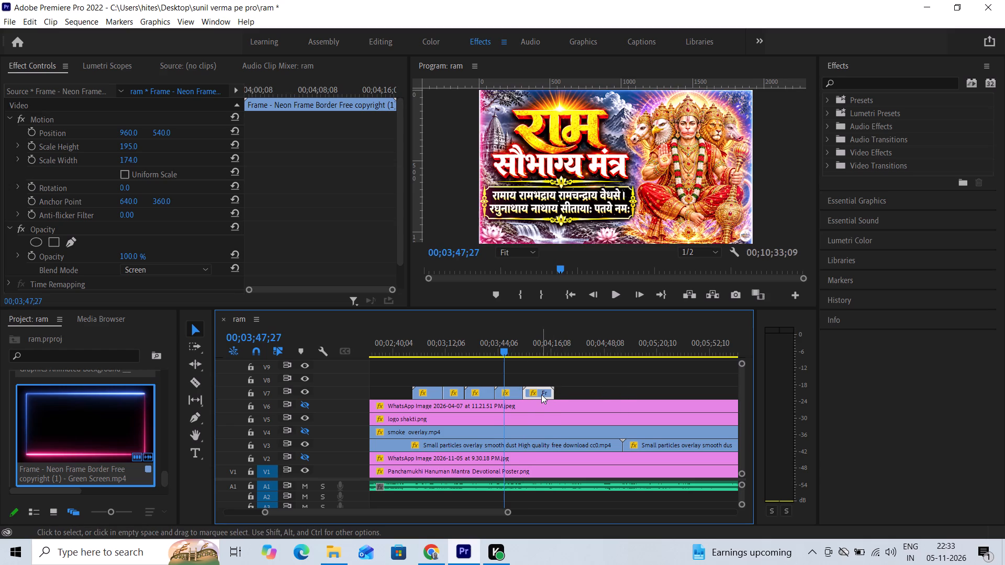
Nest the five neon border clips on V7 into a single sequence, keeping the default name.
{"action": "left_click_drag", "start_coordinate": [420, 381], "coordinate": [558, 394]}
{"action": "right_click", "coordinate": [545, 394]}
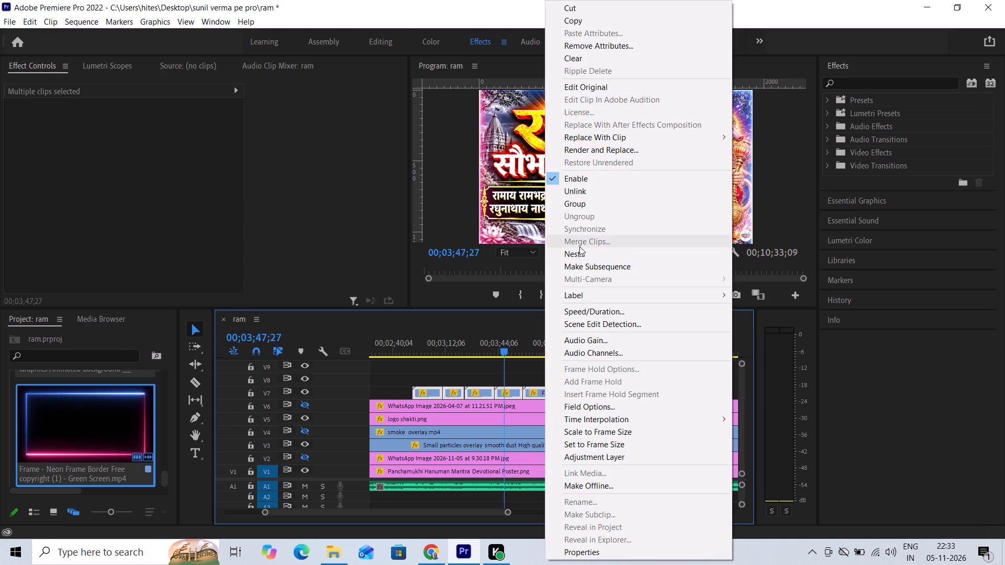
{"action": "left_click", "coordinate": [574, 252]}
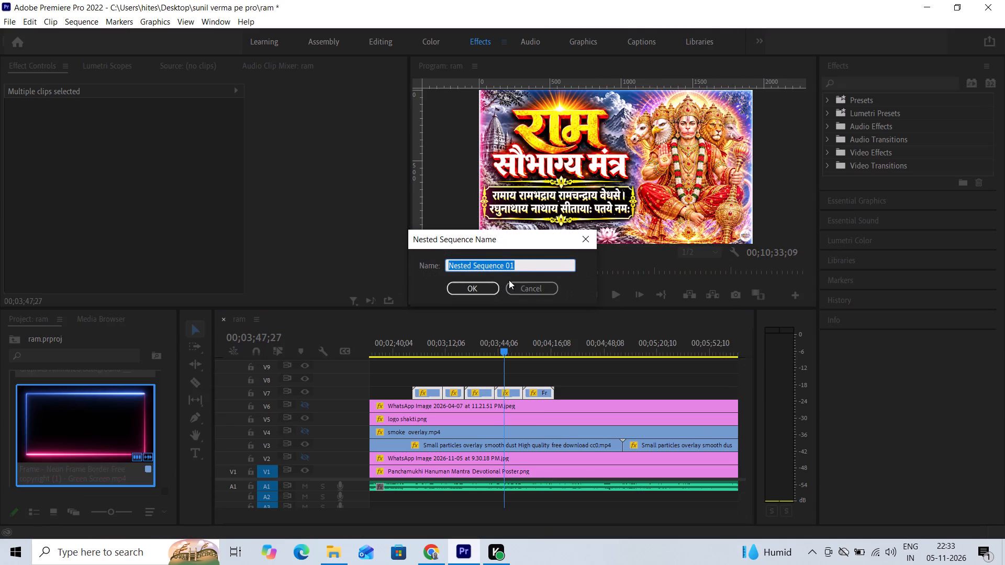
{"action": "left_click", "coordinate": [477, 291]}
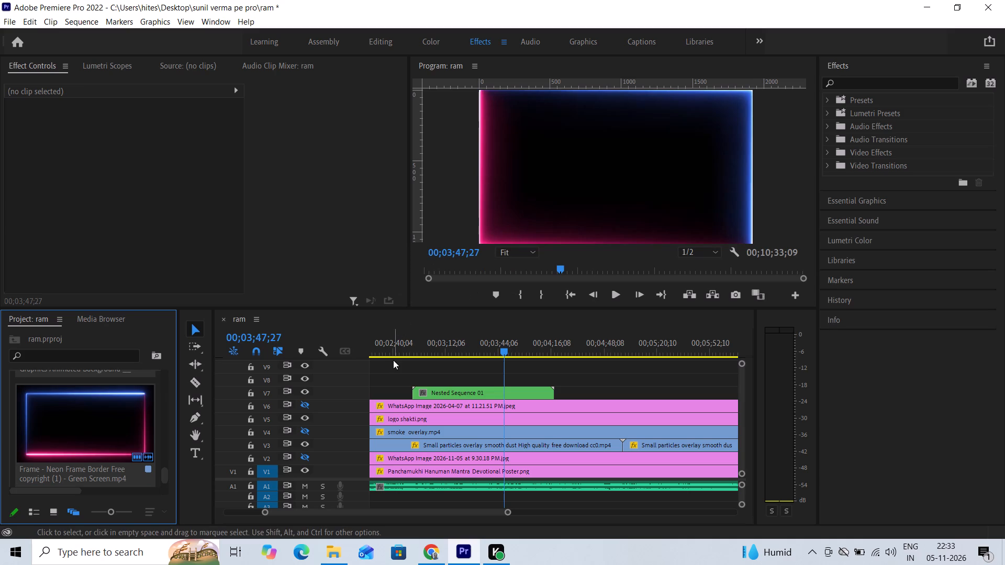
Set the blend mode of the nested neon border on V7 to Screen.
{"action": "left_click", "coordinate": [437, 392]}
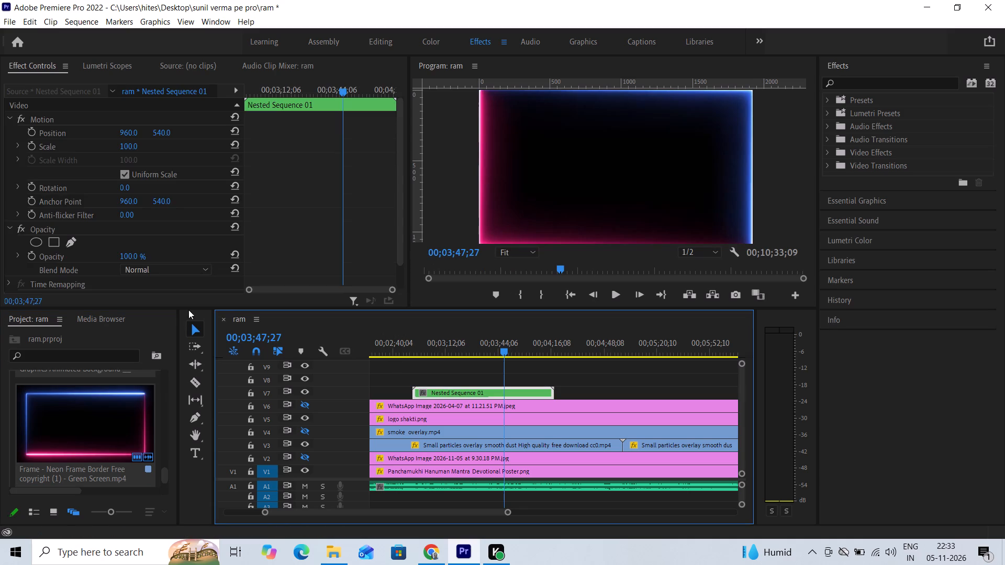
{"action": "left_click", "coordinate": [179, 268]}
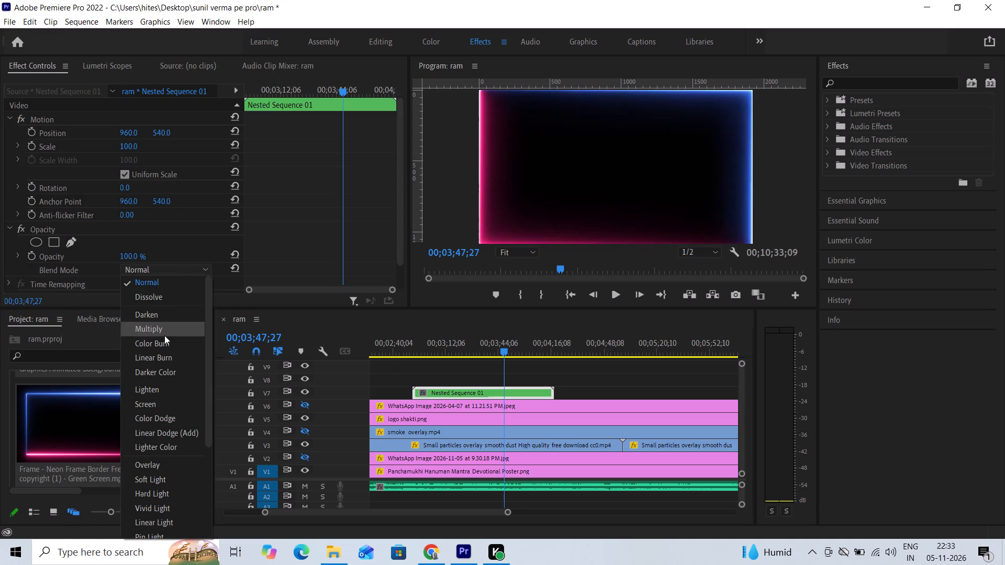
{"action": "left_click", "coordinate": [159, 406]}
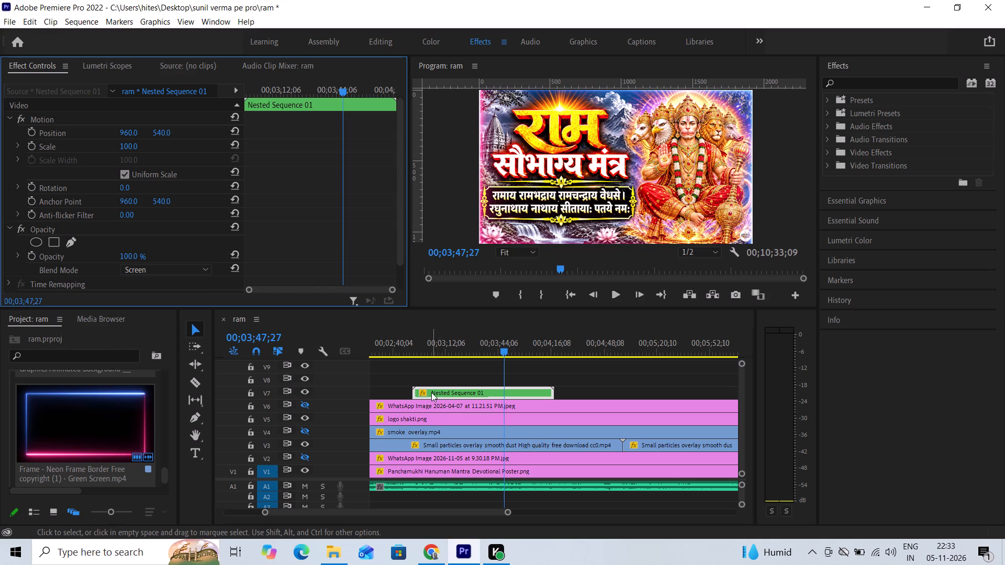
Move the nested neon border clip on V7 to the very start of the sequence.
{"action": "left_click_drag", "start_coordinate": [508, 511], "coordinate": [541, 507]}
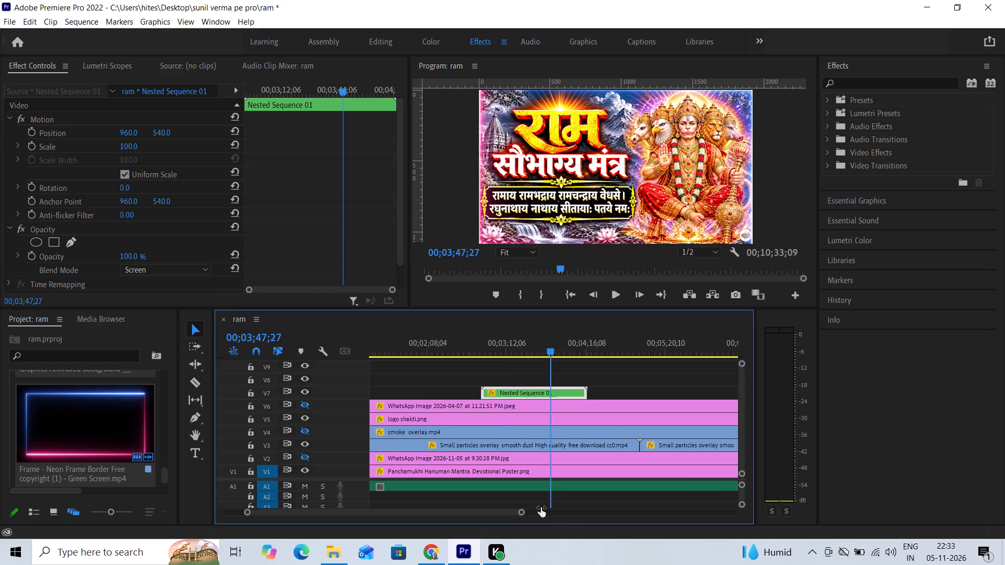
{"action": "left_click_drag", "start_coordinate": [541, 507], "coordinate": [573, 513]}
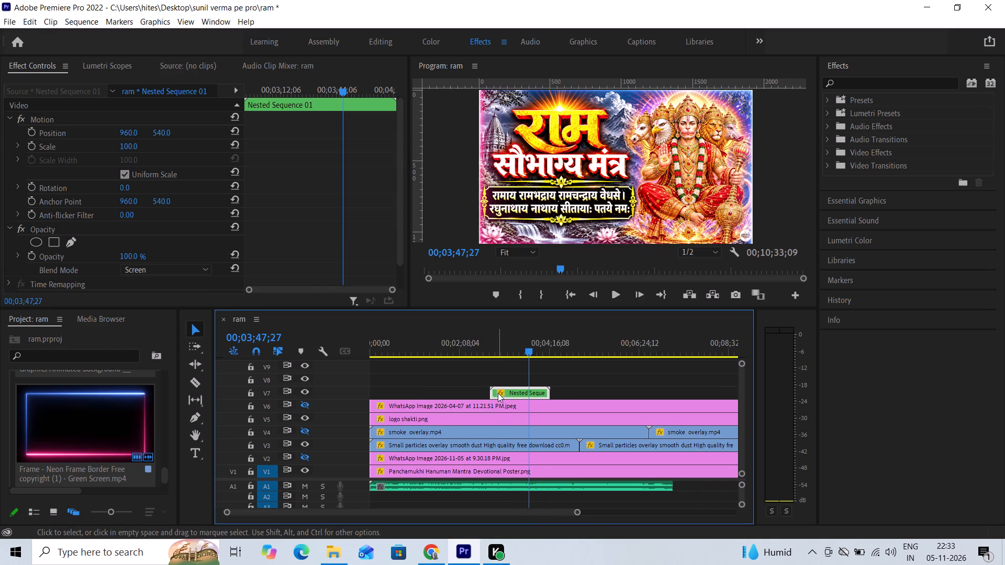
{"action": "left_click_drag", "start_coordinate": [498, 392], "coordinate": [379, 390]}
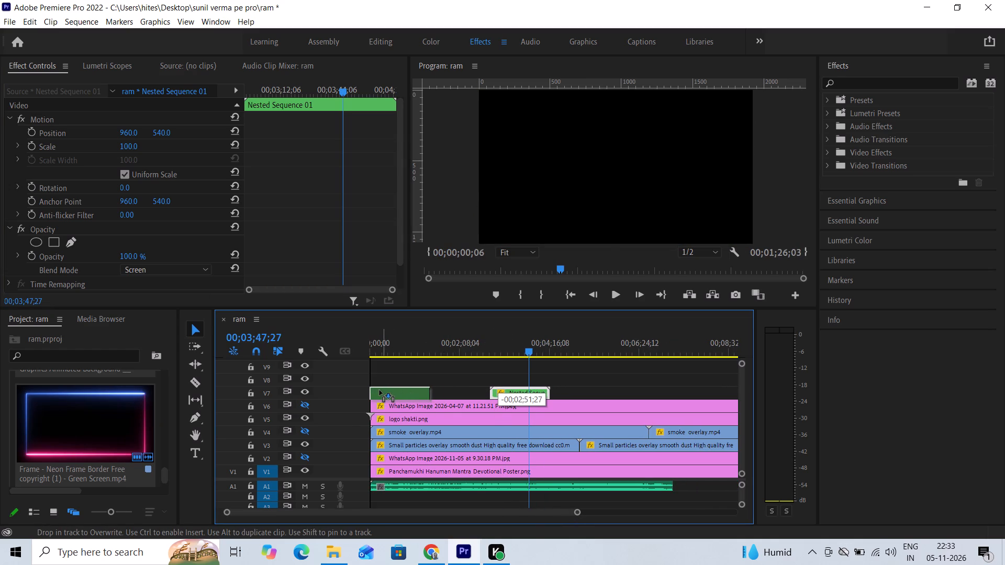
{"action": "left_click_drag", "start_coordinate": [379, 390], "coordinate": [379, 390]}
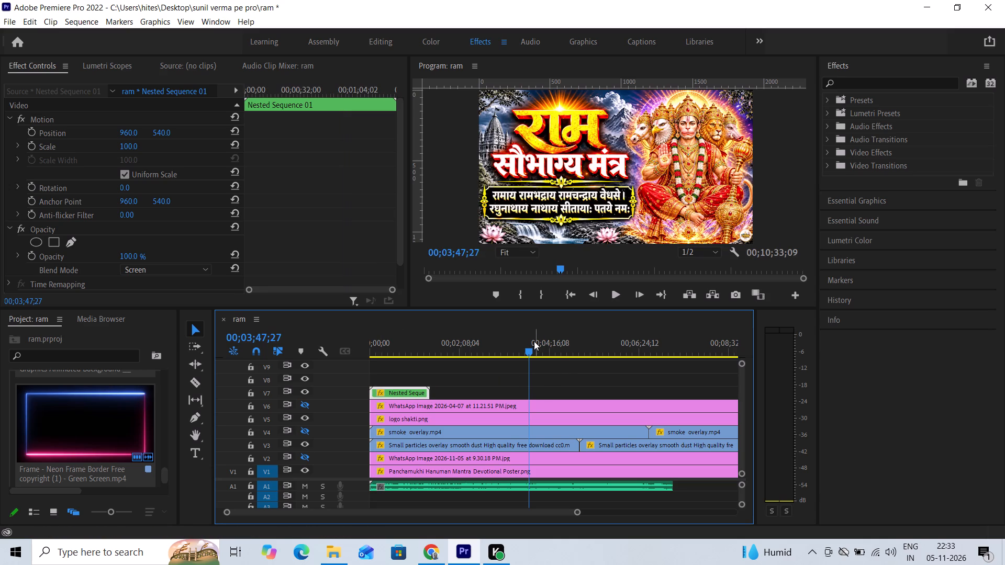
Play back the sequence from 00;00;00;00 to check the nested neon border over the poster.
{"action": "left_click_drag", "start_coordinate": [529, 350], "coordinate": [366, 368]}
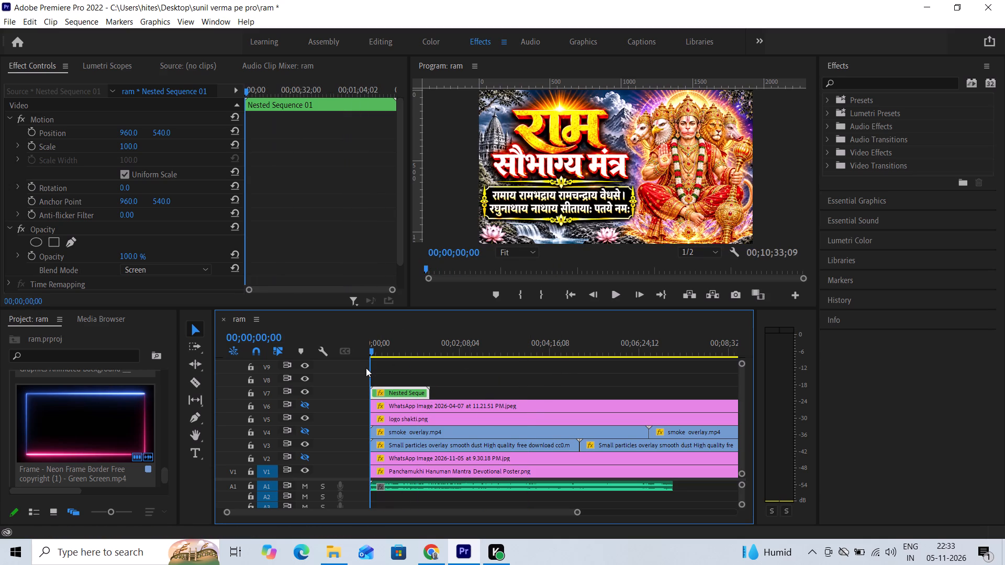
{"action": "key", "text": "space"}
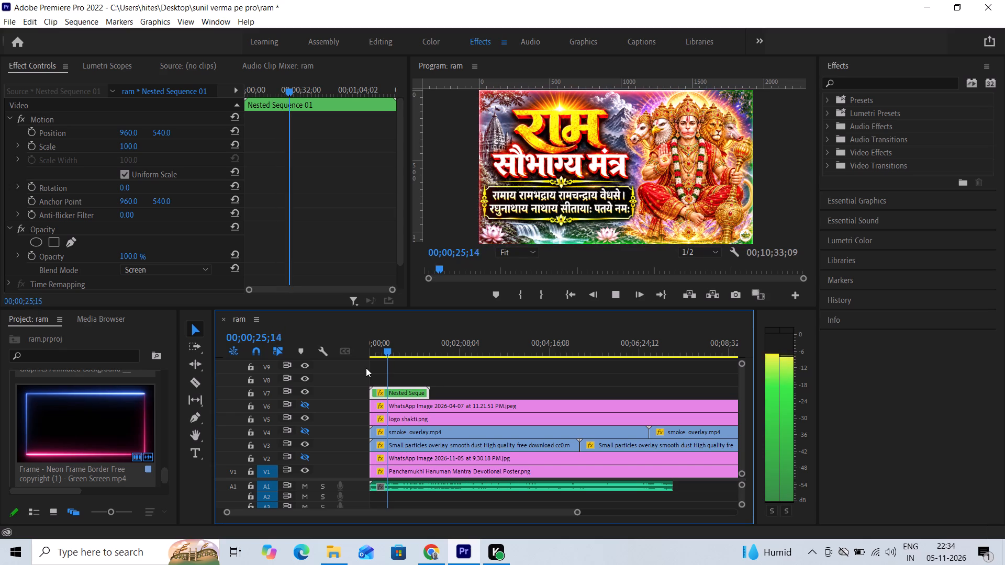
{"action": "key", "text": "space"}
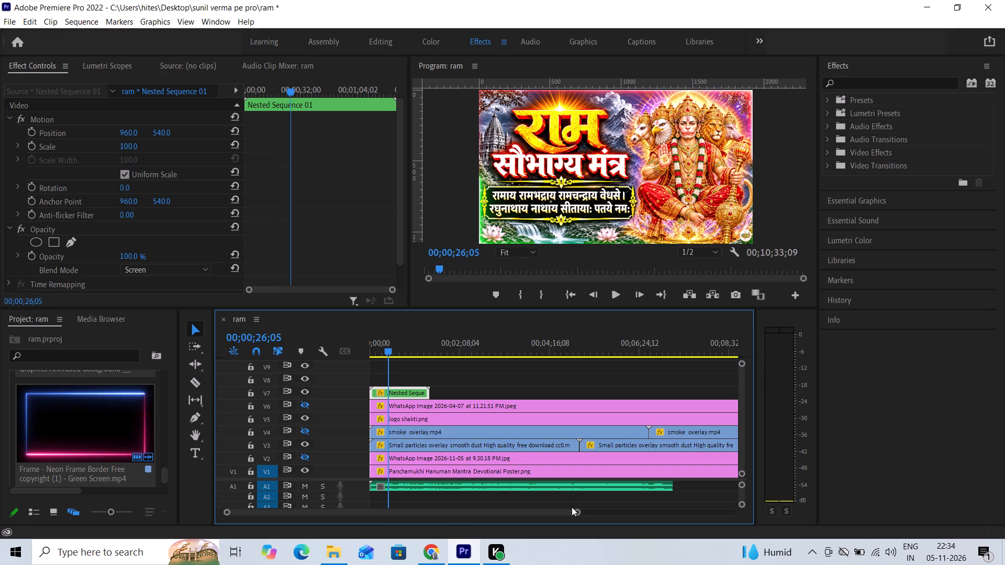
Play back the sequence from 00;00;11;21 to listen to the opening part of the A1 audio.
{"action": "left_click_drag", "start_coordinate": [578, 513], "coordinate": [506, 528]}
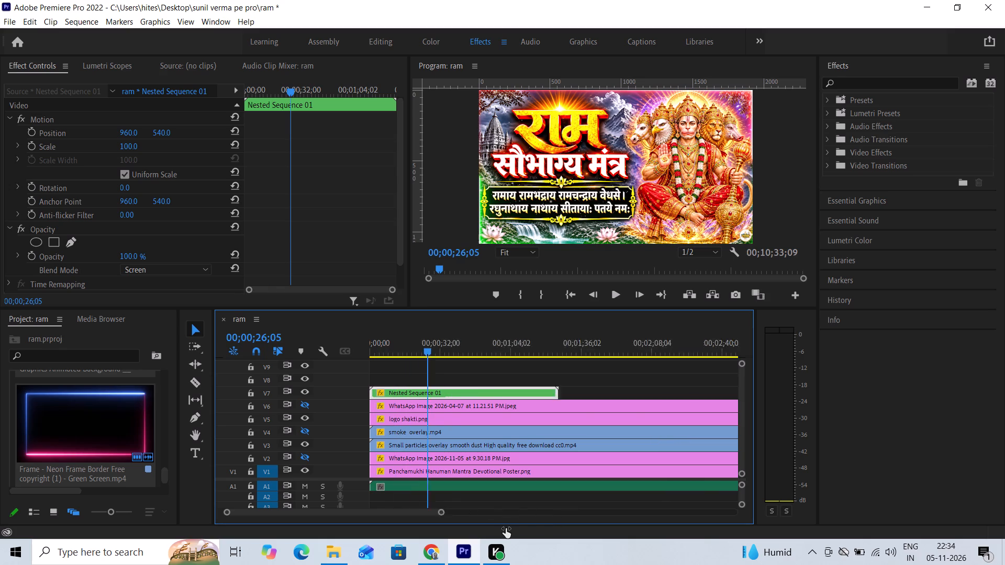
{"action": "left_click_drag", "start_coordinate": [506, 528], "coordinate": [471, 536]}
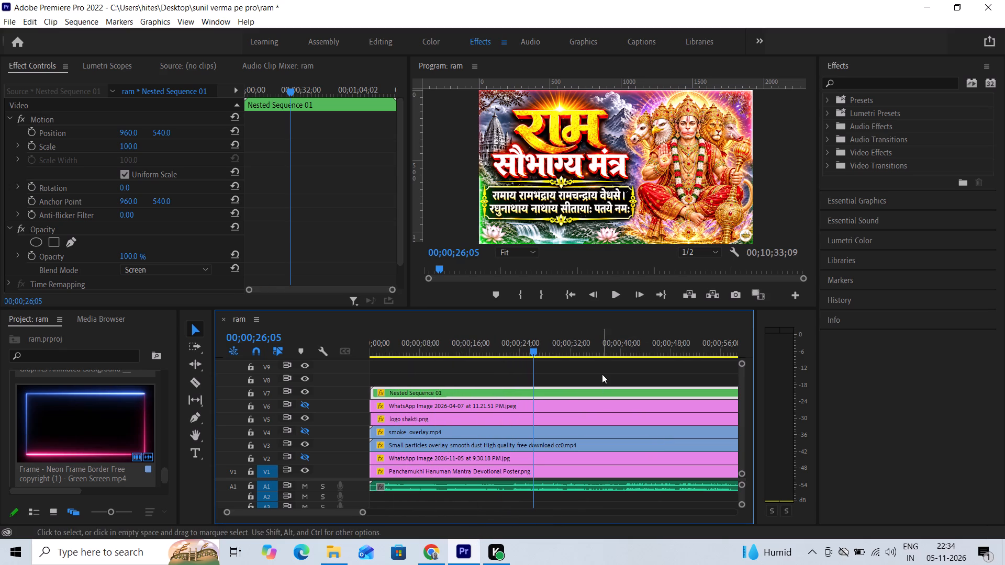
{"action": "left_click_drag", "start_coordinate": [534, 351], "coordinate": [444, 378]}
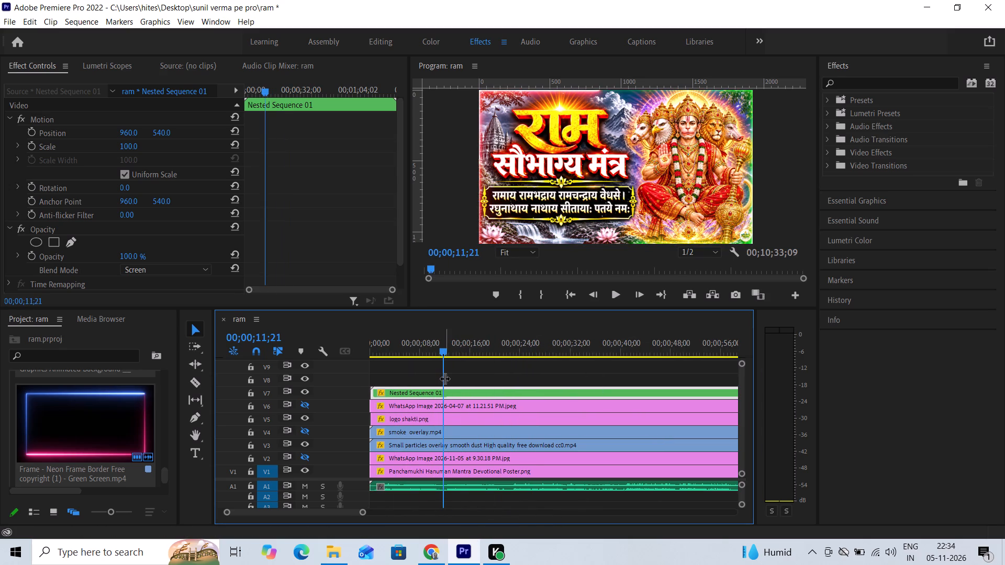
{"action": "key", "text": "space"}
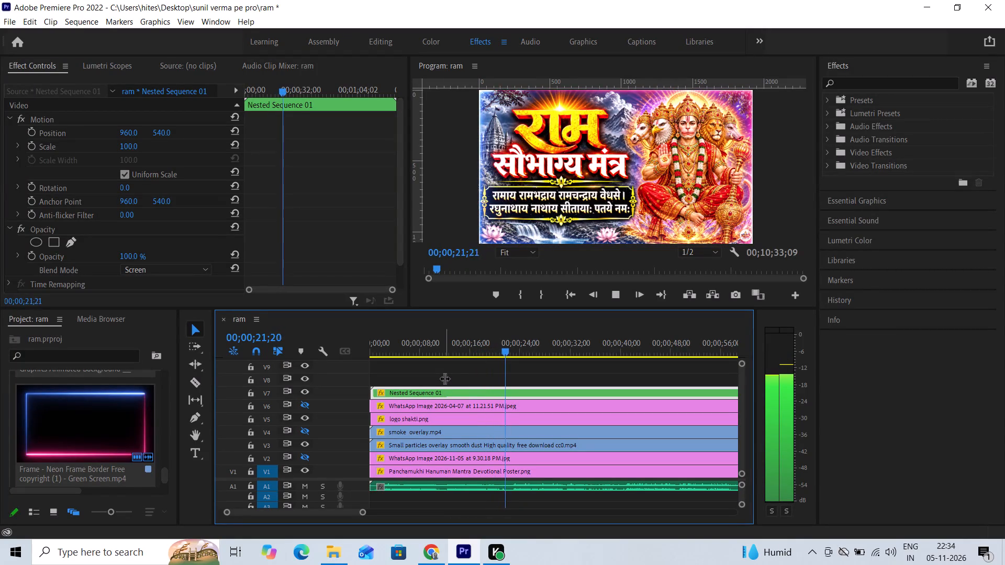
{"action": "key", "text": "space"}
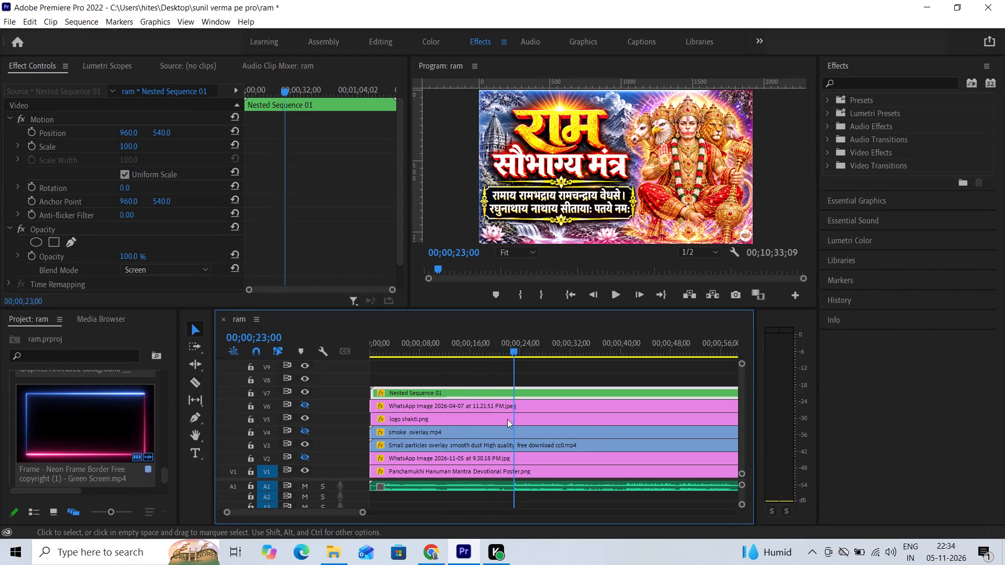
Split the A1 audio clip at 00;00;17;19 and delete the portion before the cut.
{"action": "left_click_drag", "start_coordinate": [514, 351], "coordinate": [481, 361]}
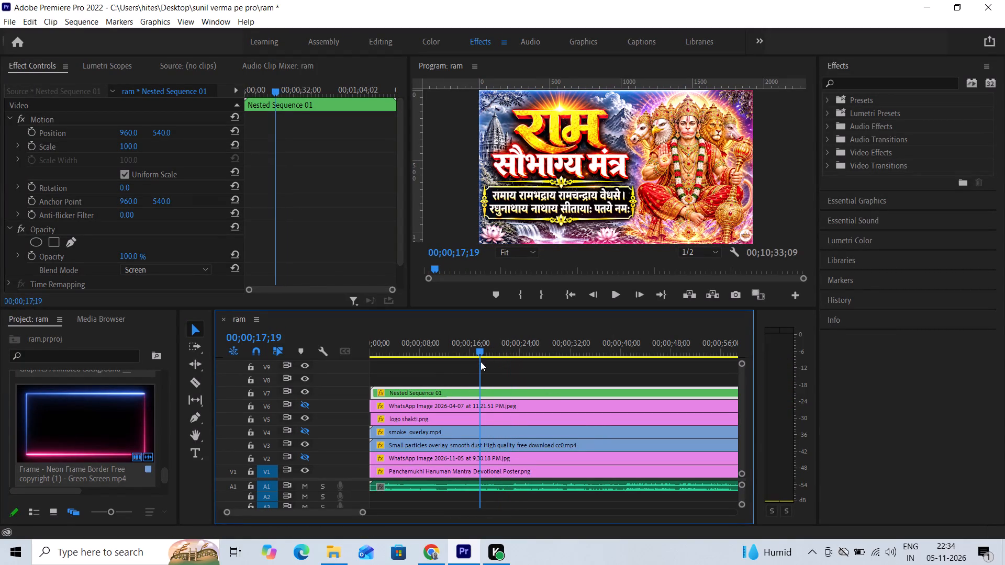
{"action": "left_click_drag", "start_coordinate": [481, 361], "coordinate": [481, 363]}
{"action": "left_click", "coordinate": [451, 485]}
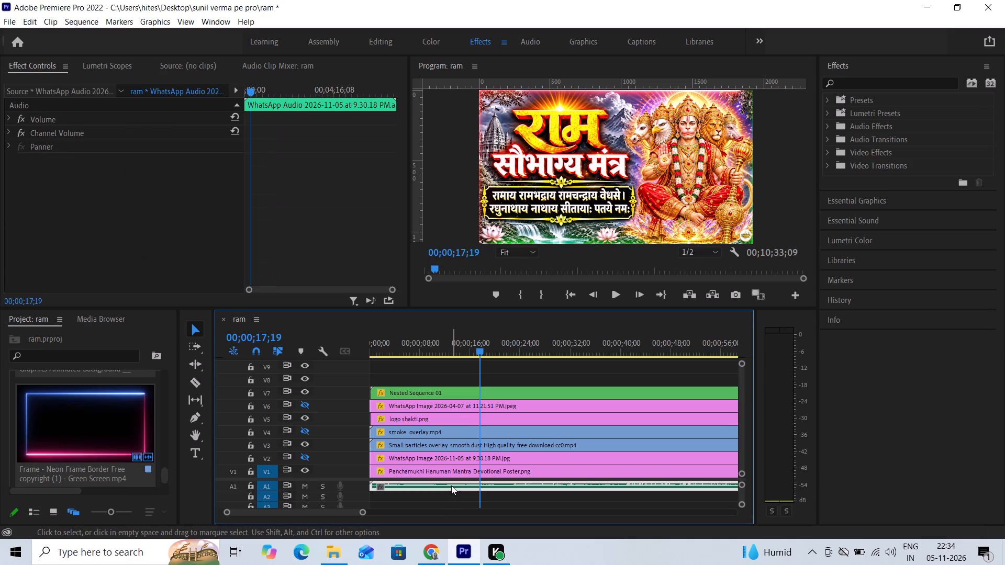
{"action": "key", "text": "ctrl+k"}
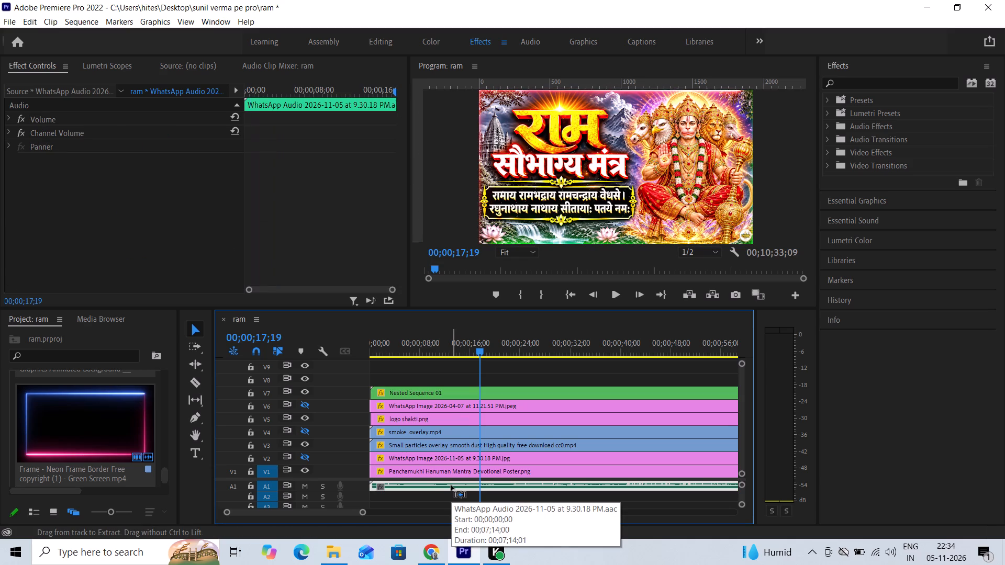
{"action": "left_click", "coordinate": [455, 485]}
{"action": "key", "text": "Delete"}
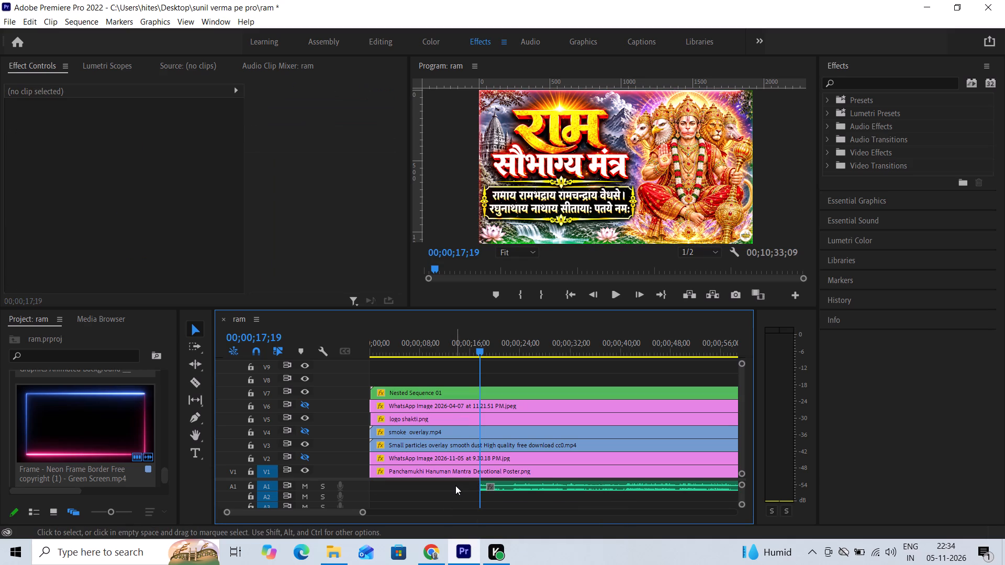
Move the remaining A1 audio clip back to the very start of the sequence.
{"action": "left_click_drag", "start_coordinate": [518, 483], "coordinate": [408, 489]}
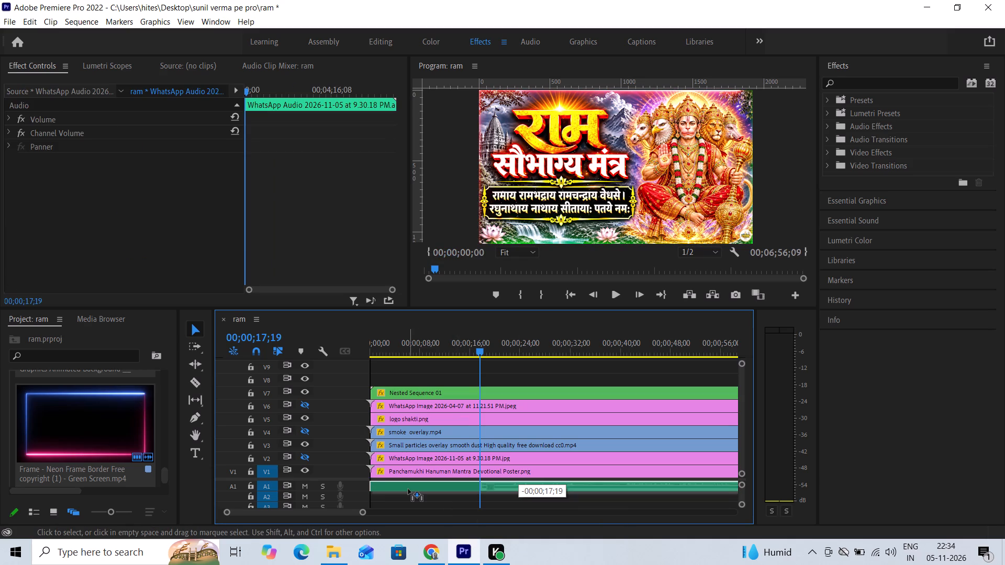
{"action": "left_click_drag", "start_coordinate": [408, 489], "coordinate": [385, 484]}
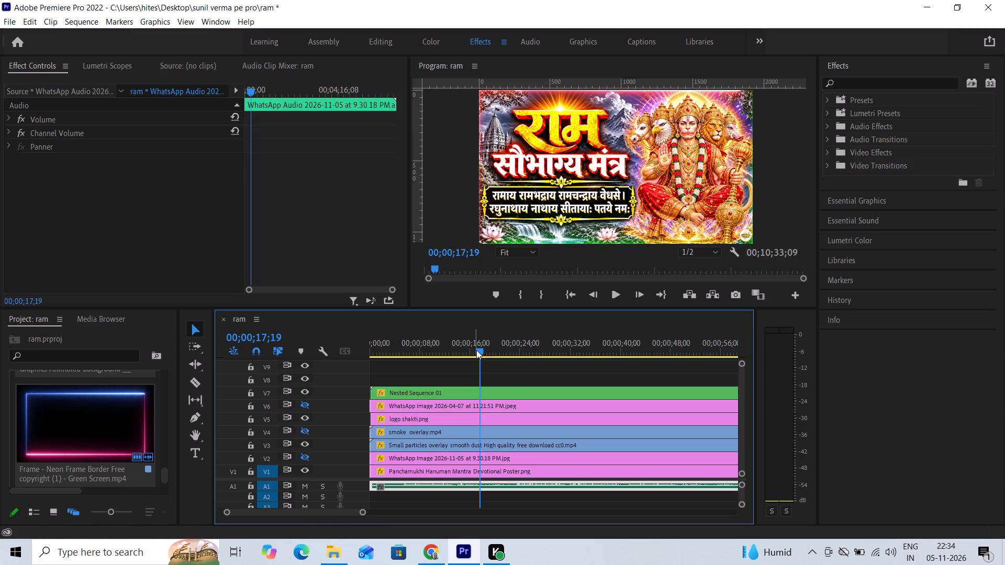
Play back the sequence from 00;00;00;00 to check the trimmed audio with the visuals.
{"action": "left_click_drag", "start_coordinate": [479, 348], "coordinate": [271, 360]}
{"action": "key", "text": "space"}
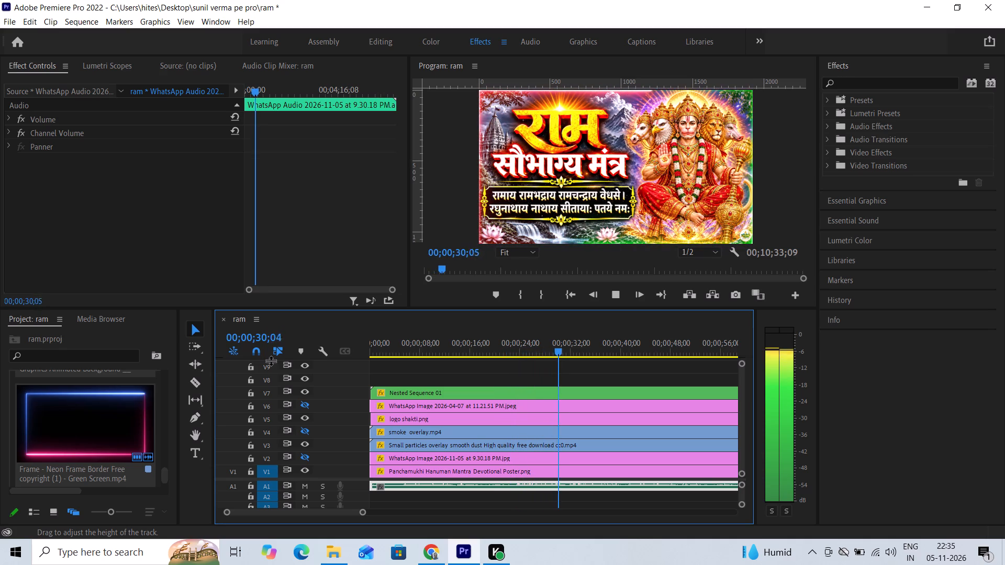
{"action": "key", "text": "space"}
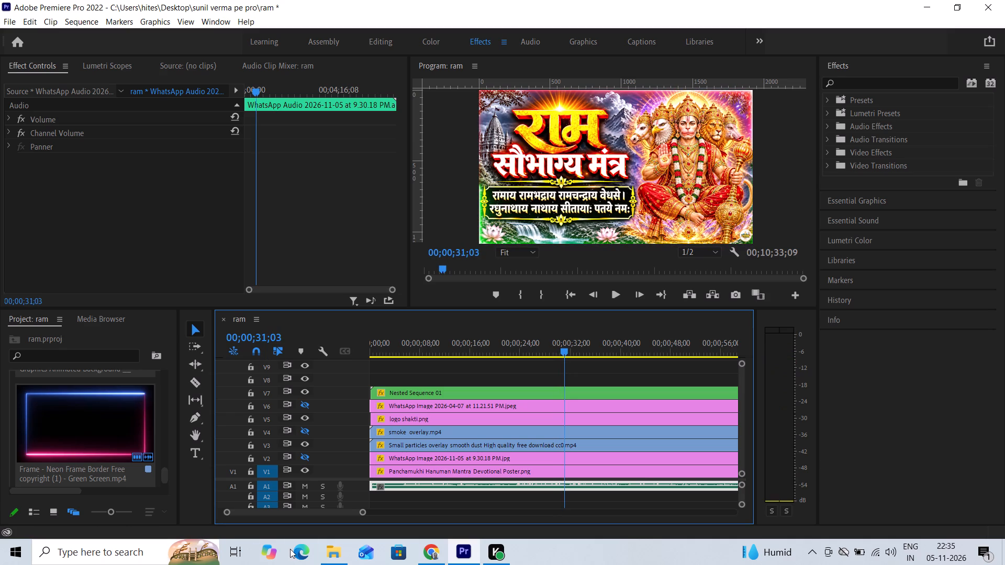
Duplicate the nested neon border clip four times along V7, placing the copies end to end until they extend past the audio's end.
{"action": "left_click_drag", "start_coordinate": [364, 511], "coordinate": [427, 517]}
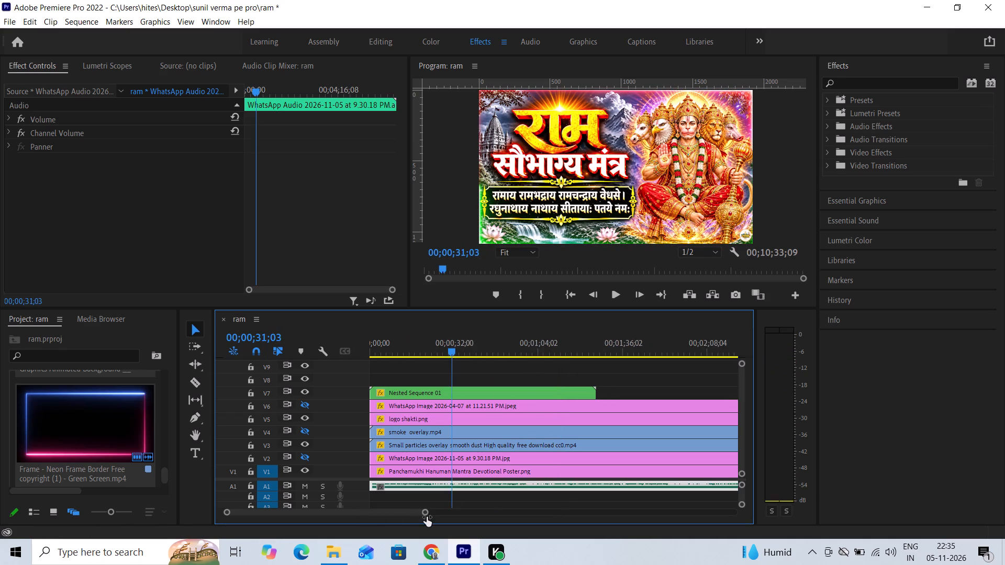
{"action": "left_click_drag", "start_coordinate": [427, 517], "coordinate": [518, 519]}
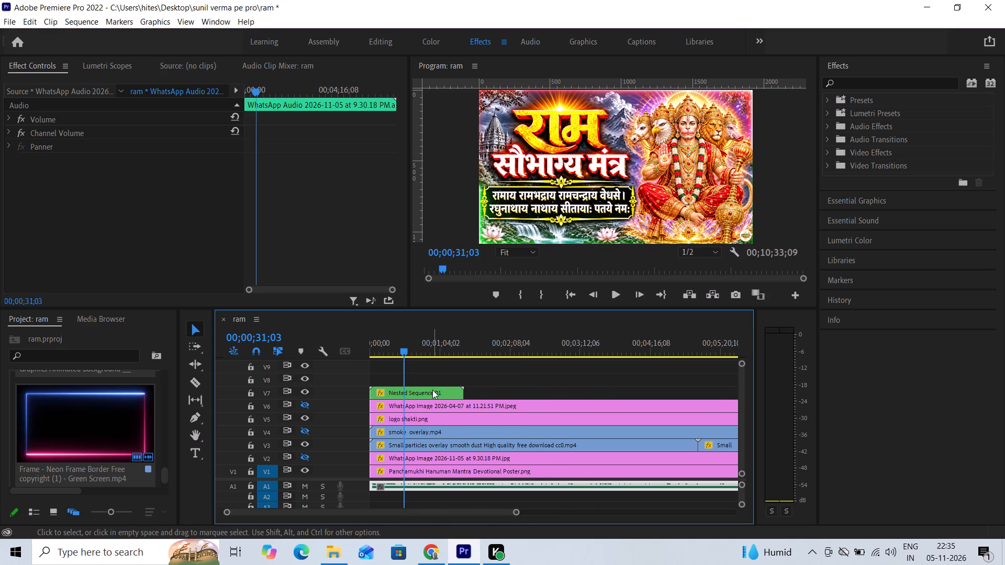
{"action": "left_click_drag", "start_coordinate": [432, 390], "coordinate": [546, 389], "text": "alt"}
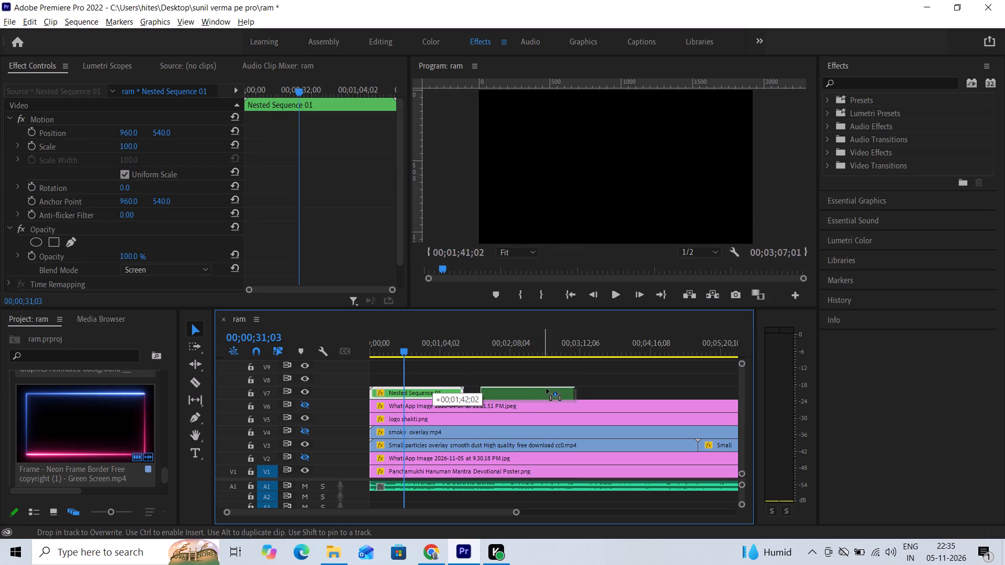
{"action": "left_click_drag", "start_coordinate": [546, 389], "coordinate": [548, 389], "text": "alt"}
{"action": "left_click_drag", "start_coordinate": [548, 389], "coordinate": [523, 390]}
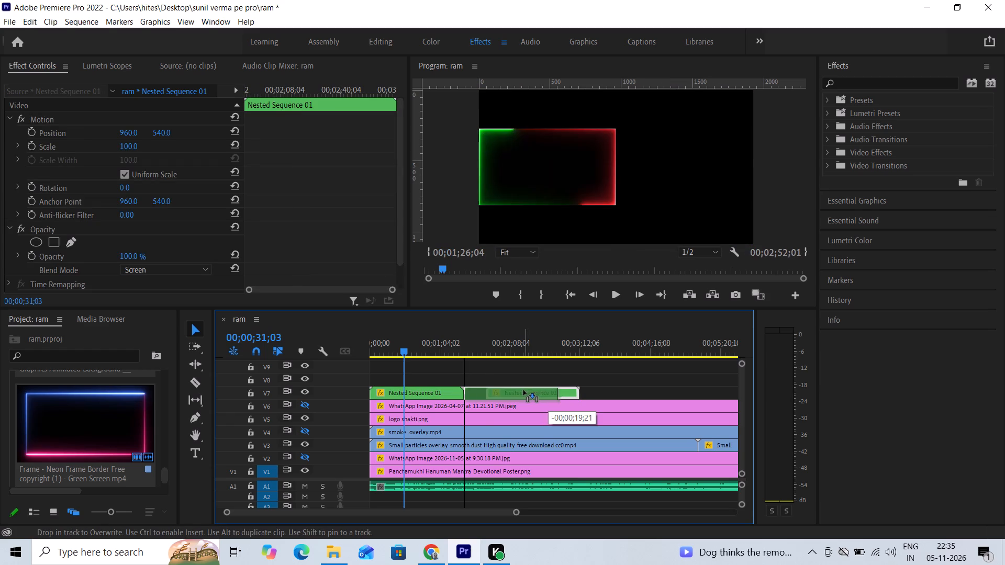
{"action": "left_click_drag", "start_coordinate": [523, 390], "coordinate": [632, 396], "text": "alt"}
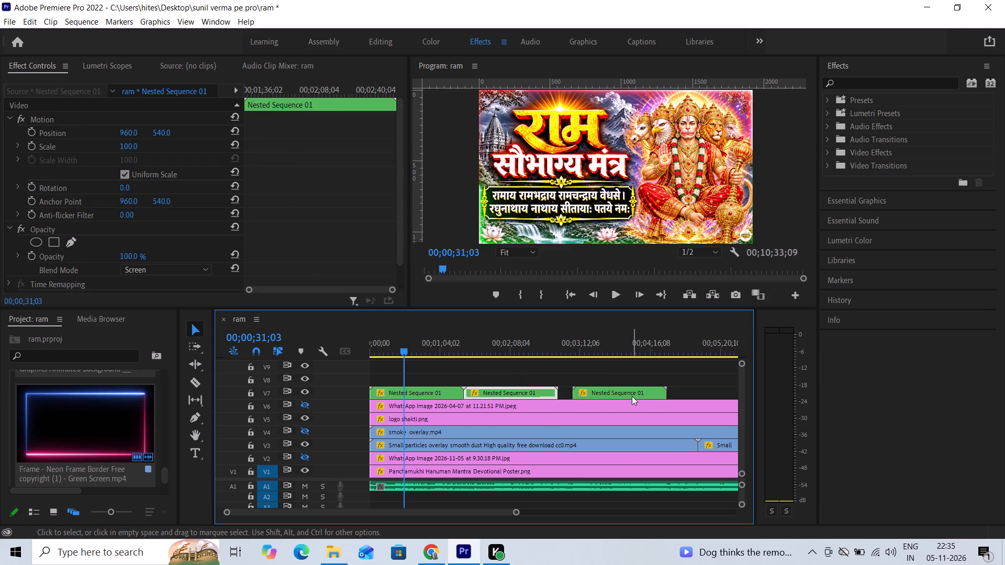
{"action": "left_click_drag", "start_coordinate": [632, 396], "coordinate": [619, 398]}
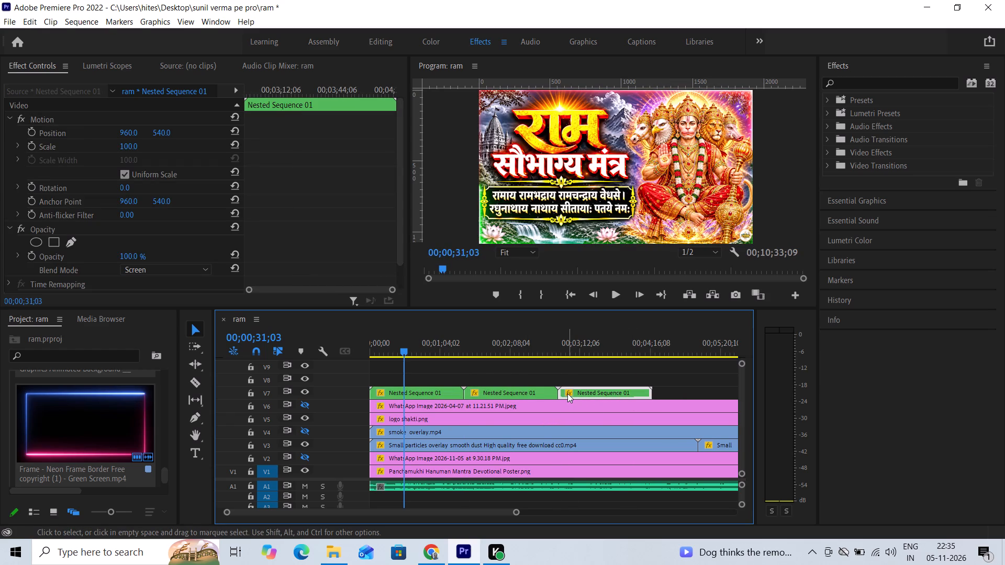
{"action": "left_click_drag", "start_coordinate": [567, 393], "coordinate": [705, 396], "text": "alt"}
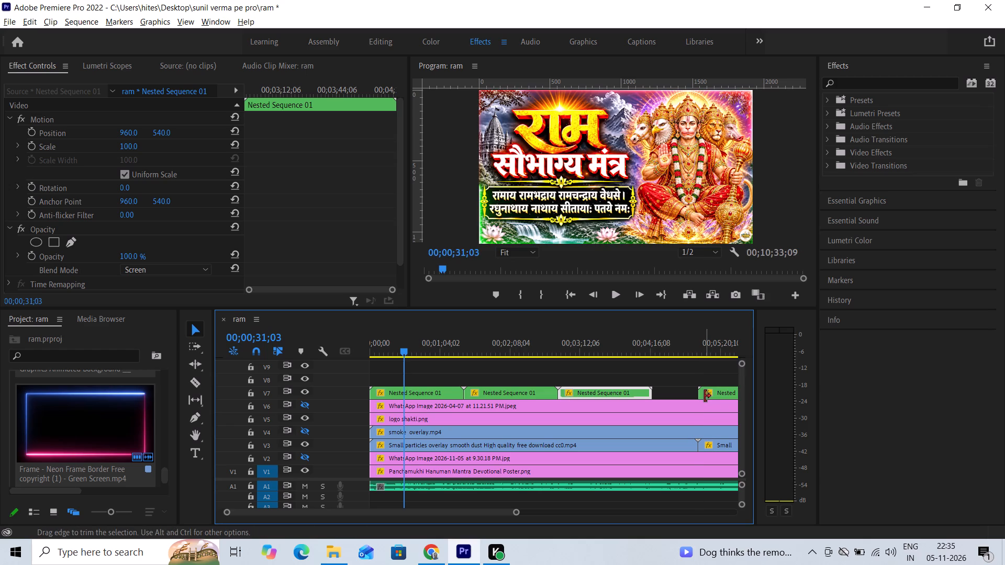
{"action": "left_click_drag", "start_coordinate": [721, 392], "coordinate": [677, 397]}
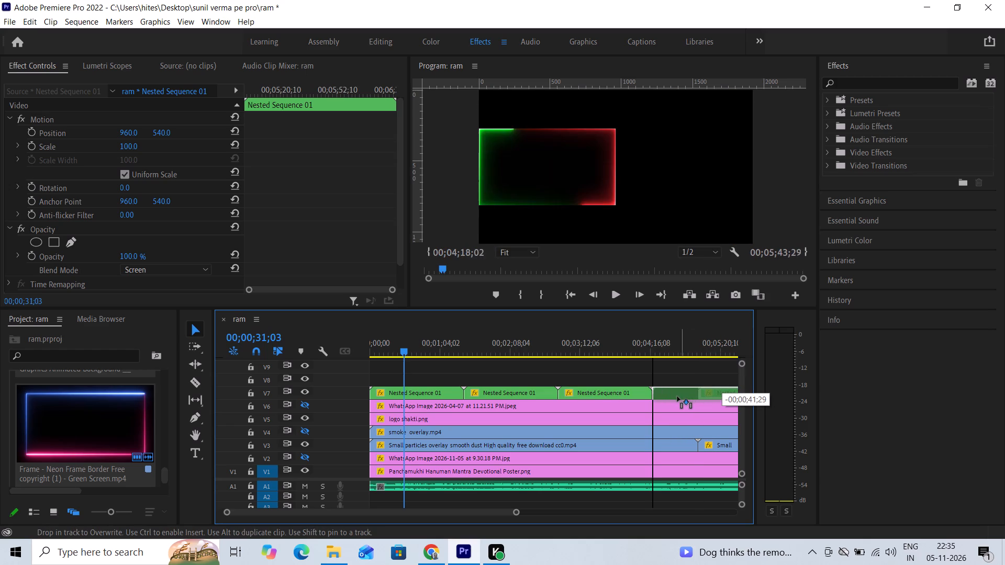
{"action": "left_click_drag", "start_coordinate": [677, 397], "coordinate": [675, 397]}
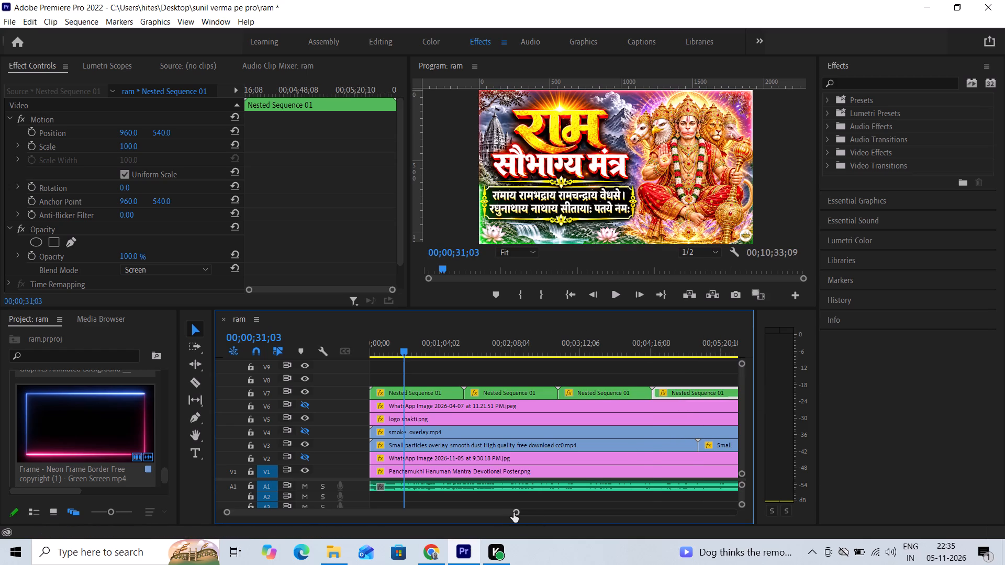
{"action": "left_click_drag", "start_coordinate": [514, 513], "coordinate": [583, 514]}
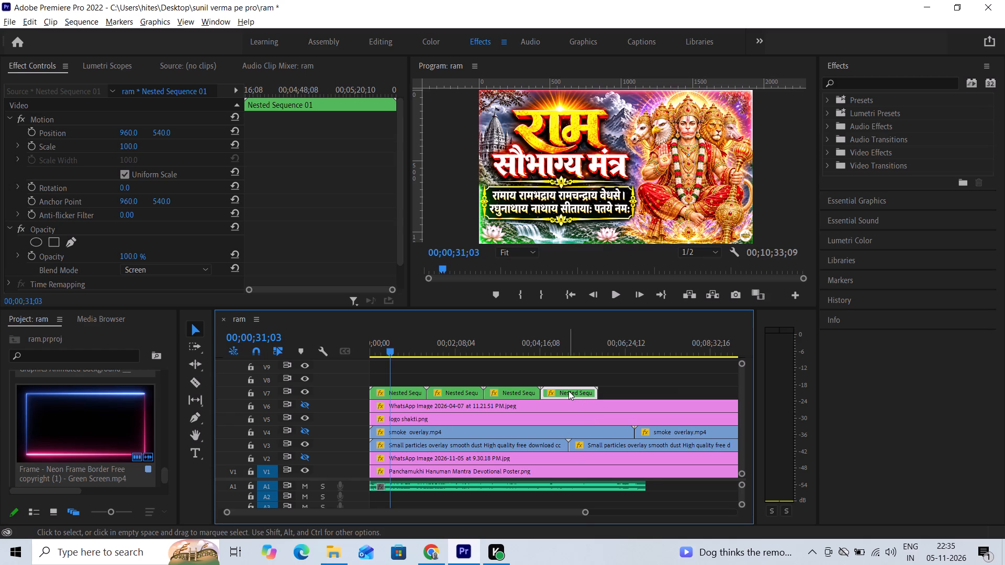
{"action": "left_click_drag", "start_coordinate": [568, 391], "coordinate": [644, 388], "text": "alt"}
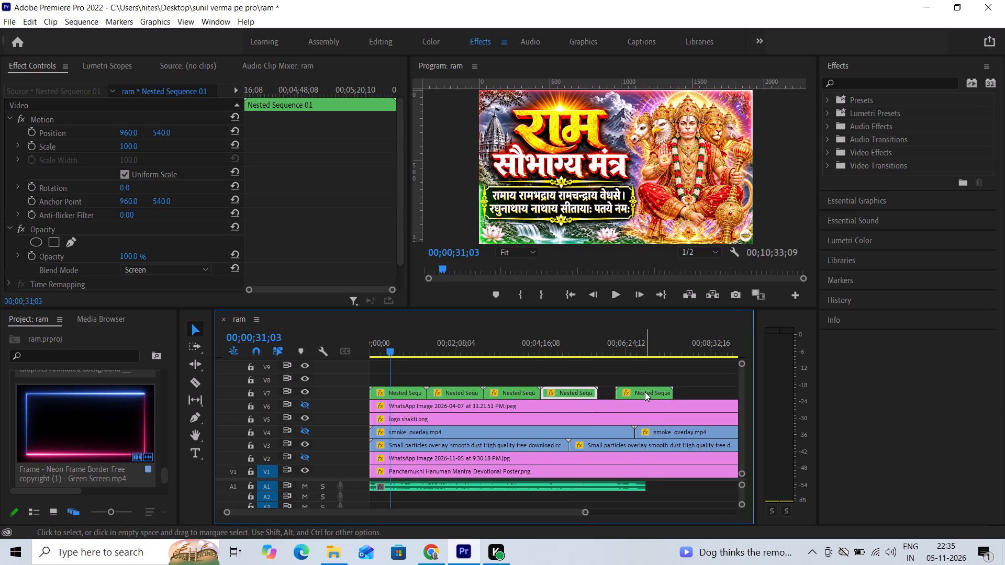
{"action": "left_click_drag", "start_coordinate": [645, 392], "coordinate": [629, 393]}
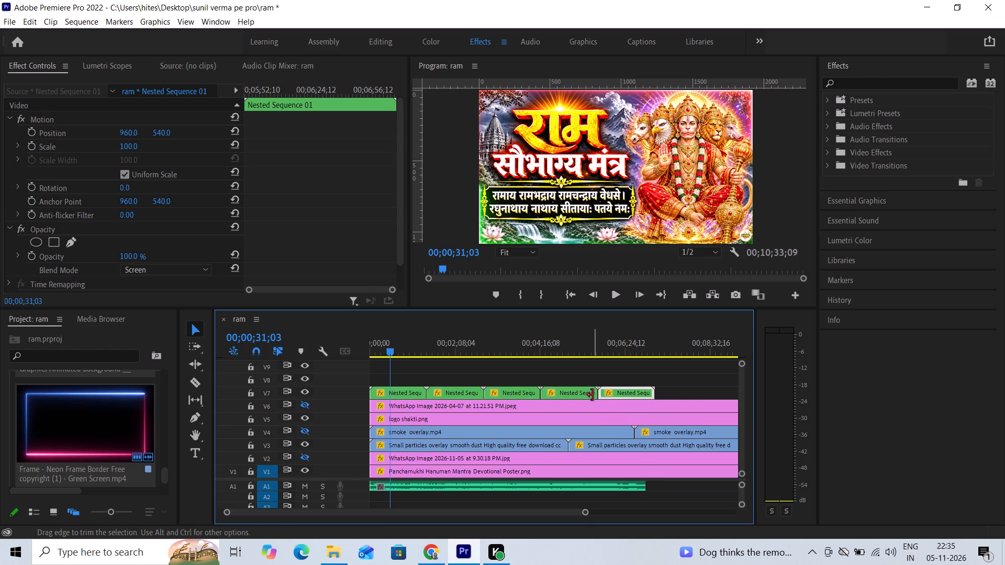
Play back the sequence from 00;05;40;01 to check the join before the last nested border copy.
{"action": "left_click", "coordinate": [597, 353]}
{"action": "key", "text": "space"}
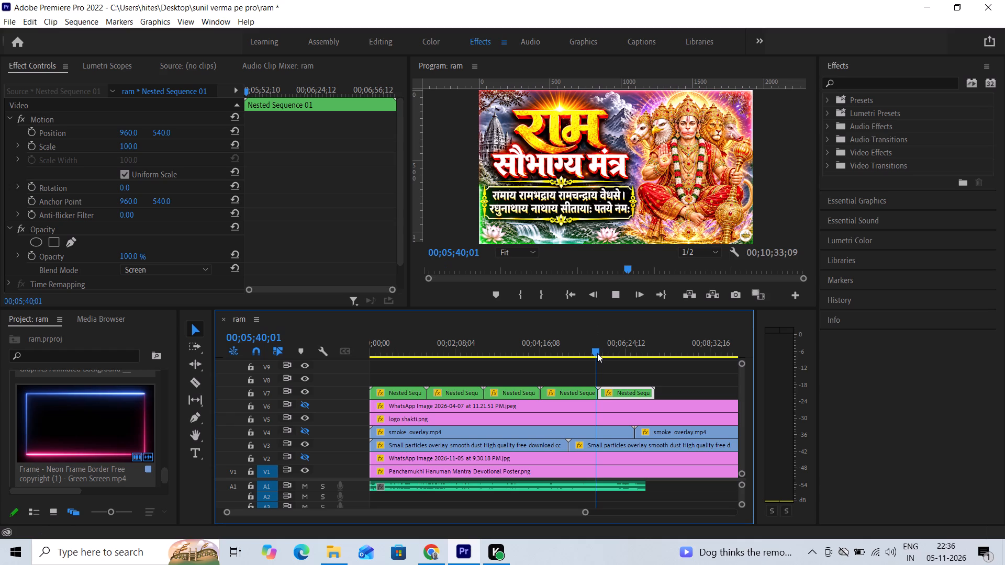
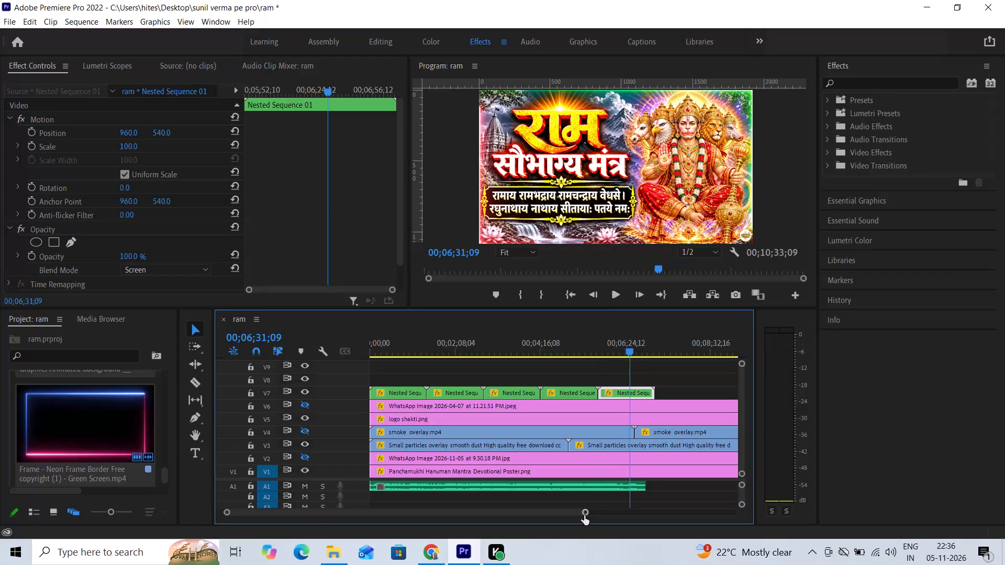
Play back the end of the audio, split the A1 clip at 00;06;28;16 and delete the part after the cut.
{"action": "left_click_drag", "start_coordinate": [584, 515], "coordinate": [492, 523]}
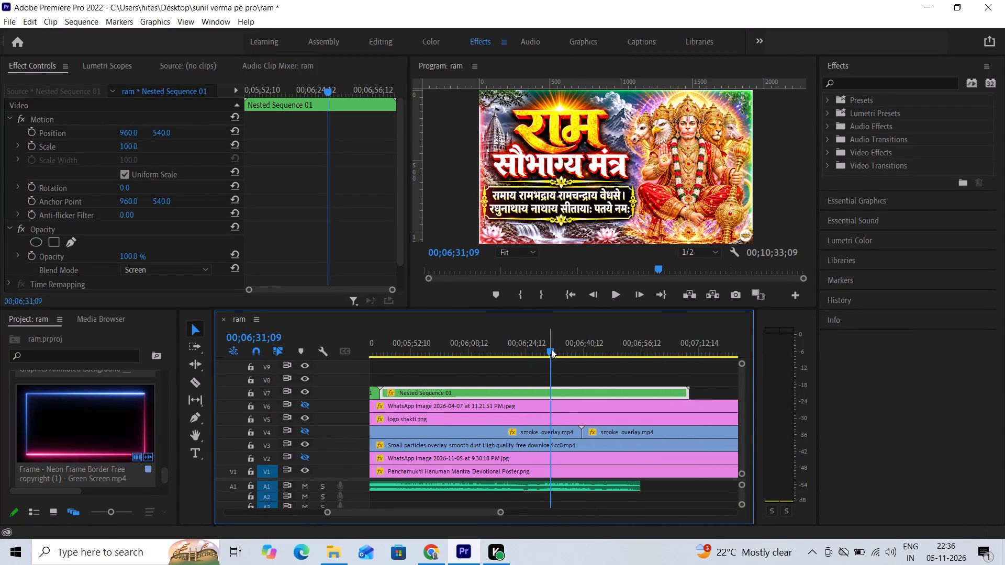
{"action": "left_click_drag", "start_coordinate": [551, 349], "coordinate": [509, 359]}
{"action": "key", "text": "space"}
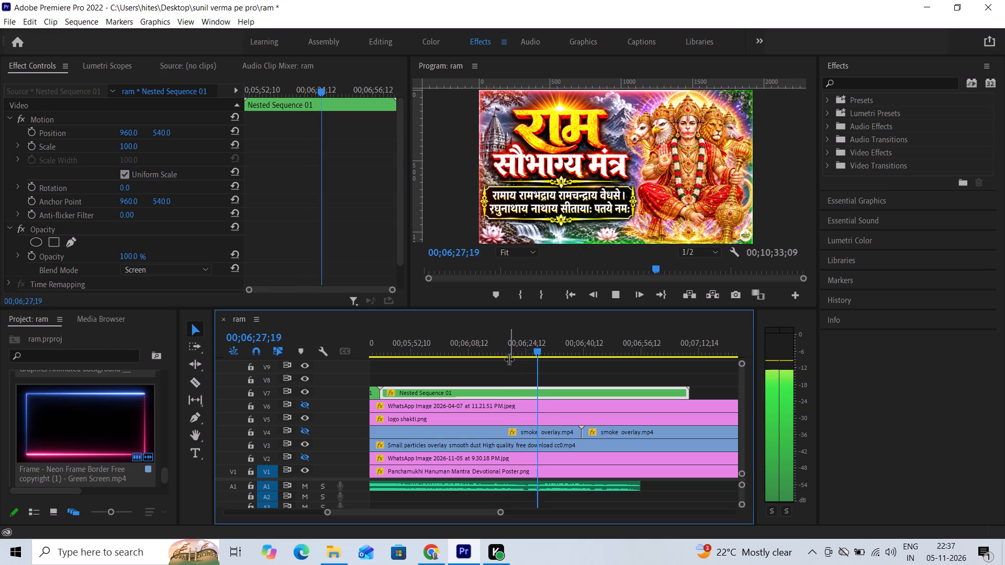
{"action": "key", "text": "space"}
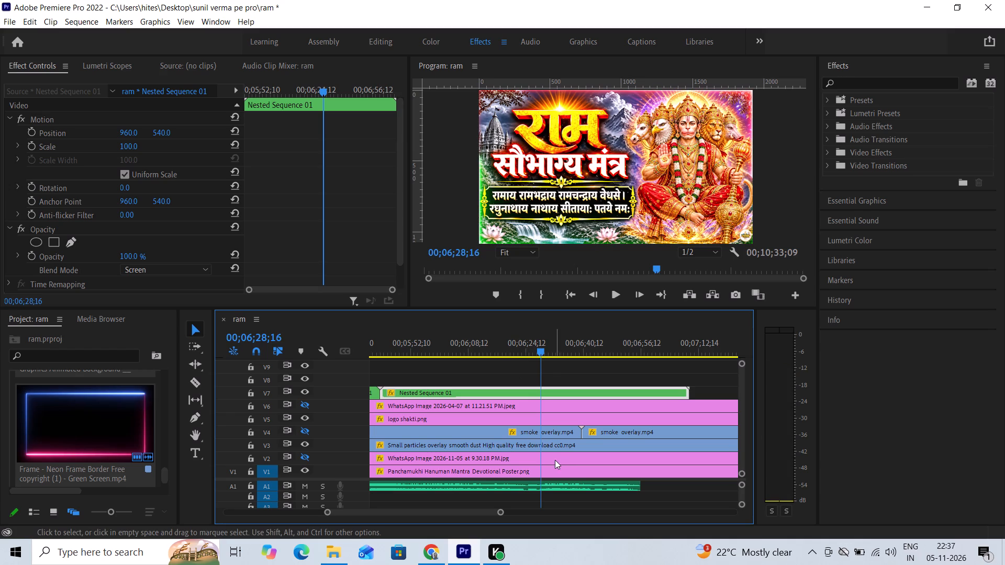
{"action": "left_click", "coordinate": [563, 487]}
{"action": "key", "text": "ctrl+k"}
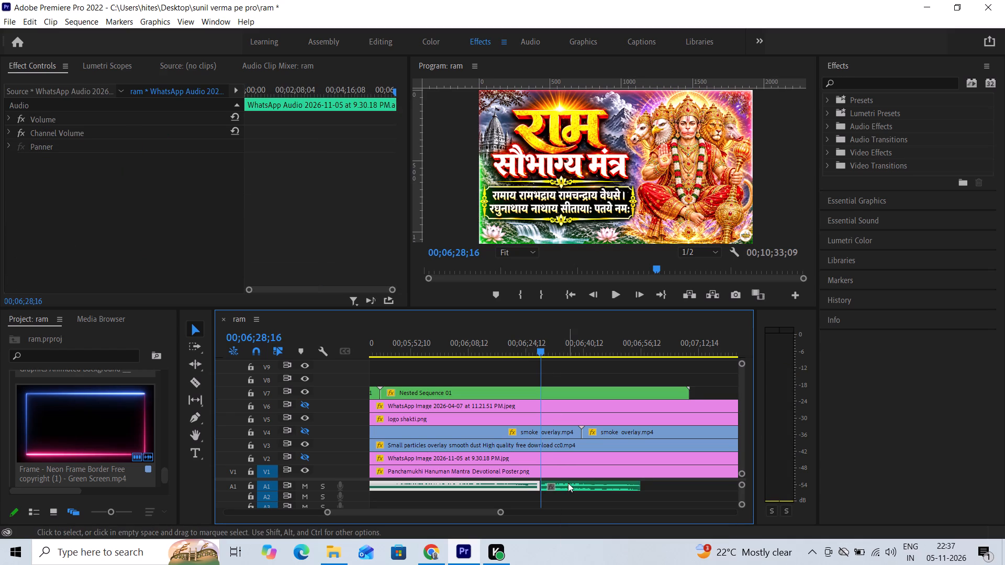
{"action": "left_click", "coordinate": [568, 483]}
{"action": "key", "text": "Delete"}
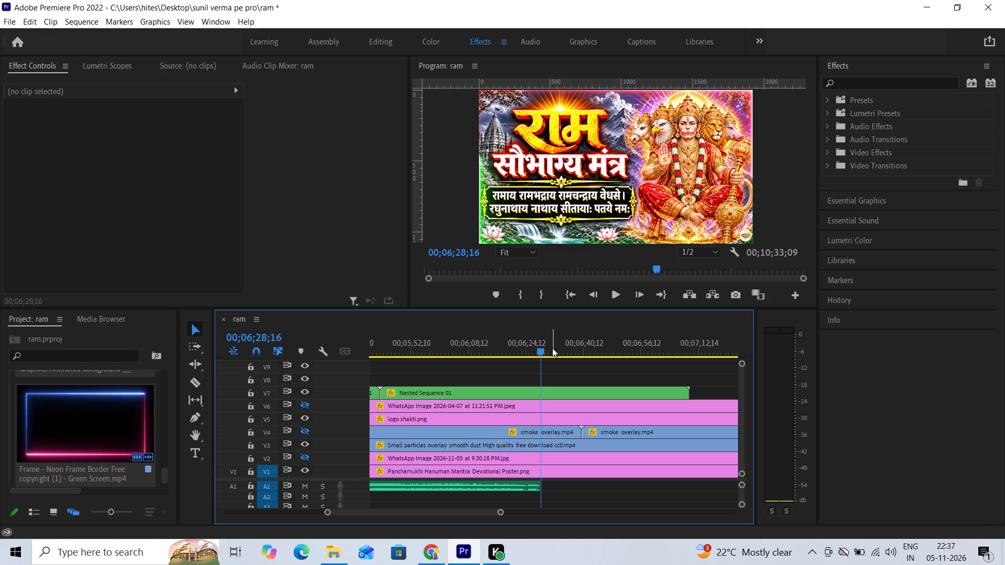
Enlarge the A1 waveform and play back the trimmed audio's ending from 00;06;18;09.
{"action": "left_click_drag", "start_coordinate": [540, 353], "coordinate": [504, 366]}
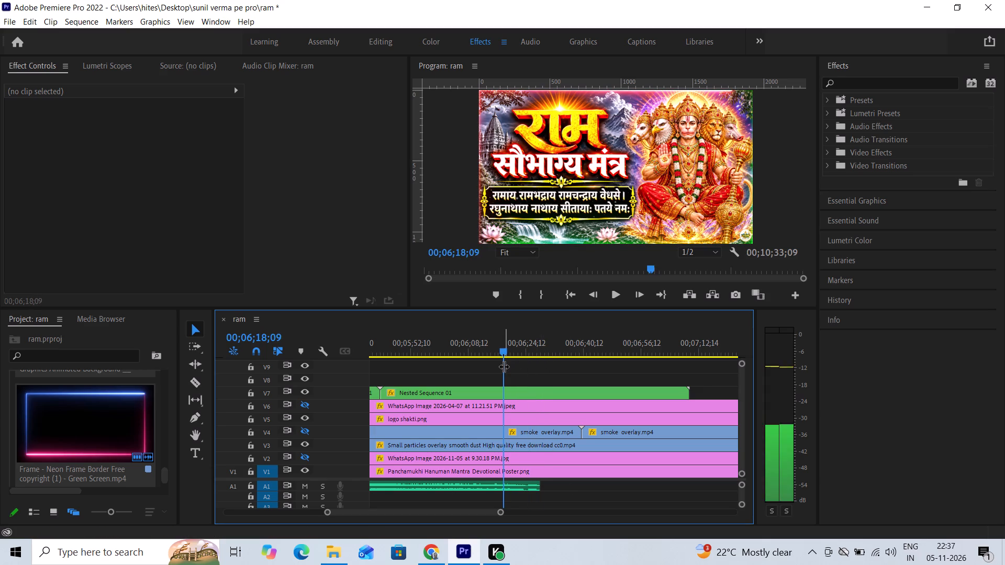
{"action": "left_click_drag", "start_coordinate": [498, 512], "coordinate": [469, 512]}
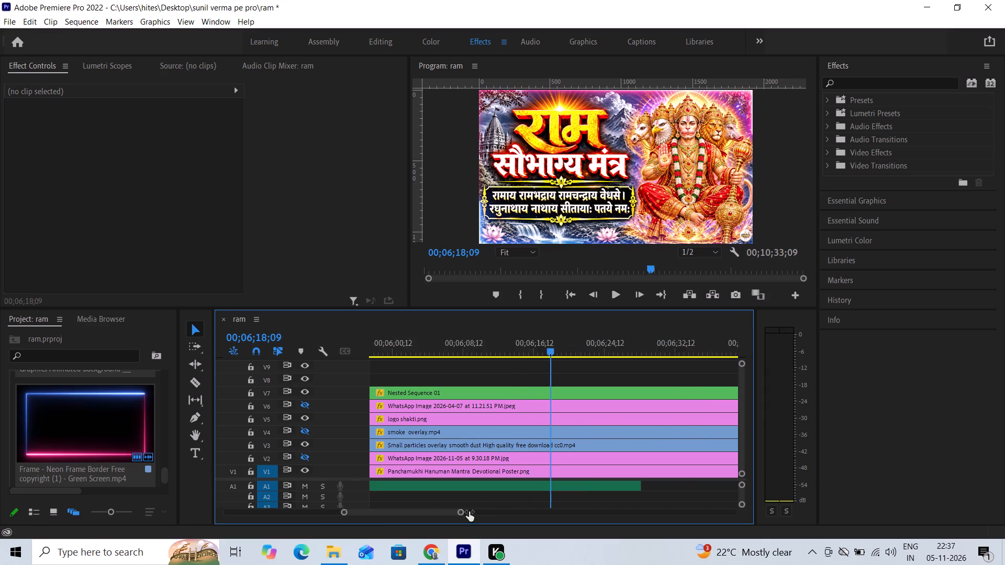
{"action": "left_click_drag", "start_coordinate": [469, 512], "coordinate": [470, 514]}
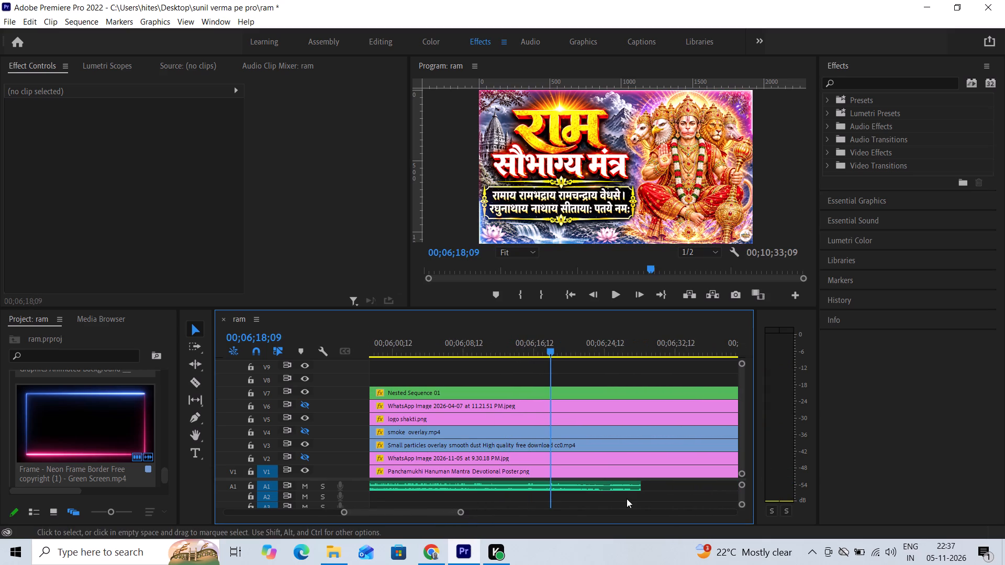
{"action": "left_click", "coordinate": [742, 505]}
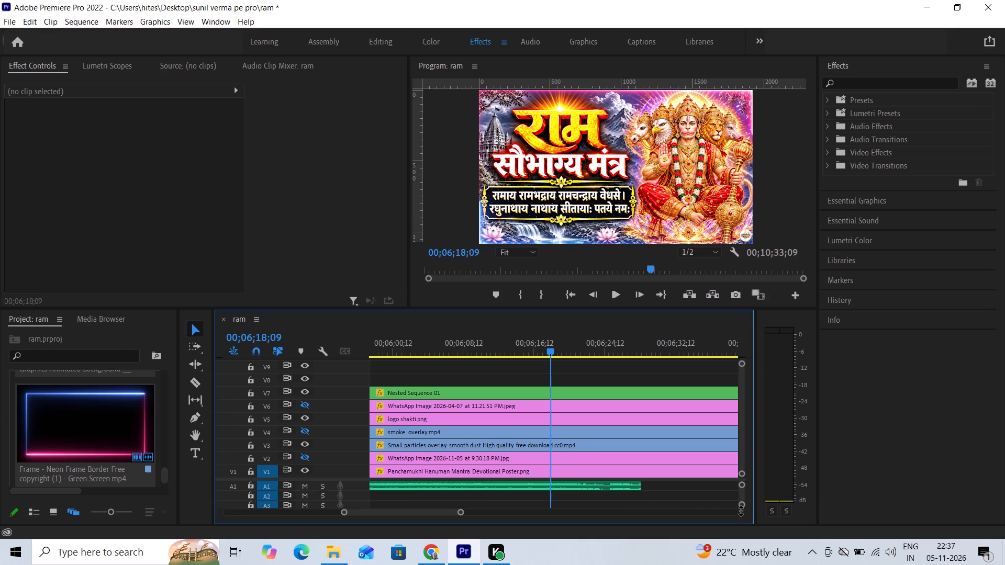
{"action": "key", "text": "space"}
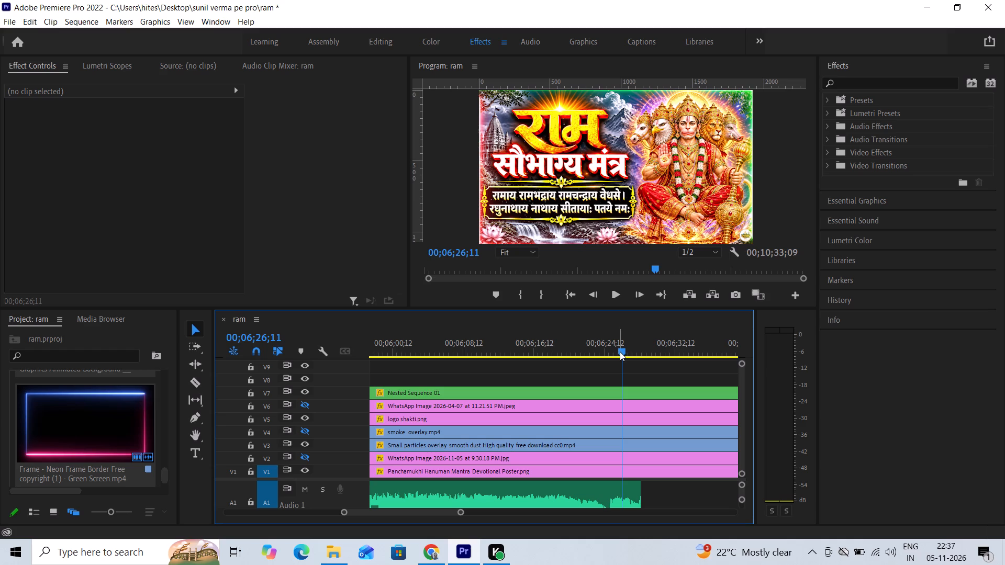
Replay the last seconds of the audio from 00;06;23;11, and again from 00;06;23;02, to check where it should end.
{"action": "left_click_drag", "start_coordinate": [621, 351], "coordinate": [605, 354]}
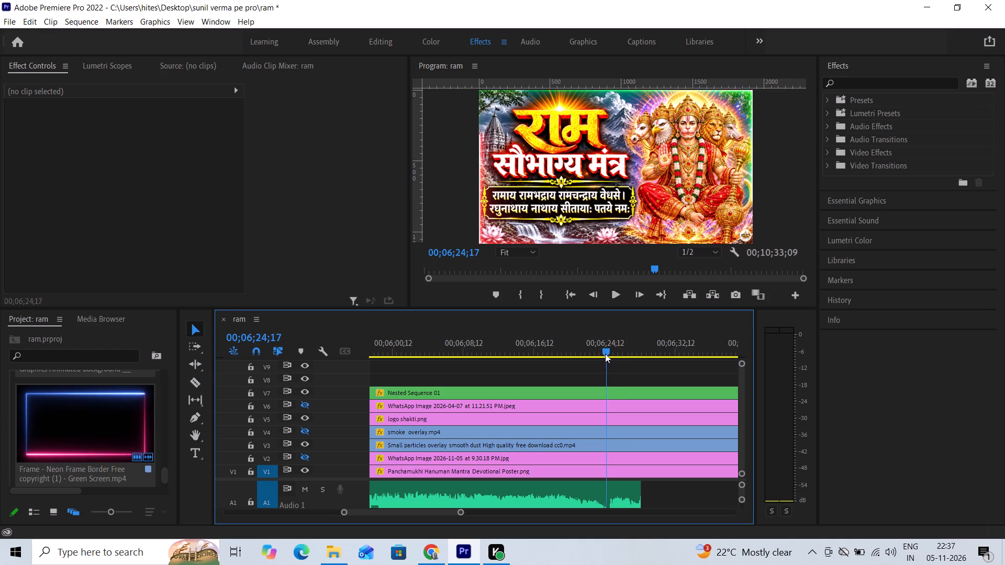
{"action": "left_click_drag", "start_coordinate": [605, 354], "coordinate": [595, 360]}
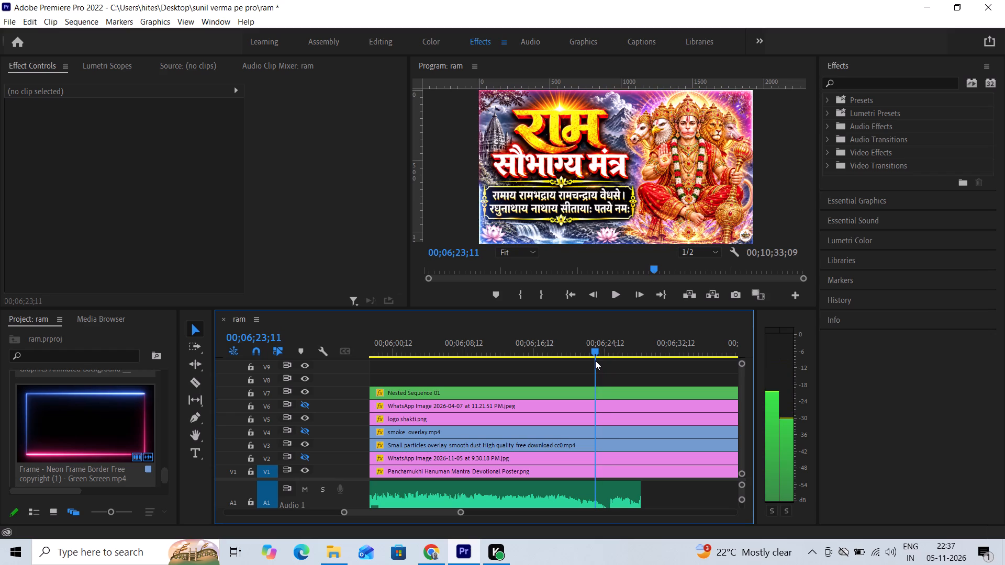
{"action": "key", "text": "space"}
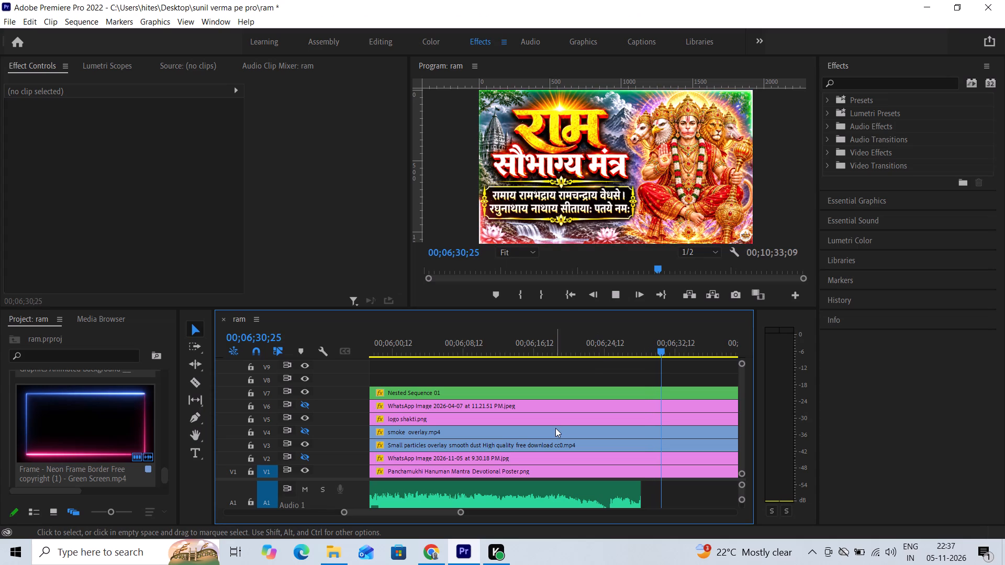
{"action": "left_click", "coordinate": [615, 296]}
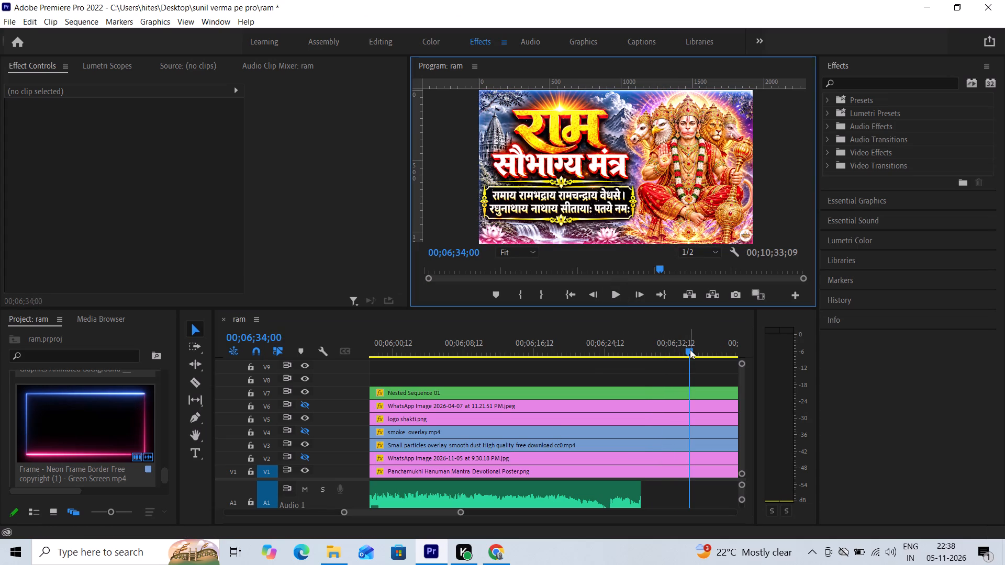
{"action": "left_click_drag", "start_coordinate": [690, 349], "coordinate": [594, 367]}
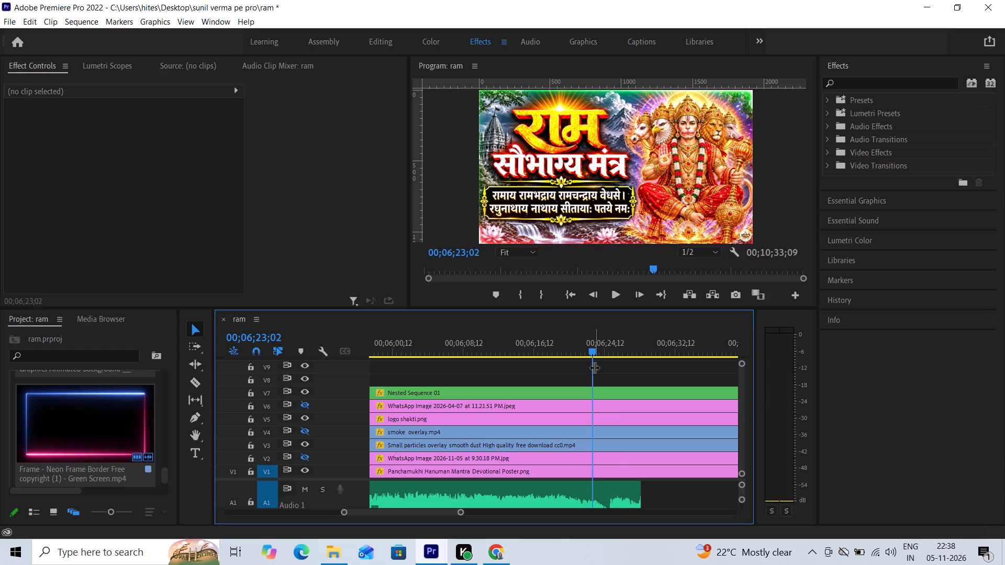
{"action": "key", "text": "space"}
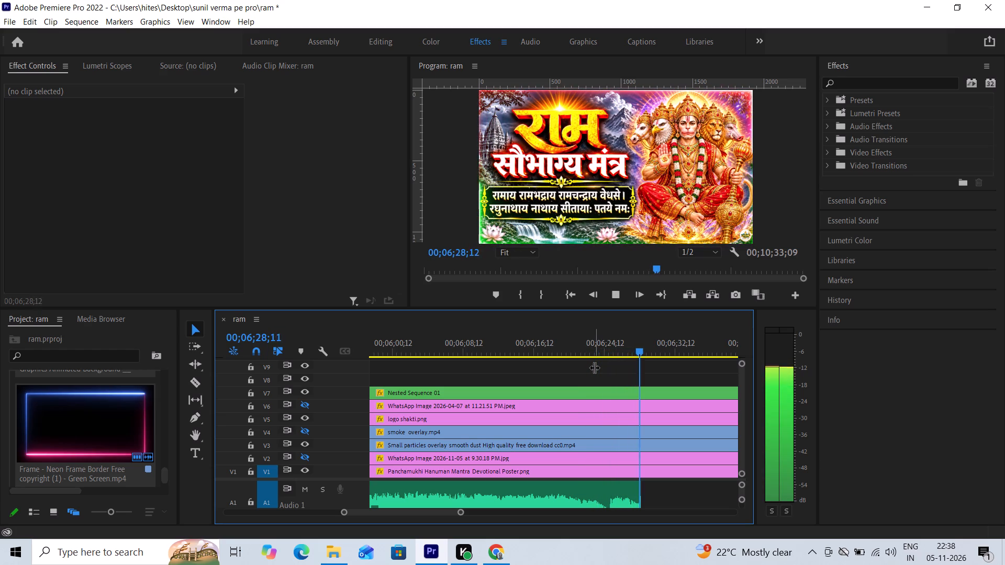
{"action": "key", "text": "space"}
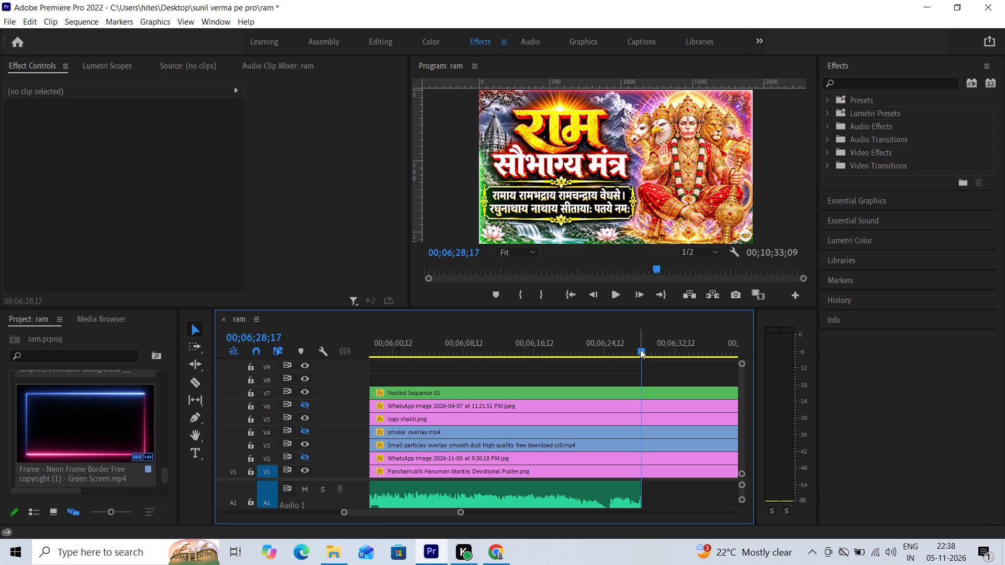
Split the A1 audio and V1 poster at 00;06;27;27 and delete the short audio piece after the cut.
{"action": "left_click_drag", "start_coordinate": [641, 349], "coordinate": [634, 353]}
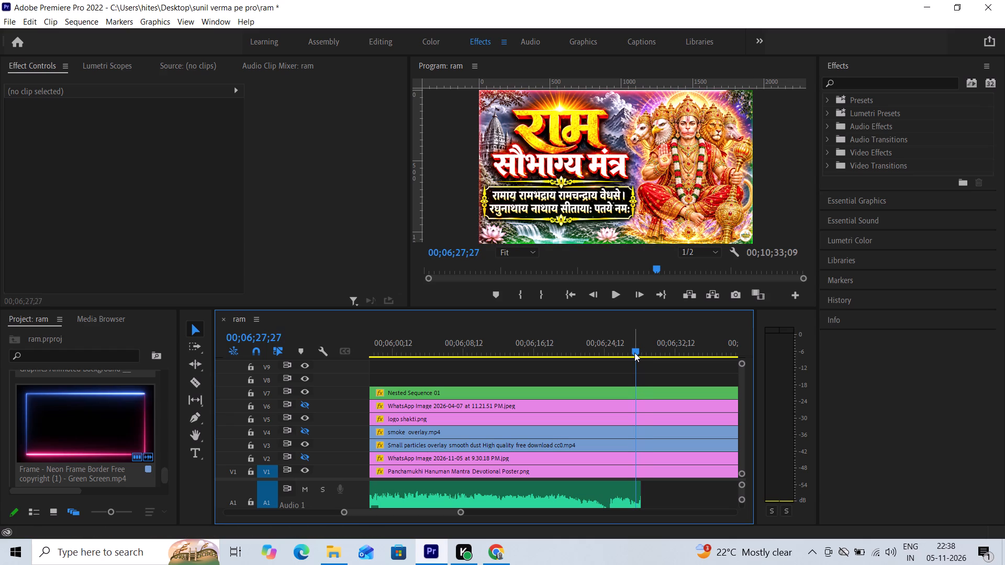
{"action": "key", "text": "ctrl+k"}
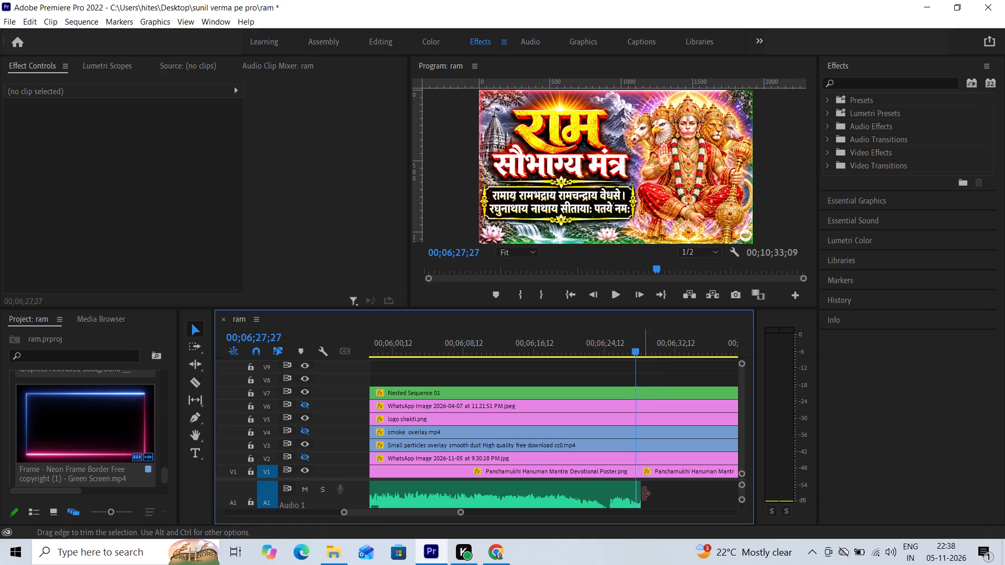
{"action": "left_click", "coordinate": [638, 496]}
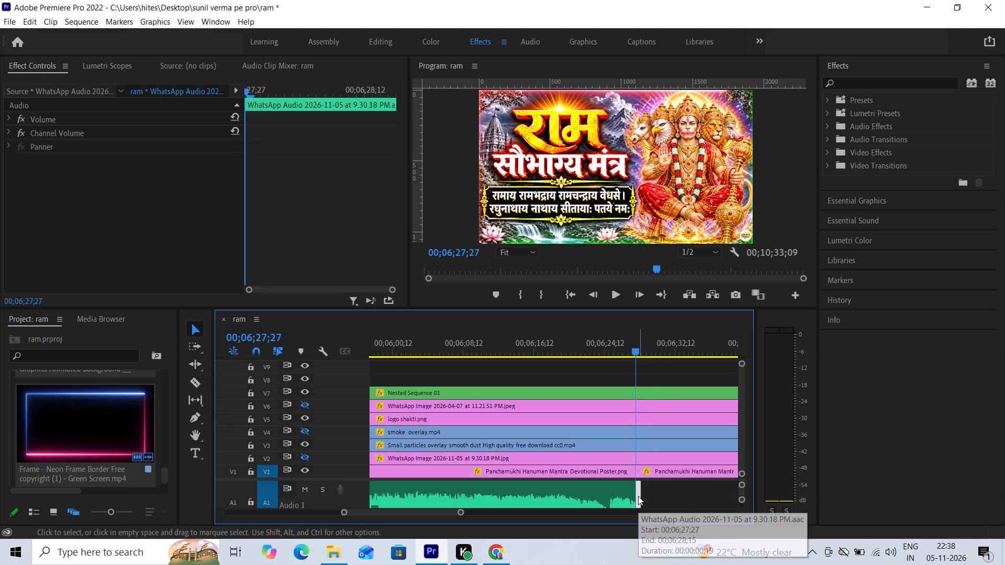
{"action": "key", "text": "Delete"}
Play back the last few seconds of the audio past its new end to check the trim.
{"action": "left_click_drag", "start_coordinate": [636, 353], "coordinate": [604, 355]}
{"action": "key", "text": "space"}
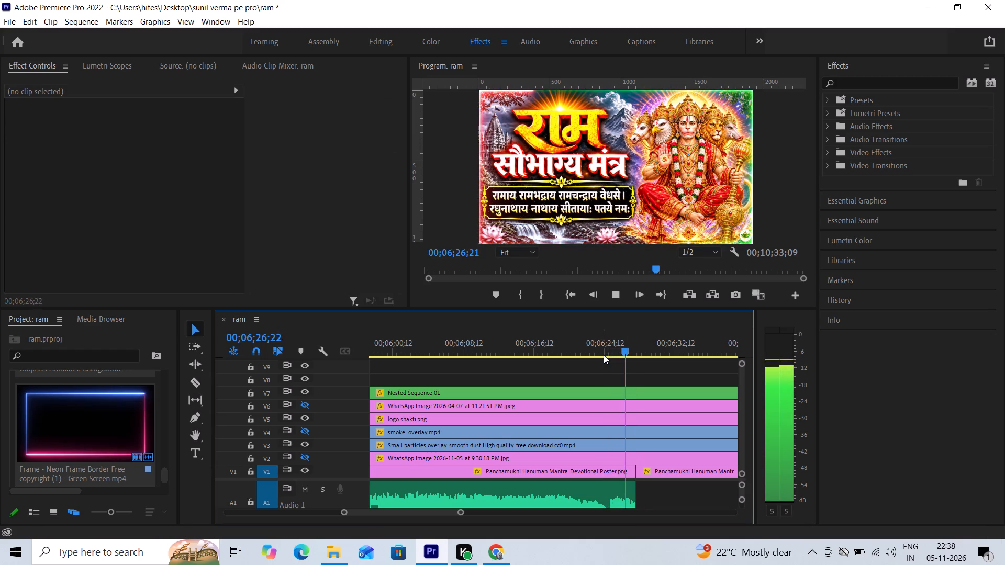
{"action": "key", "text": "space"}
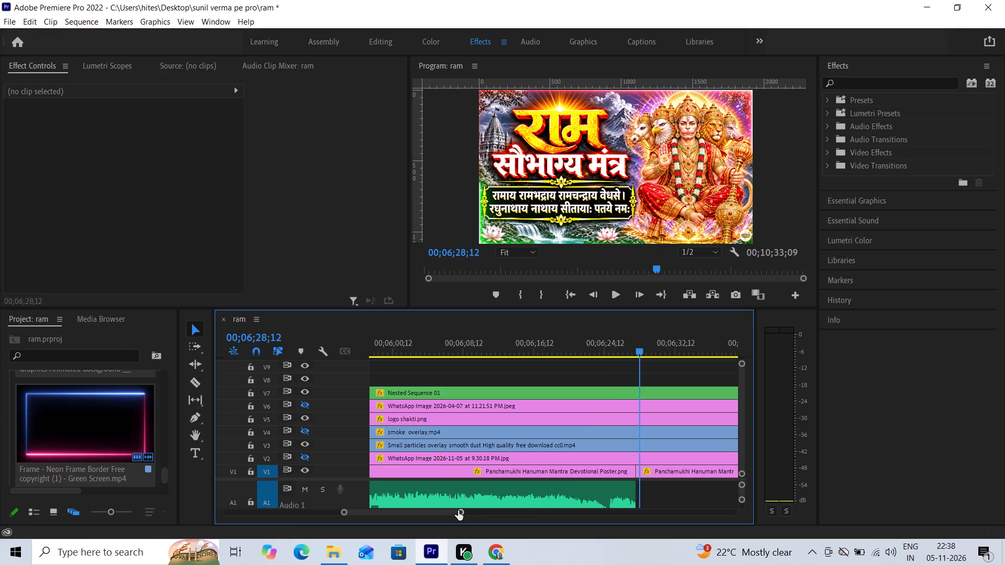
{"action": "left_click_drag", "start_coordinate": [422, 514], "coordinate": [273, 524]}
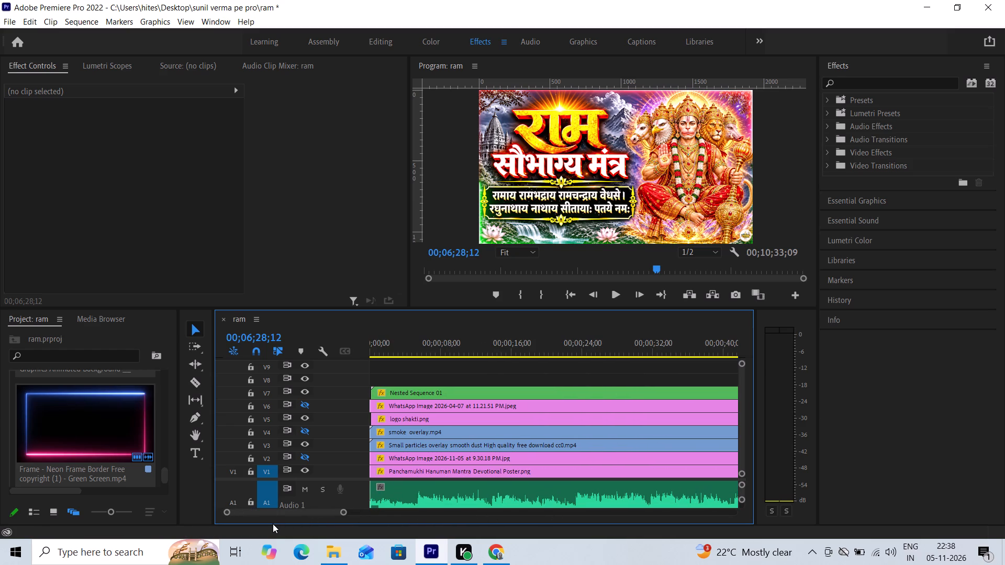
Listen to the audio's opening from 00;00;02;16 and split the A1 audio clip at 00;00;05;14.
{"action": "left_click_drag", "start_coordinate": [273, 524], "coordinate": [267, 525]}
{"action": "left_click", "coordinate": [393, 347]}
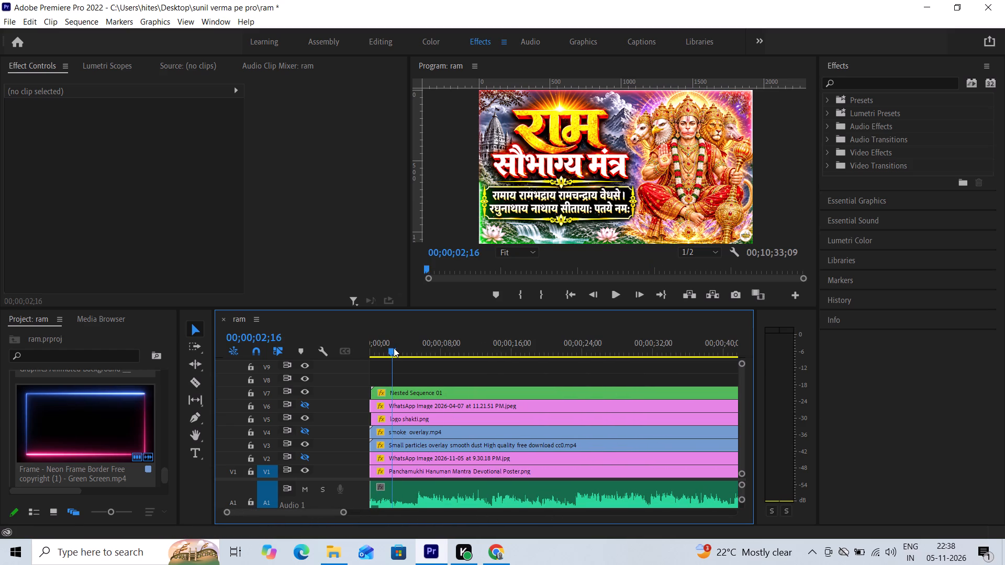
{"action": "key", "text": "space"}
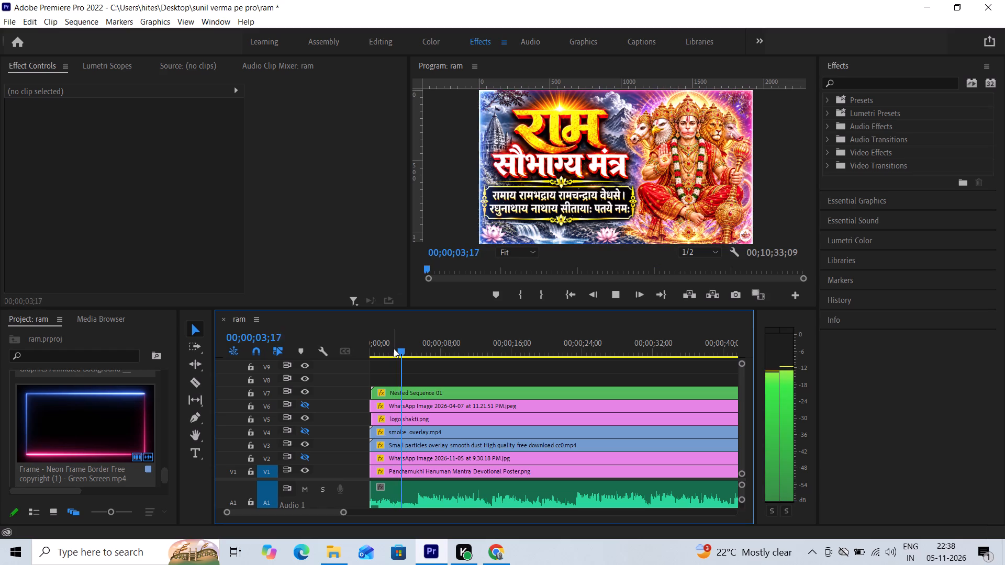
{"action": "key", "text": "space"}
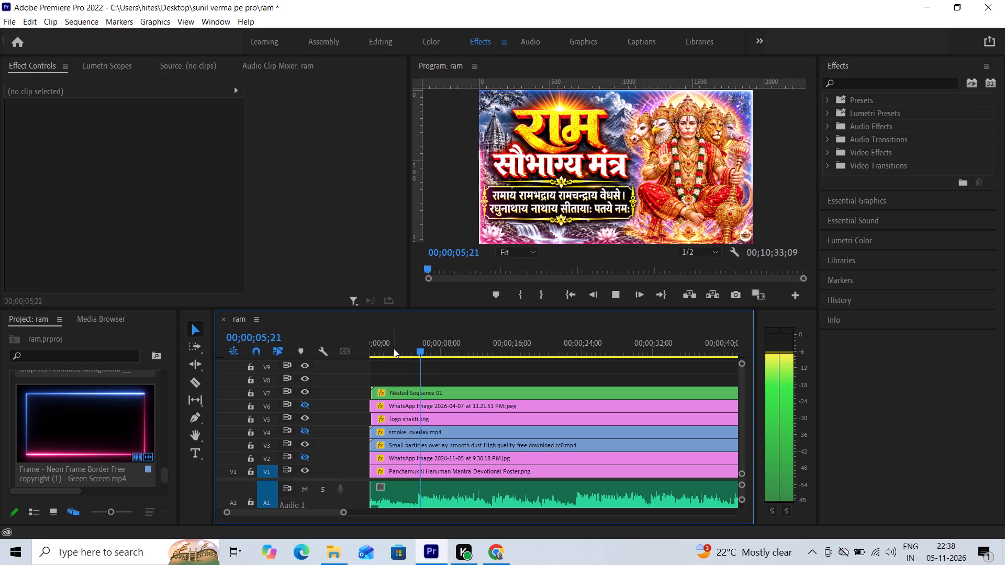
{"action": "left_click", "coordinate": [421, 349]}
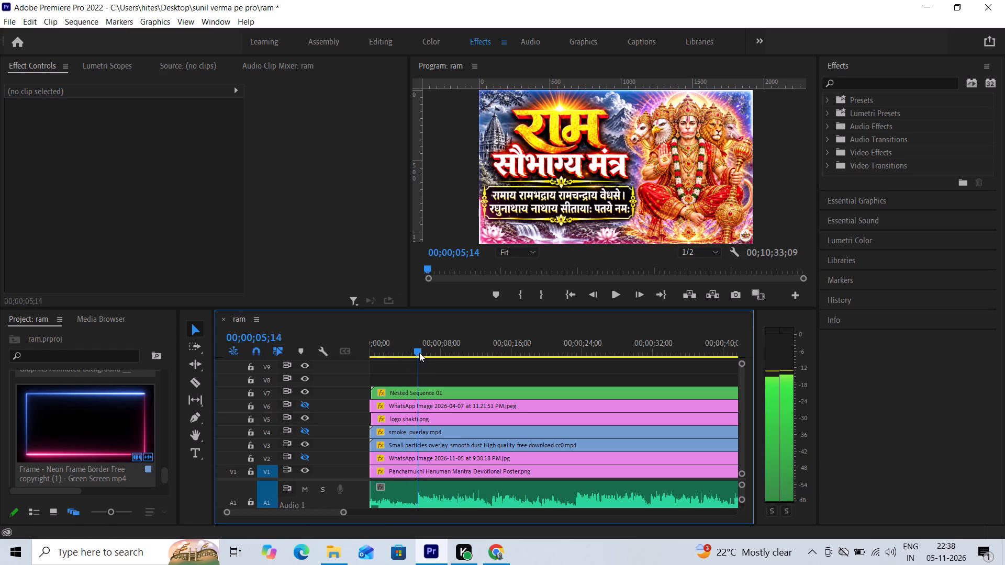
{"action": "left_click", "coordinate": [443, 488]}
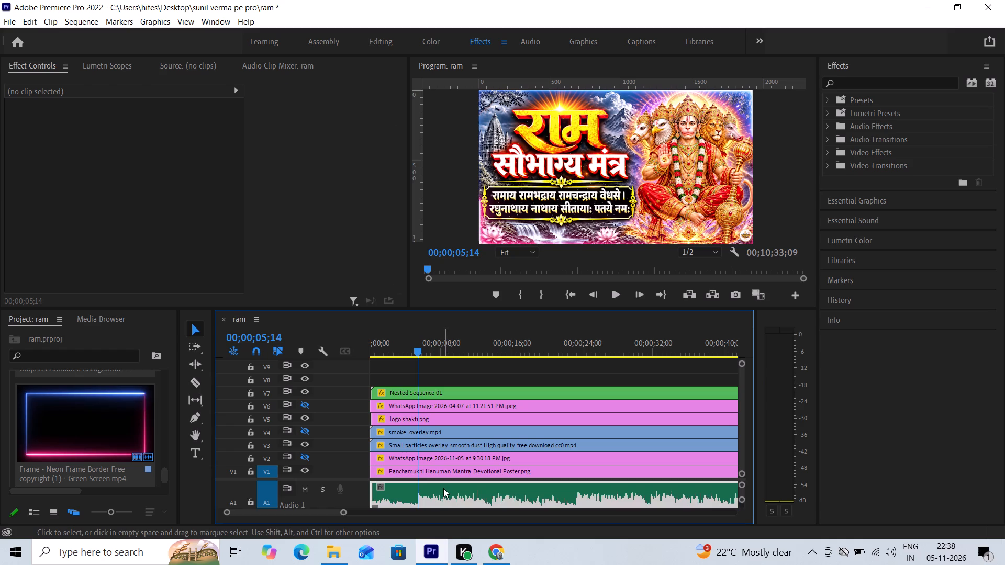
{"action": "key", "text": "ctrl+k"}
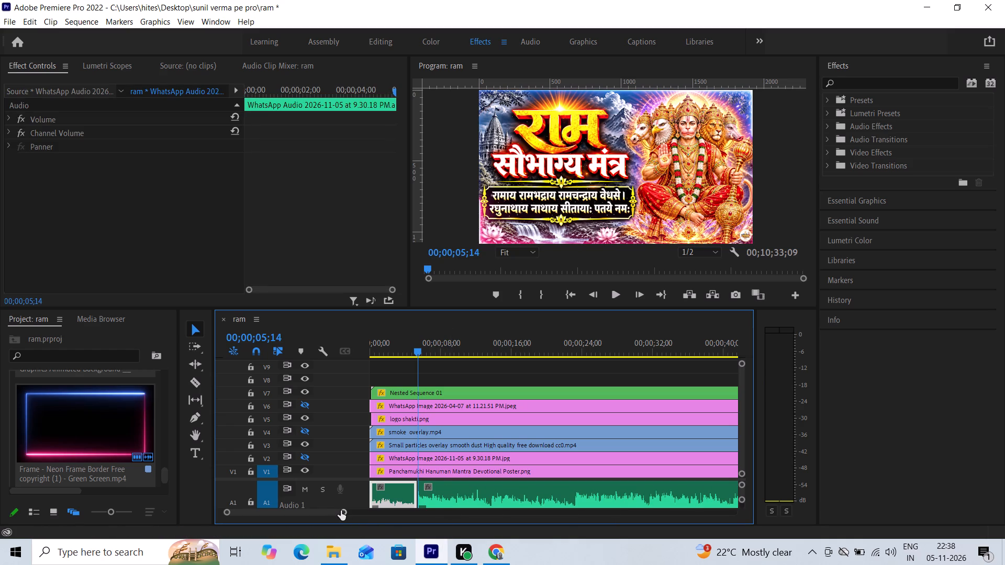
Duplicate the long audio part after the cut on A1 and place the copy directly against the original's end.
{"action": "left_click_drag", "start_coordinate": [341, 511], "coordinate": [436, 523]}
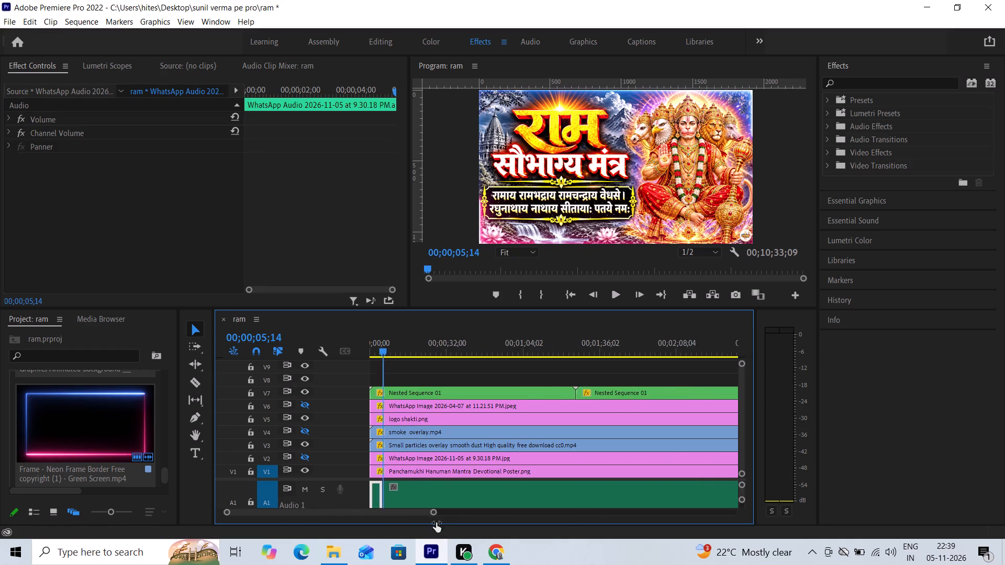
{"action": "left_click_drag", "start_coordinate": [436, 523], "coordinate": [554, 533]}
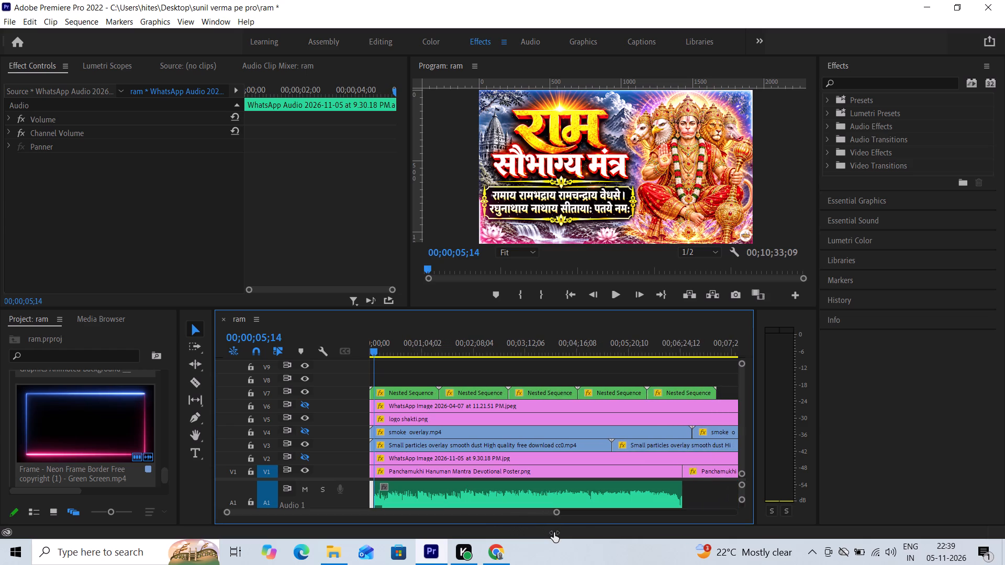
{"action": "left_click_drag", "start_coordinate": [554, 533], "coordinate": [594, 537]}
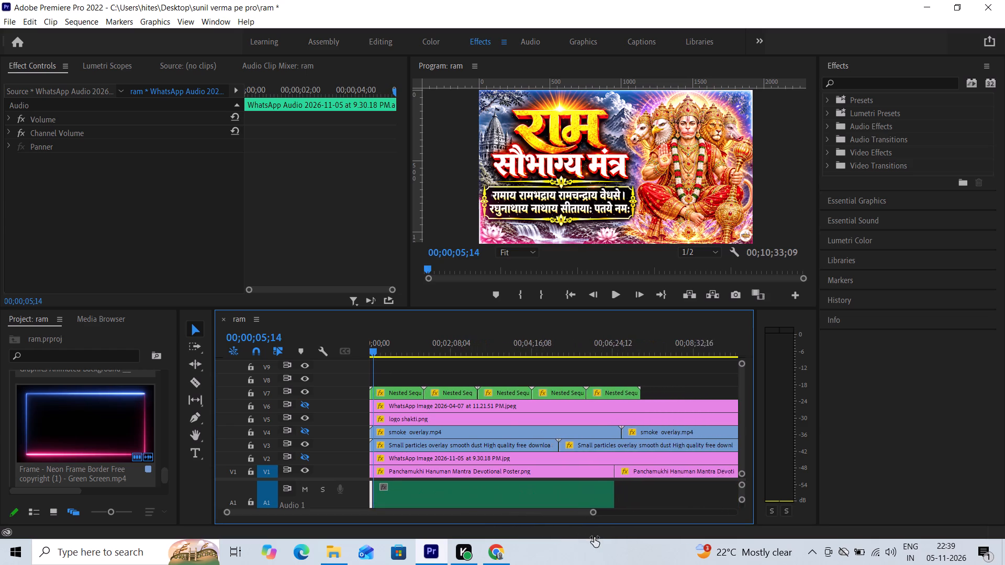
{"action": "left_click_drag", "start_coordinate": [594, 537], "coordinate": [642, 537]}
{"action": "left_click", "coordinate": [442, 498]}
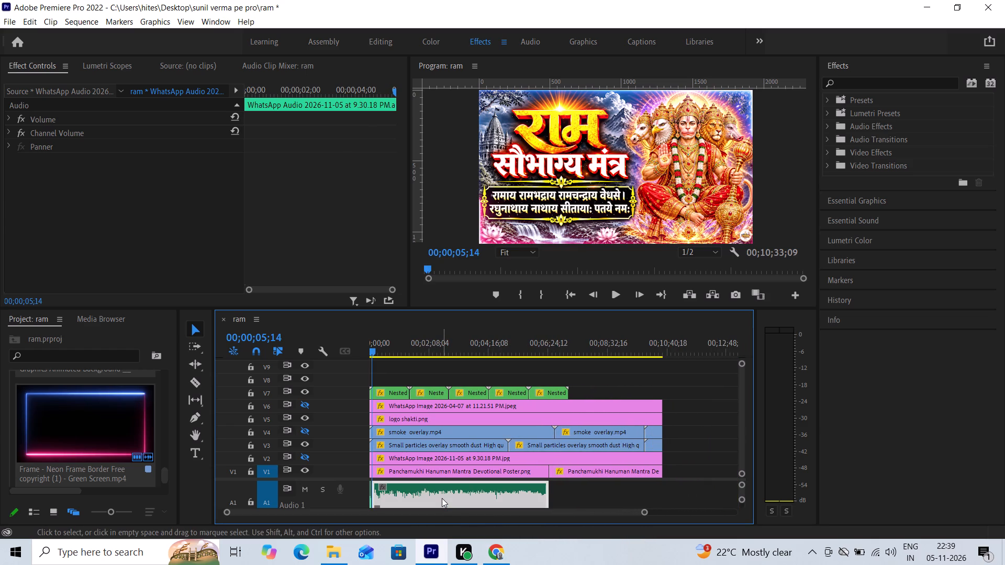
{"action": "left_click_drag", "start_coordinate": [442, 498], "coordinate": [644, 489], "text": "alt"}
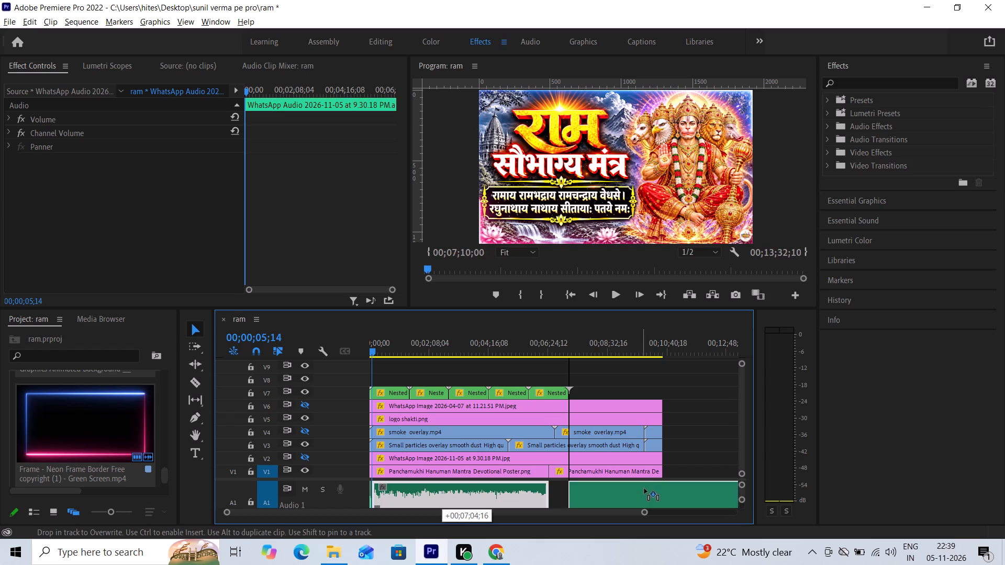
{"action": "left_click_drag", "start_coordinate": [644, 489], "coordinate": [647, 489], "text": "alt"}
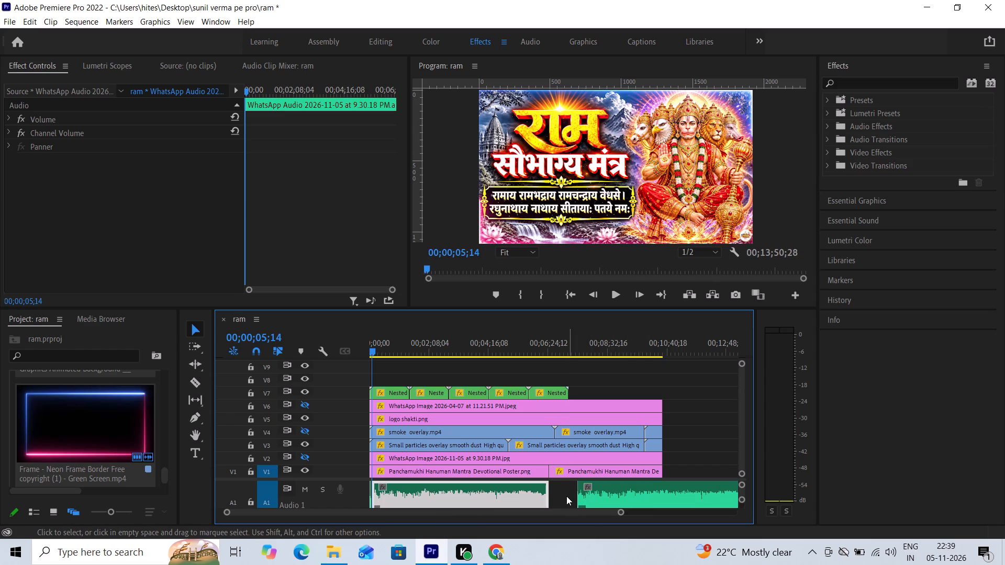
{"action": "right_click", "coordinate": [566, 496]}
{"action": "left_click", "coordinate": [577, 501]}
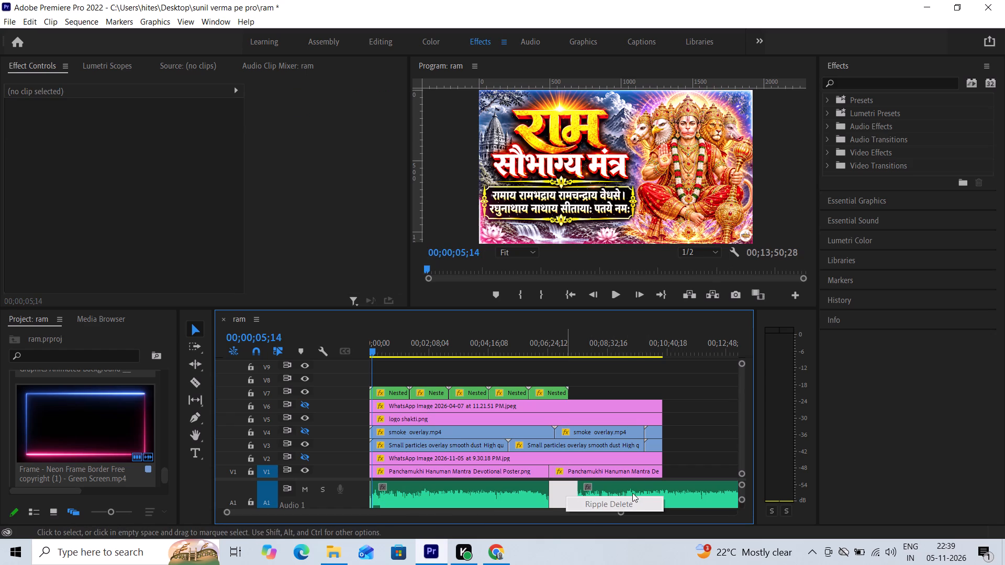
{"action": "left_click", "coordinate": [642, 484]}
{"action": "left_click_drag", "start_coordinate": [646, 487], "coordinate": [632, 490]}
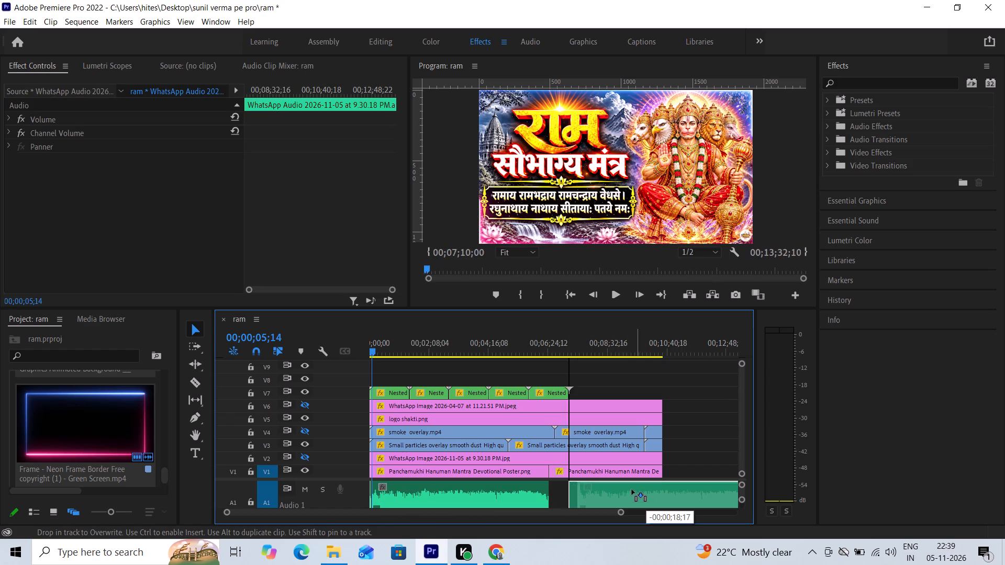
{"action": "left_click_drag", "start_coordinate": [632, 490], "coordinate": [615, 491]}
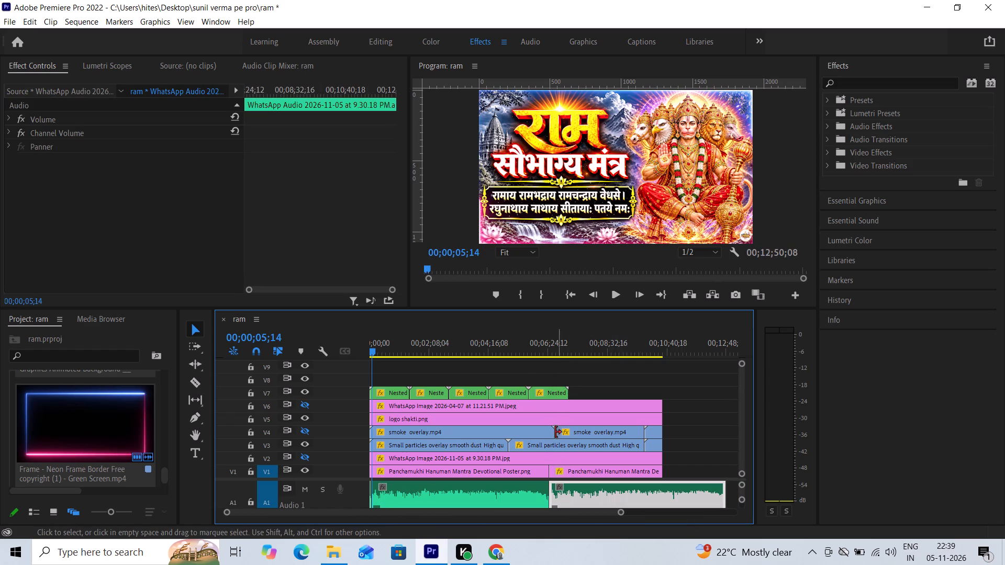
Play back the sequence from 00;06;21;00 to check the join between the original audio and its copy.
{"action": "left_click", "coordinate": [528, 353]}
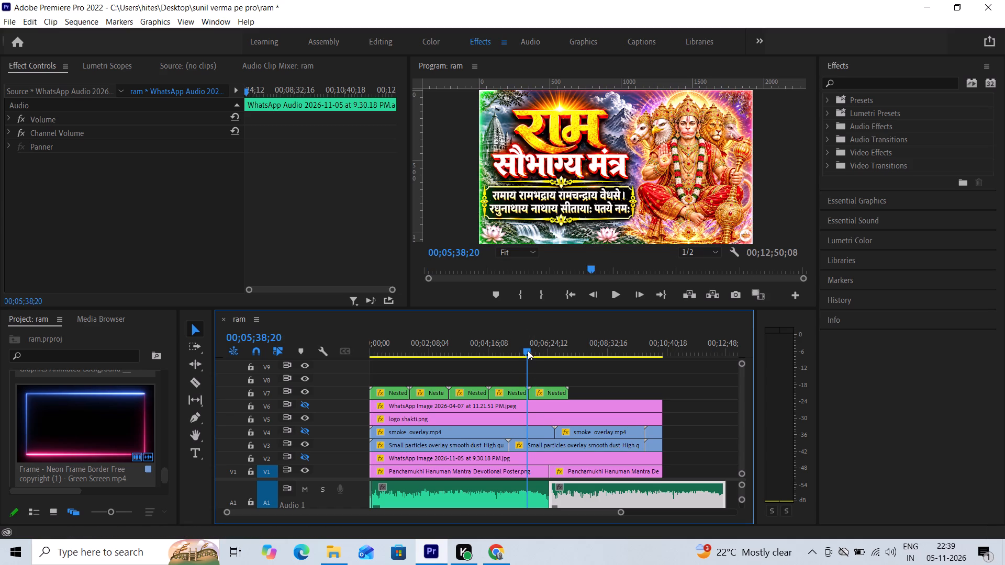
{"action": "left_click_drag", "start_coordinate": [528, 351], "coordinate": [548, 355]}
{"action": "left_click_drag", "start_coordinate": [621, 513], "coordinate": [611, 514]}
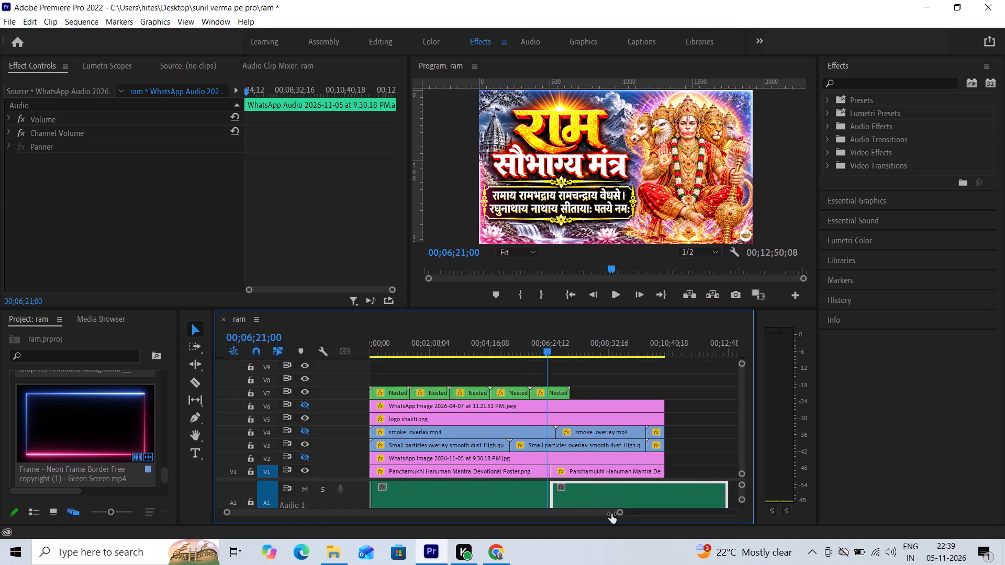
{"action": "left_click_drag", "start_coordinate": [611, 514], "coordinate": [500, 532]}
{"action": "key", "text": "space"}
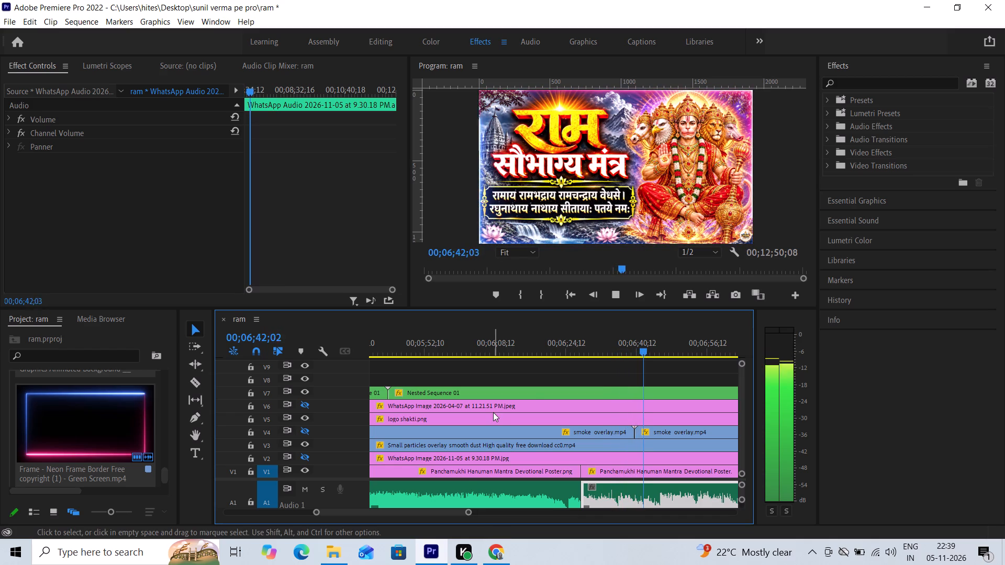
{"action": "left_click", "coordinate": [616, 295]}
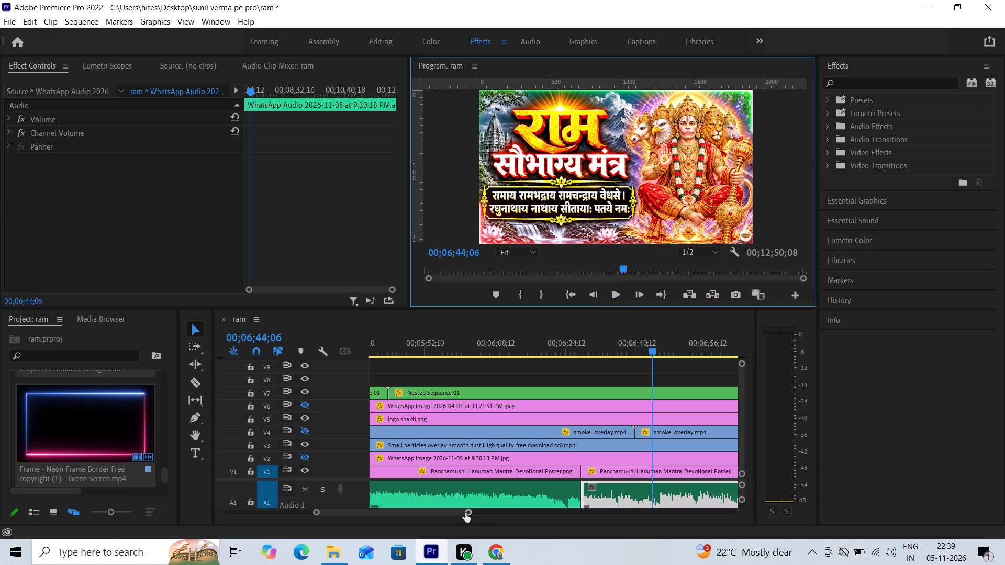
Duplicate the copied audio clip once more on A1 and place the new copy directly against its end.
{"action": "left_click_drag", "start_coordinate": [465, 513], "coordinate": [614, 514]}
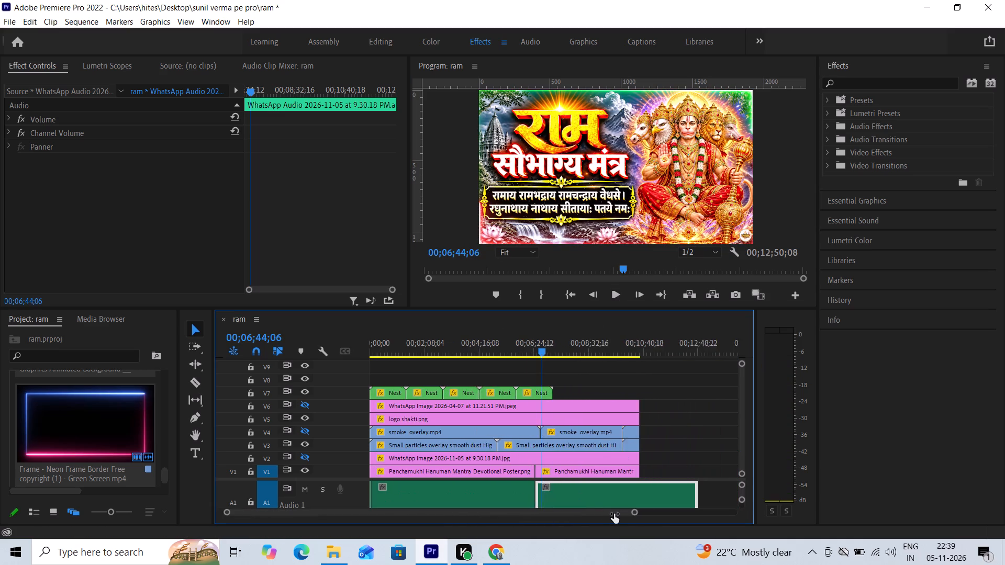
{"action": "left_click_drag", "start_coordinate": [614, 514], "coordinate": [657, 515]}
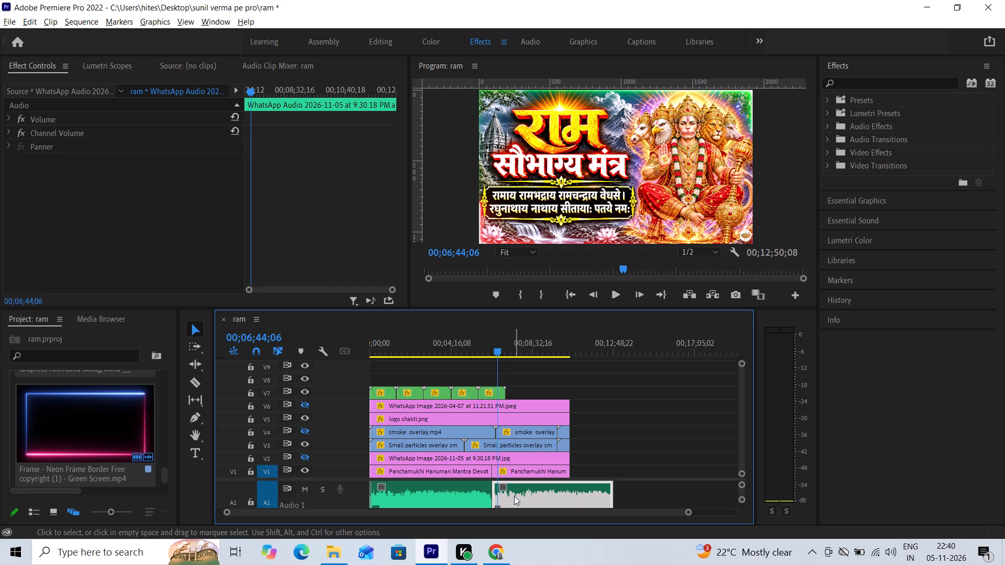
{"action": "left_click_drag", "start_coordinate": [514, 496], "coordinate": [665, 483], "text": "alt"}
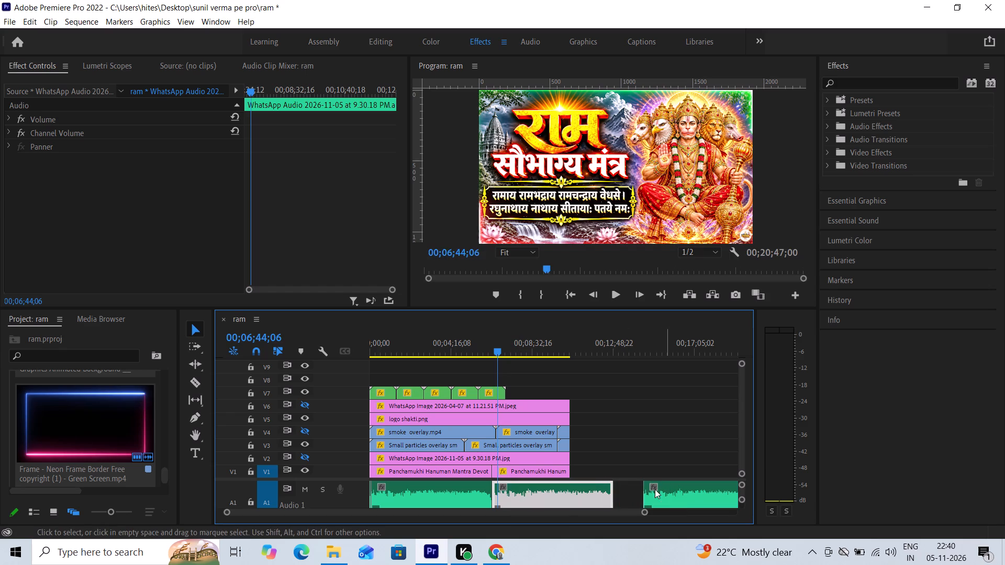
{"action": "left_click_drag", "start_coordinate": [667, 493], "coordinate": [642, 493]}
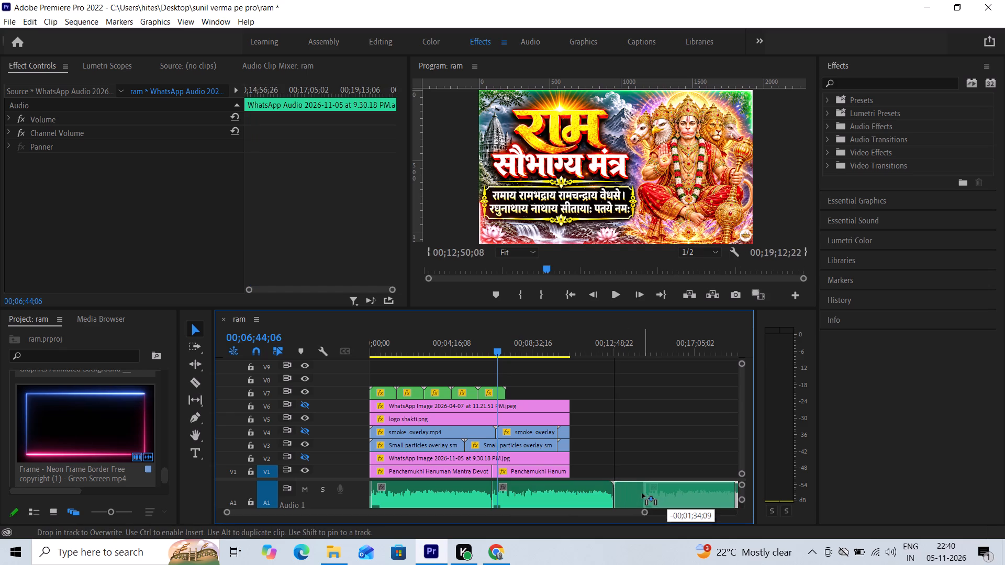
{"action": "left_click_drag", "start_coordinate": [642, 493], "coordinate": [641, 493]}
Extend the second Panchamukhi Hanuman poster clip on V1 to the end of the last audio copy.
{"action": "left_click", "coordinate": [543, 472]}
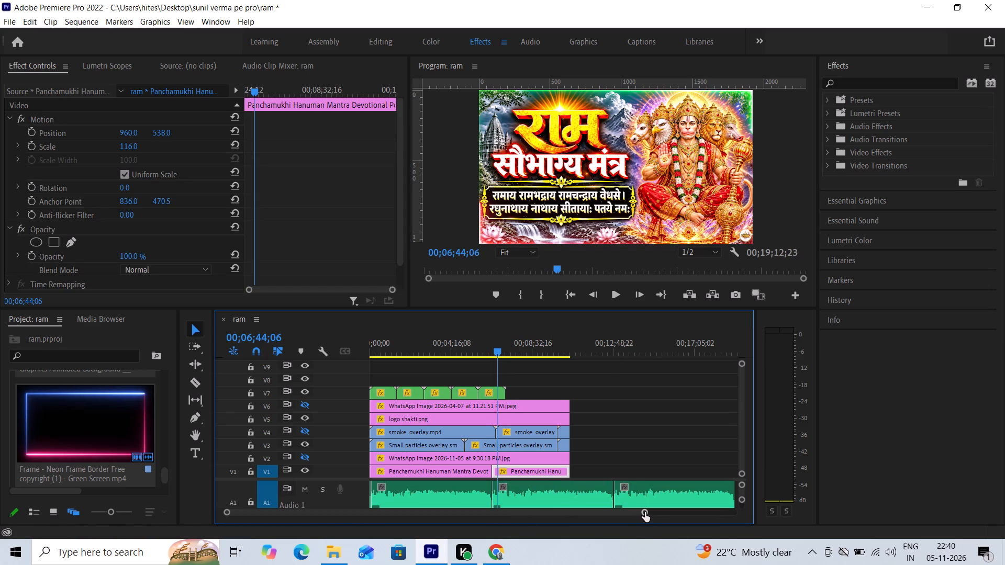
{"action": "left_click_drag", "start_coordinate": [645, 512], "coordinate": [684, 513]}
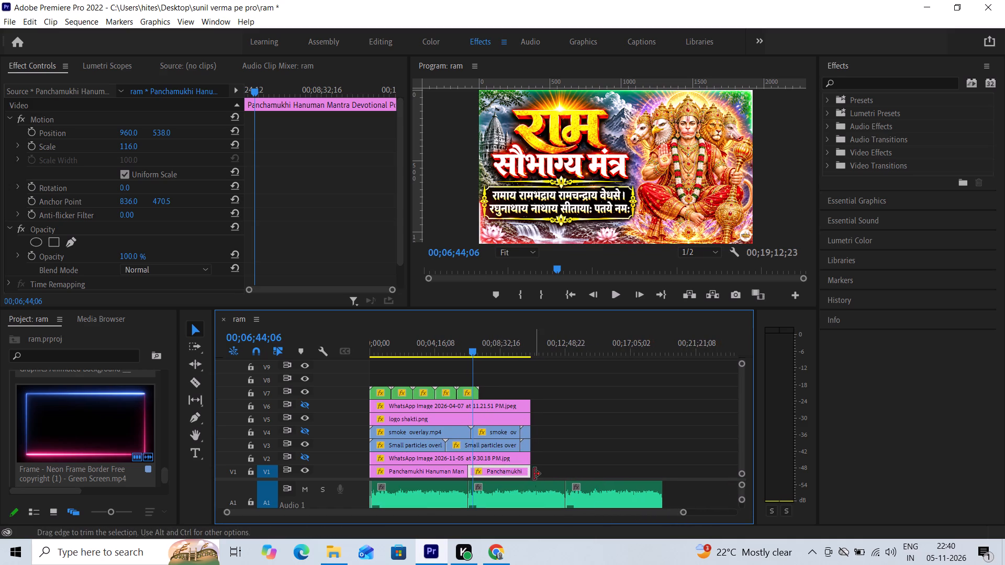
{"action": "left_click_drag", "start_coordinate": [532, 470], "coordinate": [631, 480]}
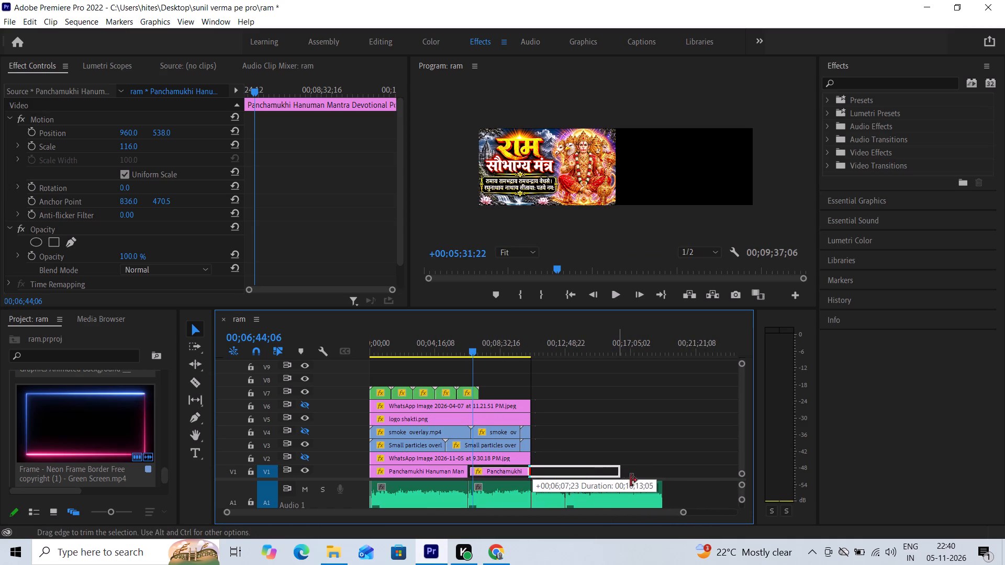
{"action": "left_click_drag", "start_coordinate": [631, 480], "coordinate": [662, 483]}
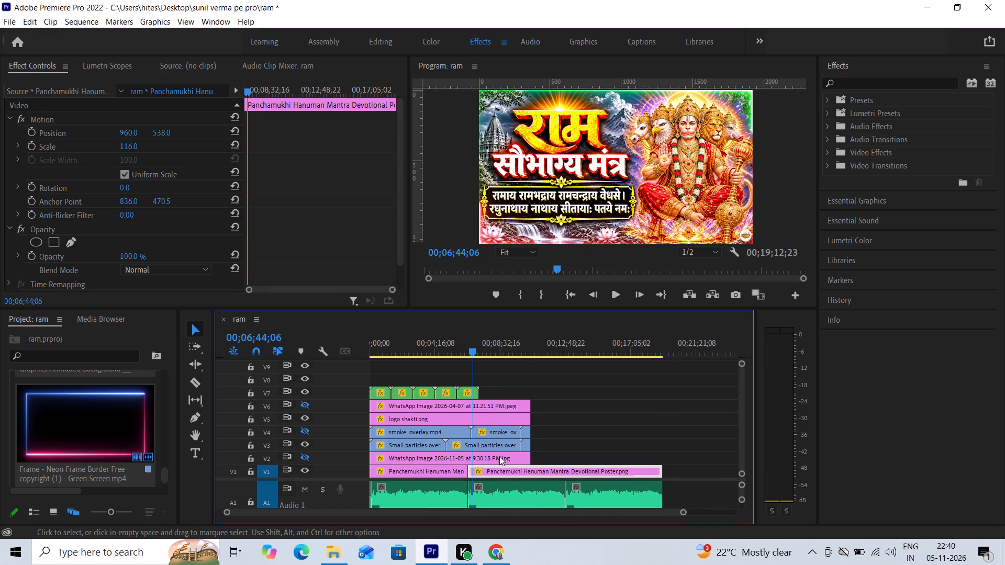
Delete the short leftover small particles overlay piece at the end of V3.
{"action": "left_click", "coordinate": [462, 447]}
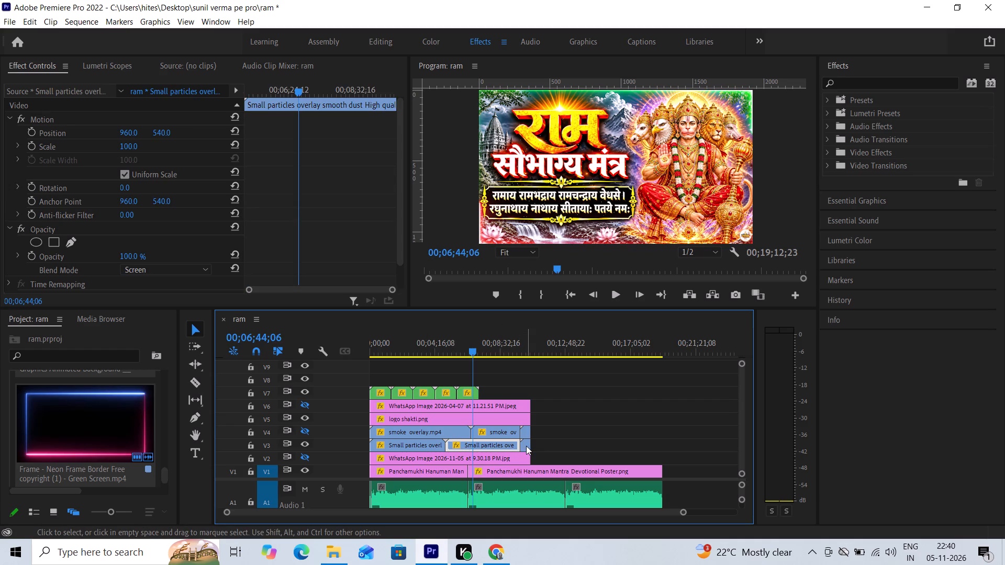
{"action": "left_click", "coordinate": [526, 446]}
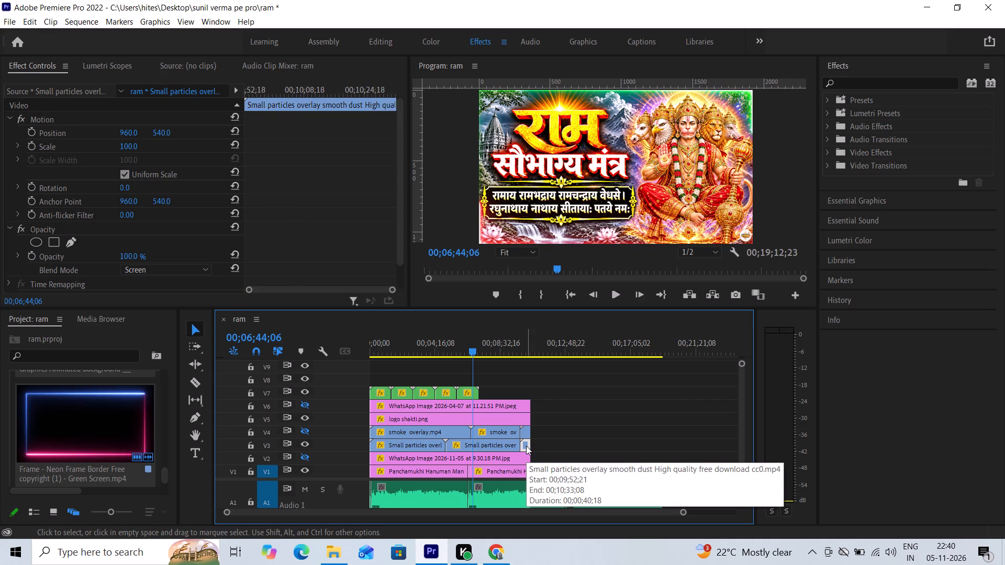
{"action": "key", "text": "Delete"}
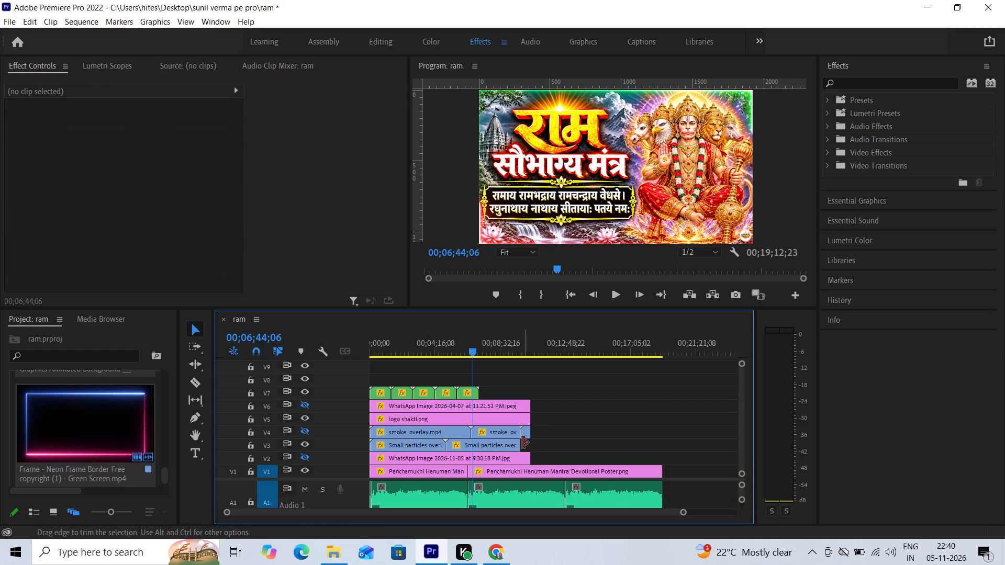
Duplicate the second small particles overlay clip on V3 twice and place both copies end to end directly after it.
{"action": "left_click", "coordinate": [509, 446]}
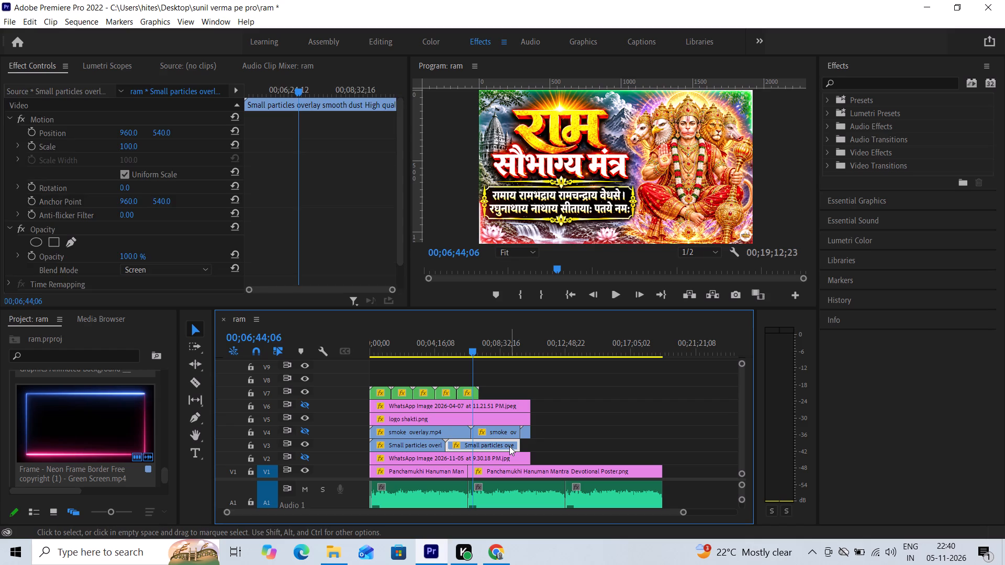
{"action": "left_click_drag", "start_coordinate": [498, 445], "coordinate": [533, 443], "text": "alt"}
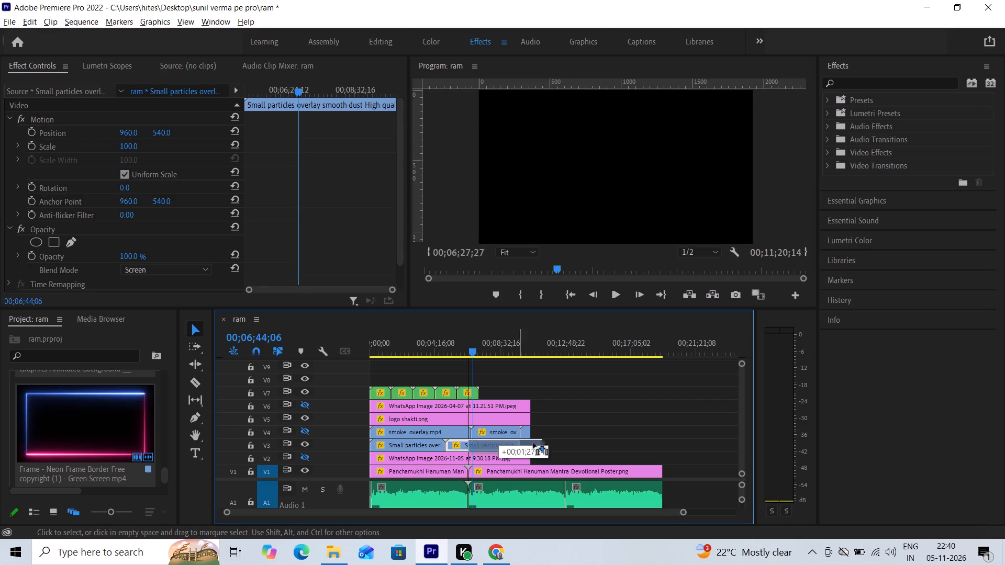
{"action": "left_click_drag", "start_coordinate": [533, 443], "coordinate": [593, 442], "text": "alt"}
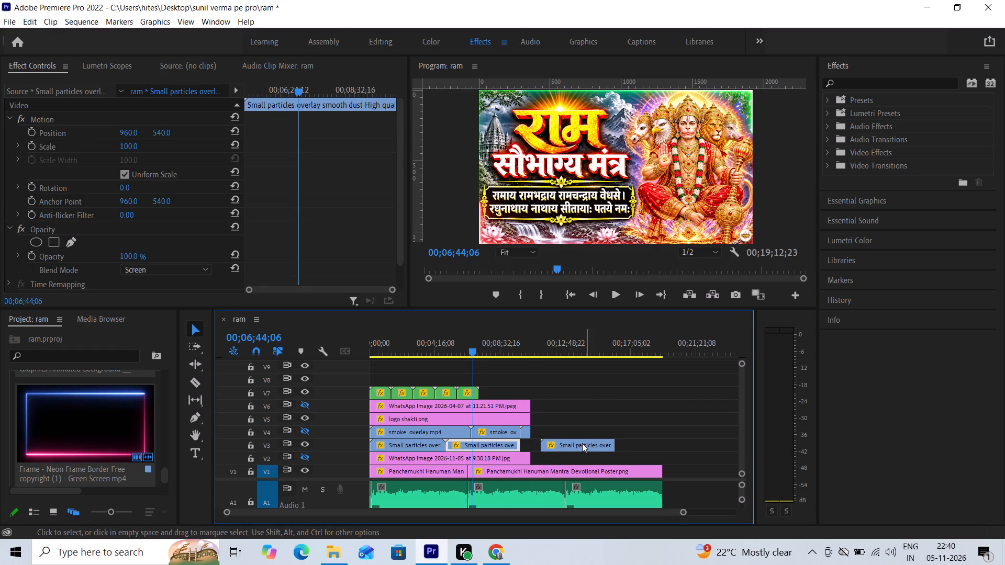
{"action": "left_click_drag", "start_coordinate": [580, 443], "coordinate": [685, 446], "text": "alt"}
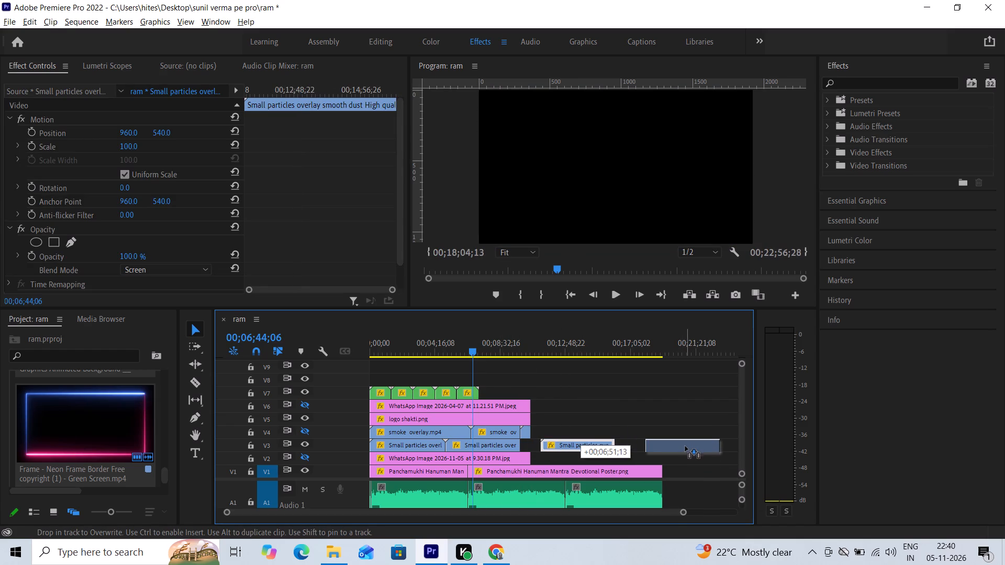
{"action": "left_click_drag", "start_coordinate": [685, 446], "coordinate": [685, 444], "text": "alt"}
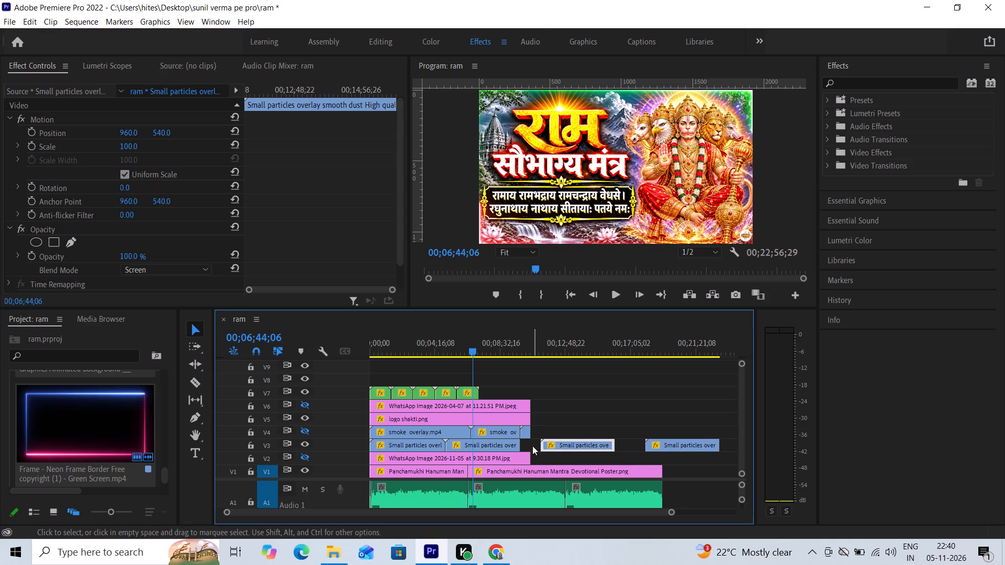
{"action": "right_click", "coordinate": [532, 446]}
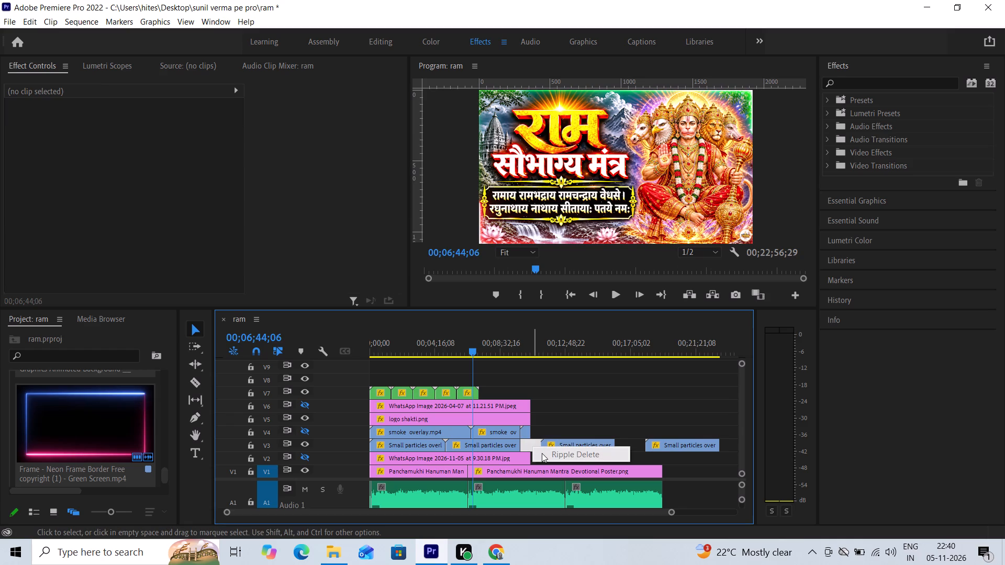
{"action": "left_click", "coordinate": [531, 445]}
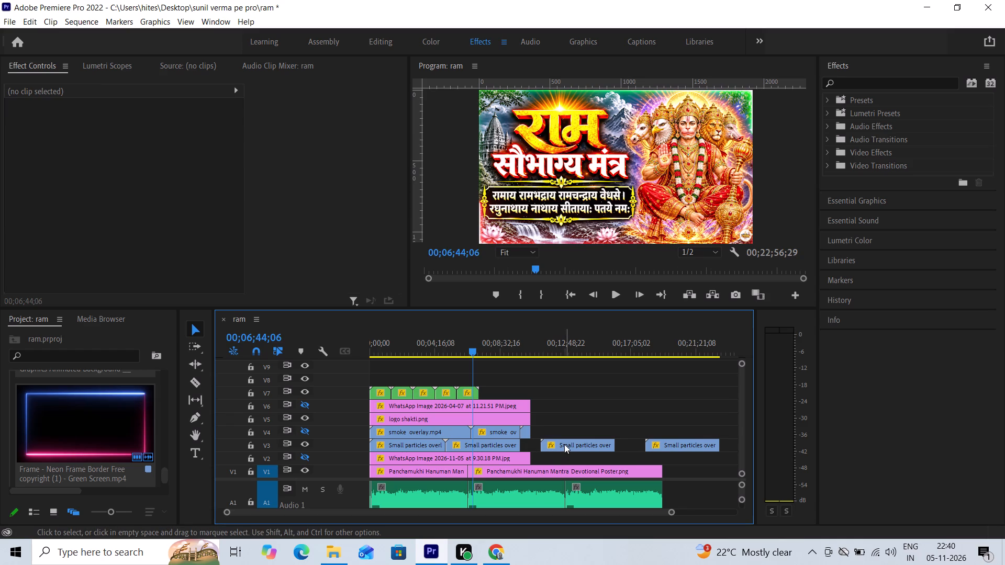
{"action": "left_click_drag", "start_coordinate": [564, 444], "coordinate": [545, 445]}
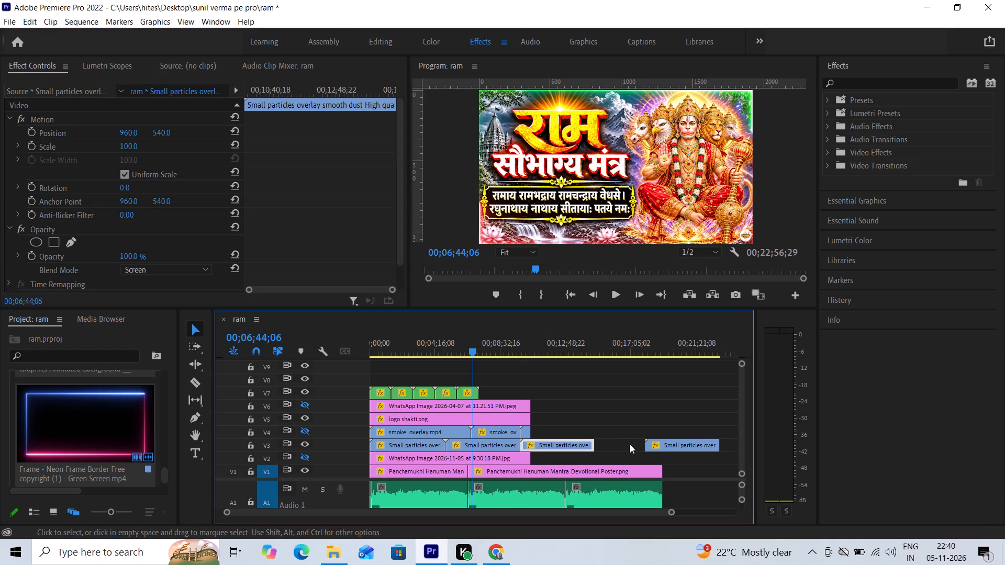
{"action": "left_click_drag", "start_coordinate": [667, 445], "coordinate": [619, 449]}
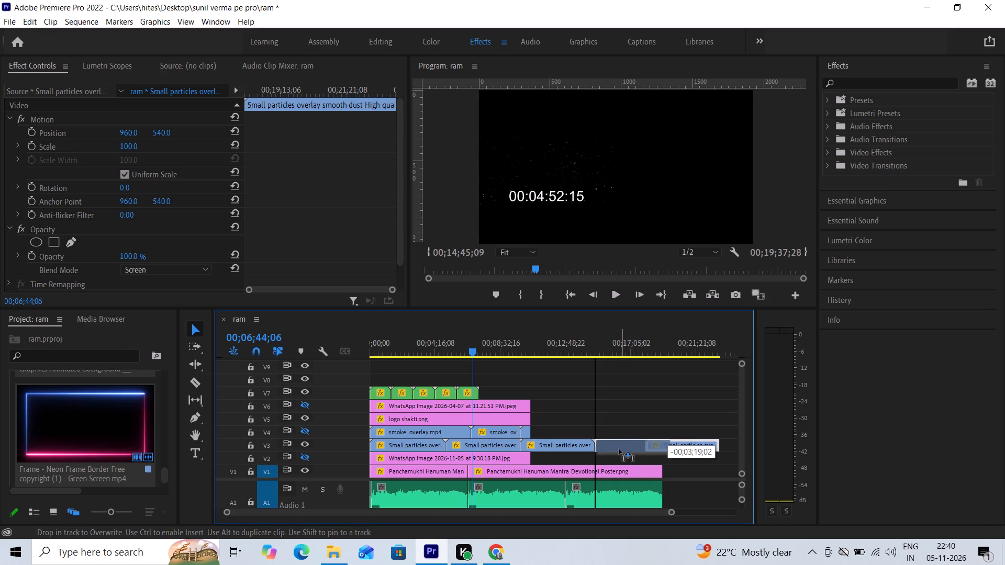
{"action": "left_click_drag", "start_coordinate": [619, 449], "coordinate": [618, 449]}
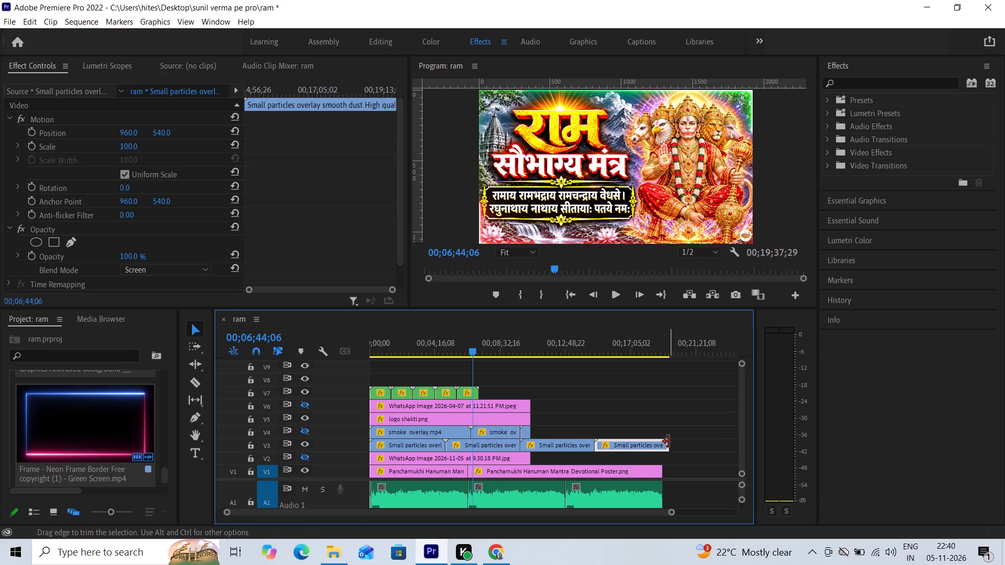
Trim the end of the last small particles overlay clip on V3 to match the end of the audio.
{"action": "left_click_drag", "start_coordinate": [668, 442], "coordinate": [662, 443]}
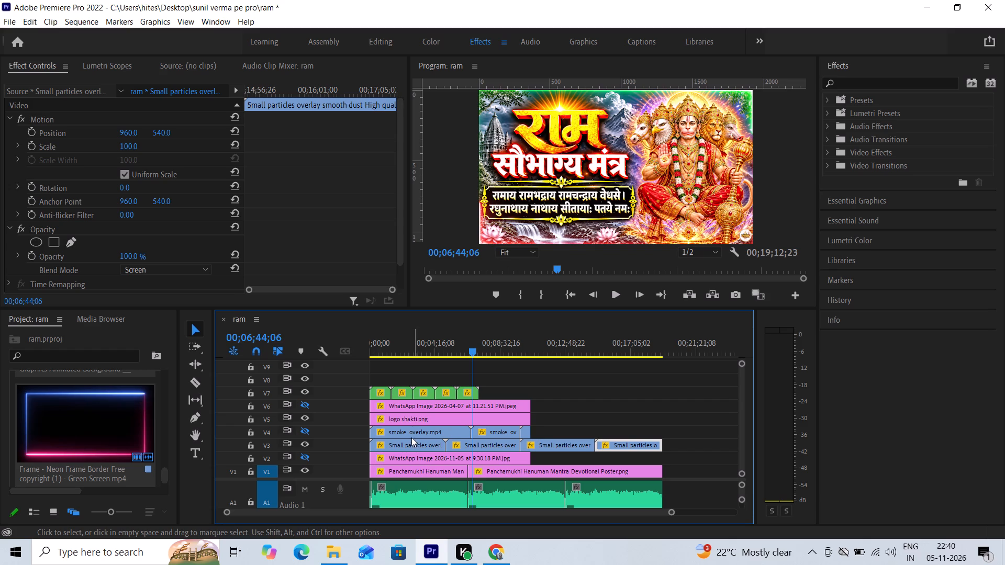
Extend the logo shakti.png clip on V5 to the end of the last audio copy.
{"action": "left_click_drag", "start_coordinate": [530, 417], "coordinate": [661, 428]}
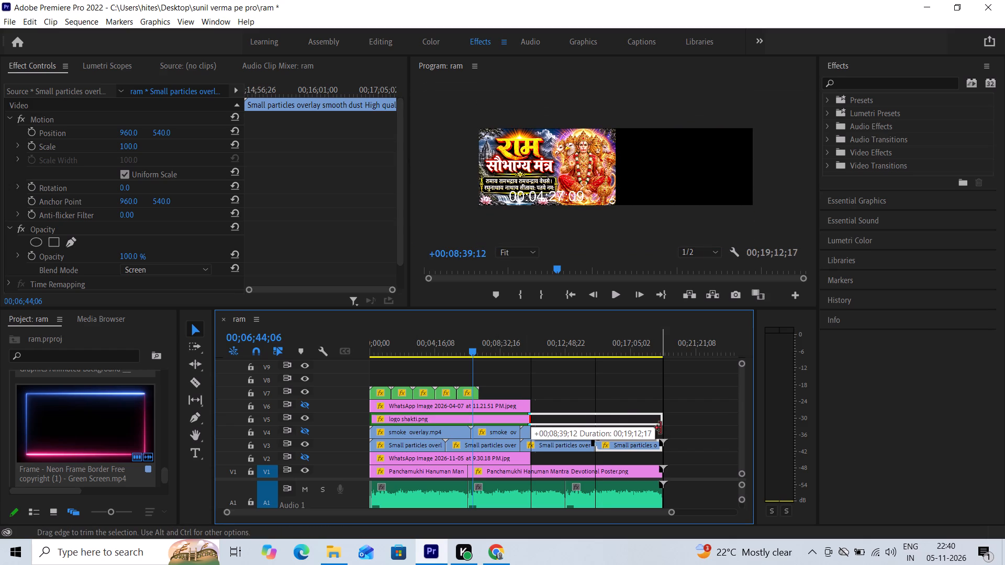
{"action": "left_click_drag", "start_coordinate": [661, 428], "coordinate": [660, 430]}
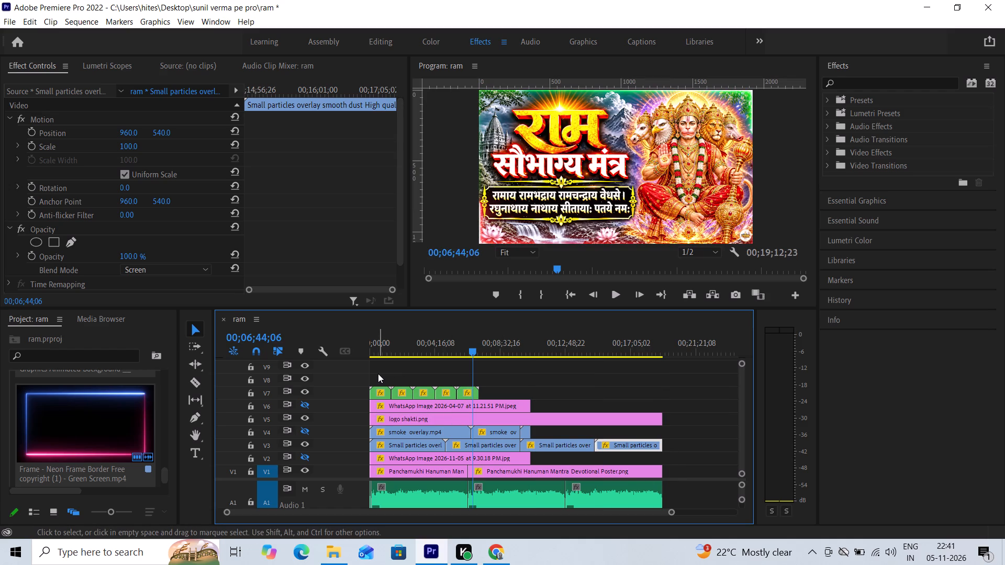
Duplicate the last Nested Sequence 01 border clip on V7 three times, placing each copy directly against the previous one.
{"action": "left_click_drag", "start_coordinate": [375, 375], "coordinate": [452, 377]}
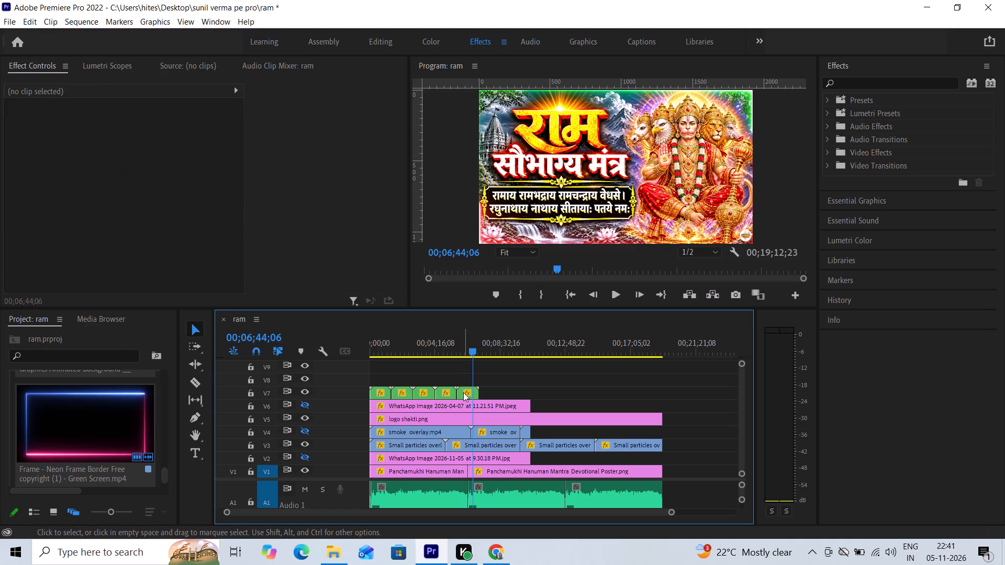
{"action": "left_click_drag", "start_coordinate": [463, 392], "coordinate": [463, 396], "text": "alt"}
{"action": "left_click_drag", "start_coordinate": [463, 396], "coordinate": [499, 391], "text": "alt"}
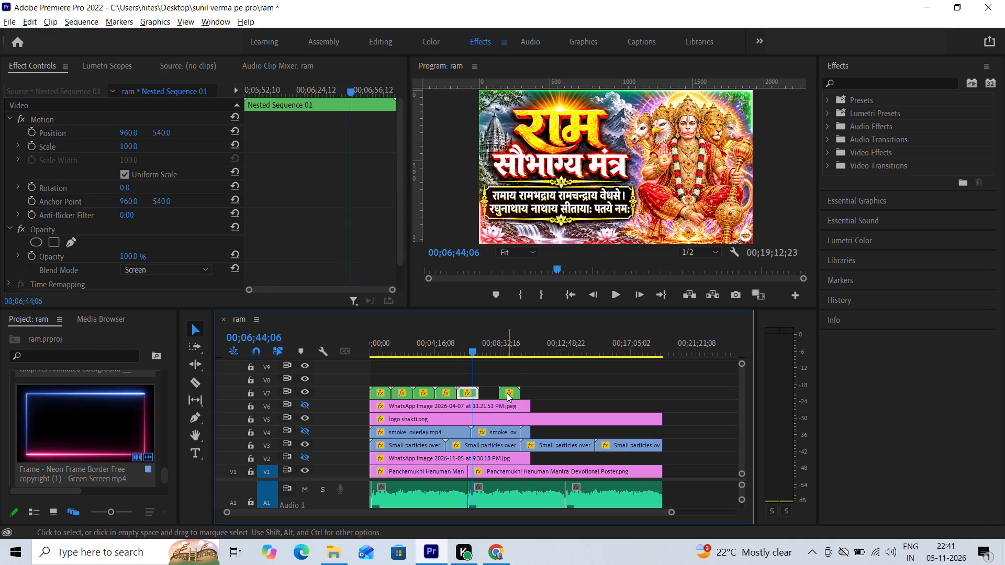
{"action": "left_click_drag", "start_coordinate": [507, 393], "coordinate": [492, 393]}
{"action": "left_click_drag", "start_coordinate": [487, 394], "coordinate": [509, 390], "text": "alt"}
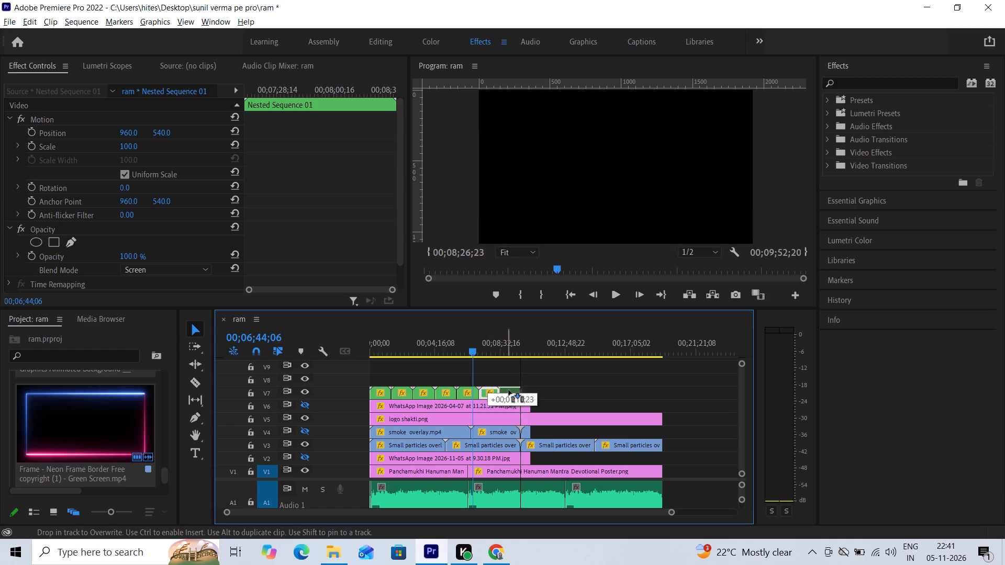
{"action": "left_click_drag", "start_coordinate": [509, 390], "coordinate": [514, 390], "text": "alt"}
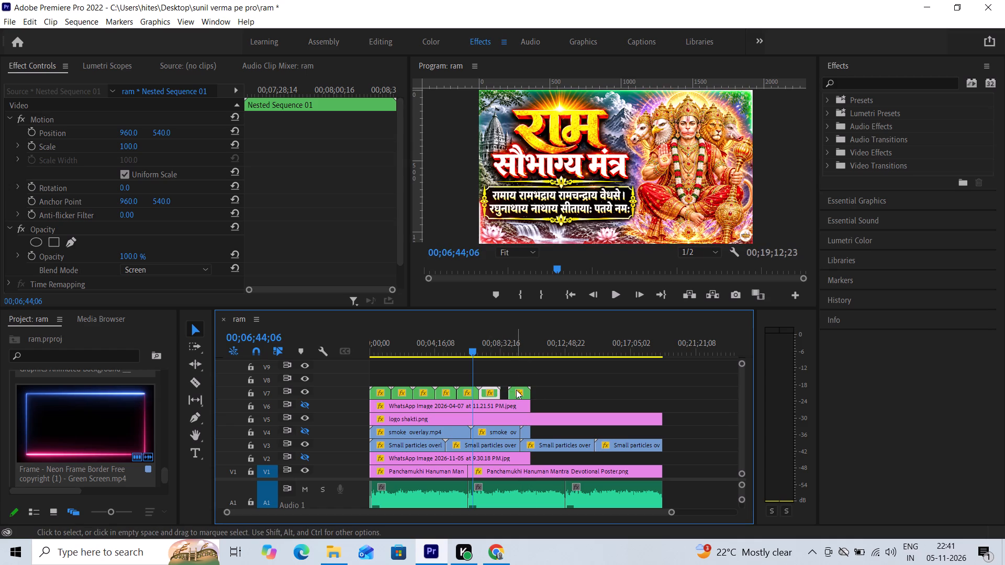
{"action": "left_click_drag", "start_coordinate": [516, 390], "coordinate": [507, 390]}
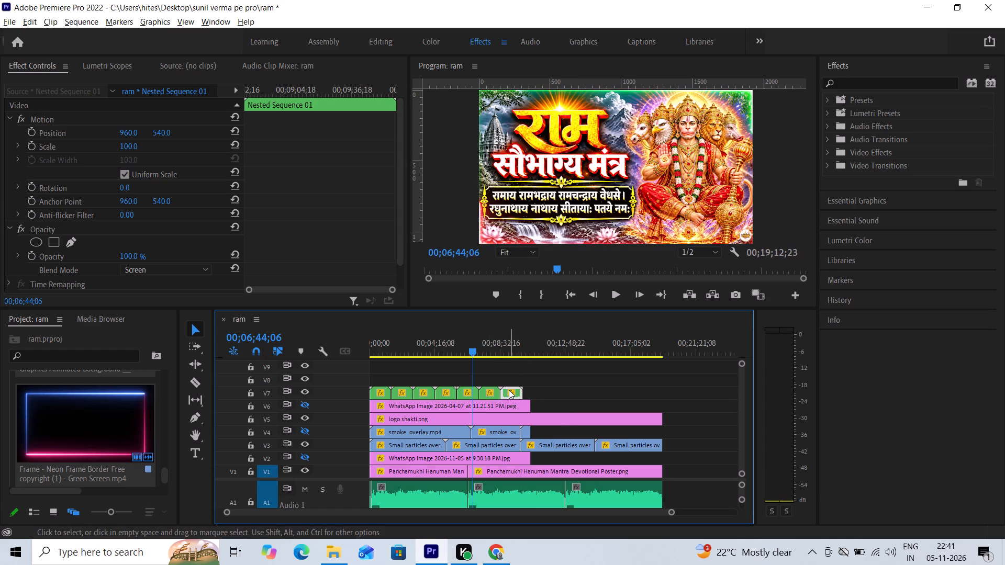
{"action": "left_click_drag", "start_coordinate": [509, 390], "coordinate": [542, 391], "text": "alt"}
{"action": "left_click_drag", "start_coordinate": [546, 391], "coordinate": [538, 392]}
Add two more copies of the Nested Sequence 01 border clip on V7, each directly against the previous one.
{"action": "left_click_drag", "start_coordinate": [533, 391], "coordinate": [558, 389], "text": "alt"}
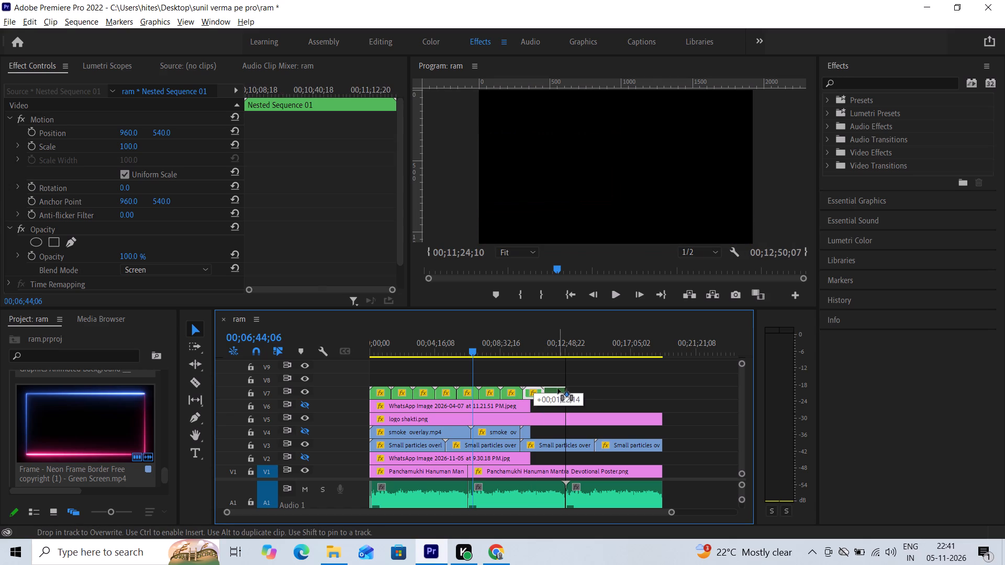
{"action": "left_click_drag", "start_coordinate": [558, 389], "coordinate": [569, 390], "text": "alt"}
{"action": "left_click_drag", "start_coordinate": [573, 391], "coordinate": [556, 392]}
{"action": "left_click_drag", "start_coordinate": [557, 392], "coordinate": [589, 387], "text": "alt"}
{"action": "left_click_drag", "start_coordinate": [585, 392], "coordinate": [577, 394]}
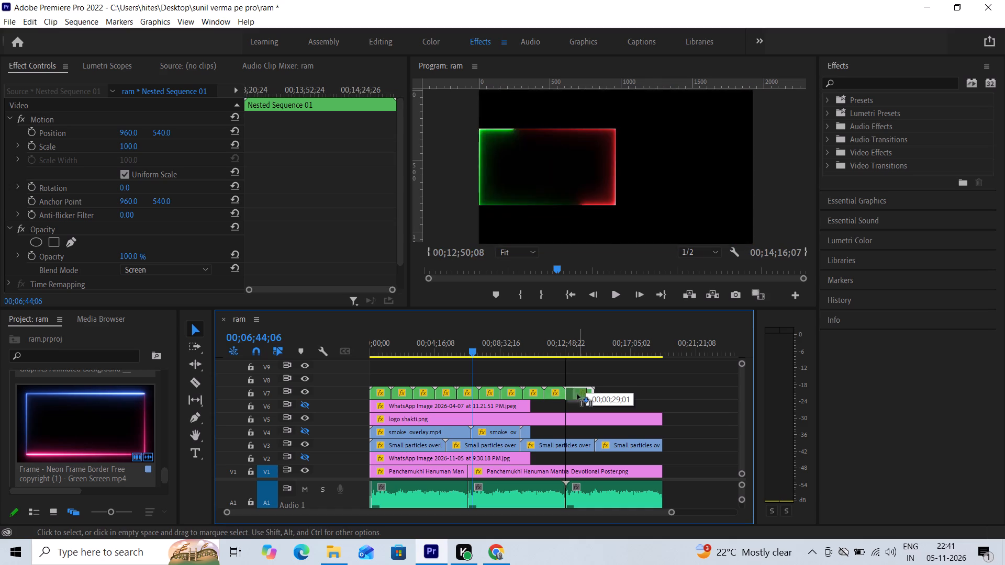
{"action": "left_click_drag", "start_coordinate": [577, 394], "coordinate": [575, 394]}
{"action": "left_click", "coordinate": [566, 393], "text": "alt"}
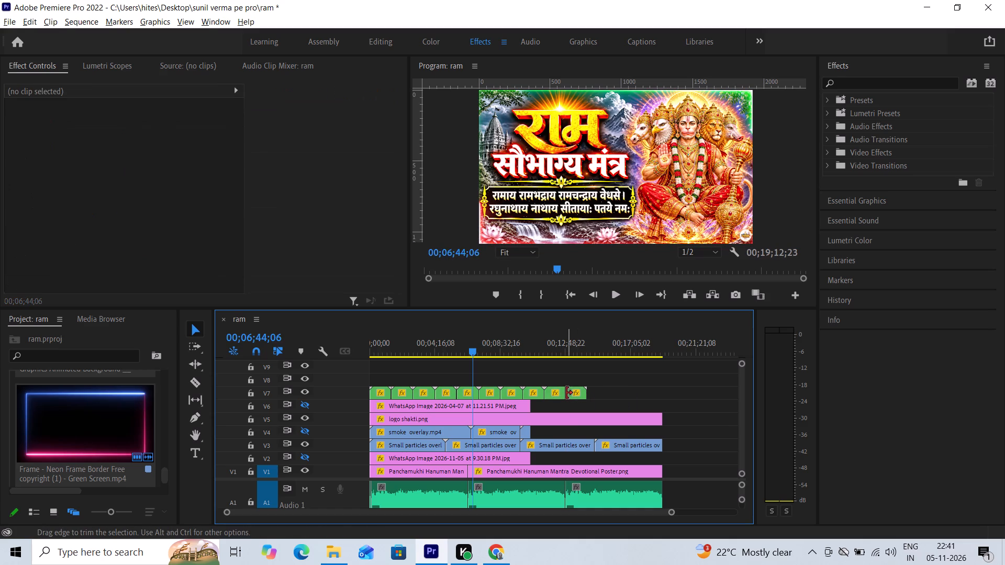
Add another two copies of the Nested Sequence 01 border clip on V7 and close the gaps between them.
{"action": "left_click", "coordinate": [574, 392]}
{"action": "left_click_drag", "start_coordinate": [574, 392], "coordinate": [597, 392], "text": "alt"}
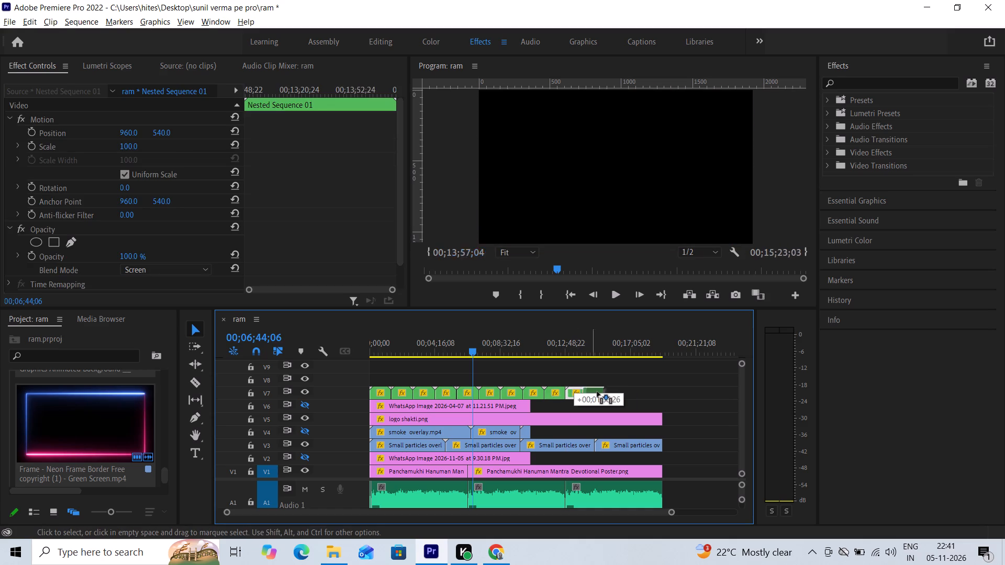
{"action": "left_click_drag", "start_coordinate": [597, 392], "coordinate": [604, 388], "text": "alt"}
{"action": "left_click_drag", "start_coordinate": [606, 389], "coordinate": [644, 389]}
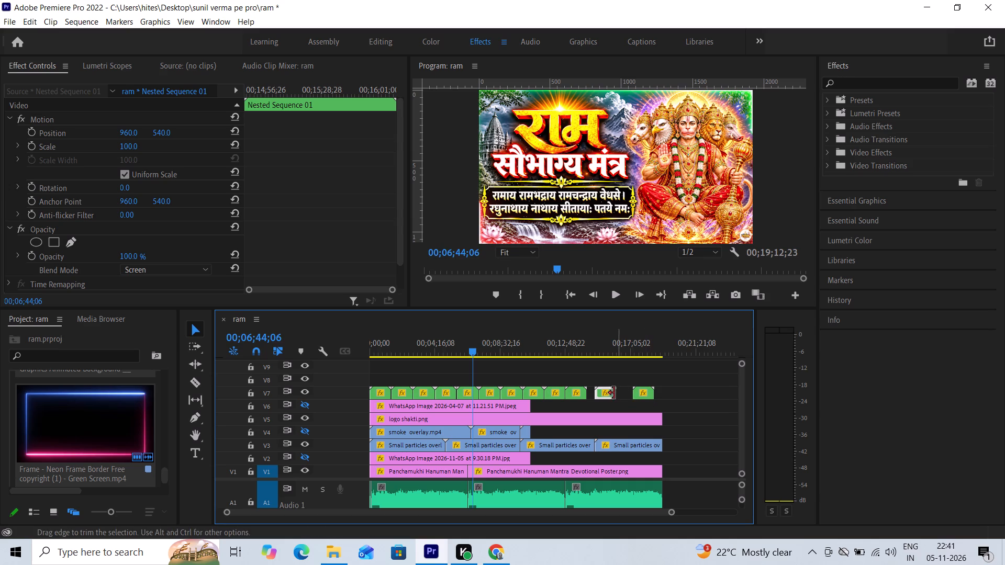
{"action": "left_click_drag", "start_coordinate": [606, 394], "coordinate": [599, 395]}
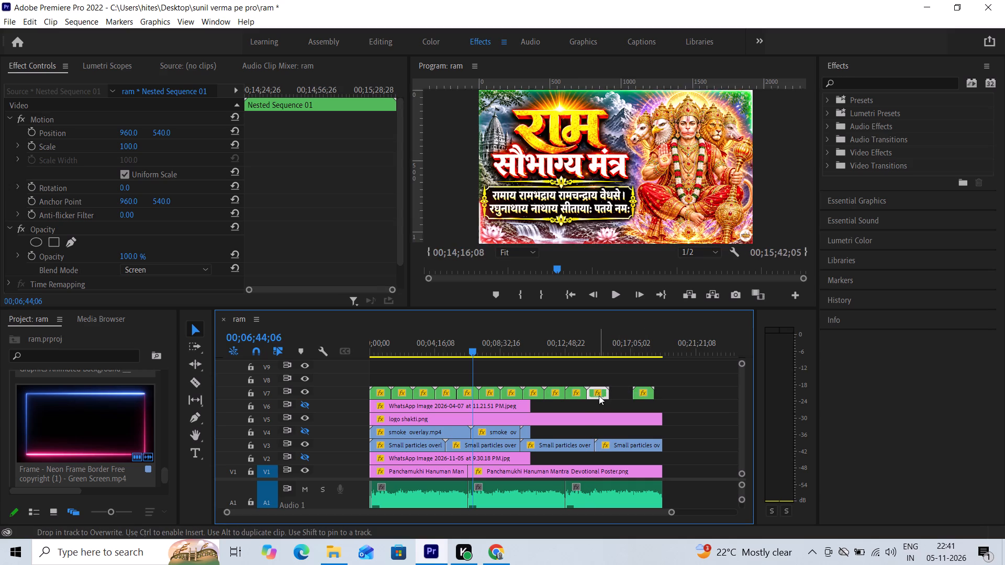
{"action": "left_click_drag", "start_coordinate": [646, 393], "coordinate": [626, 393]}
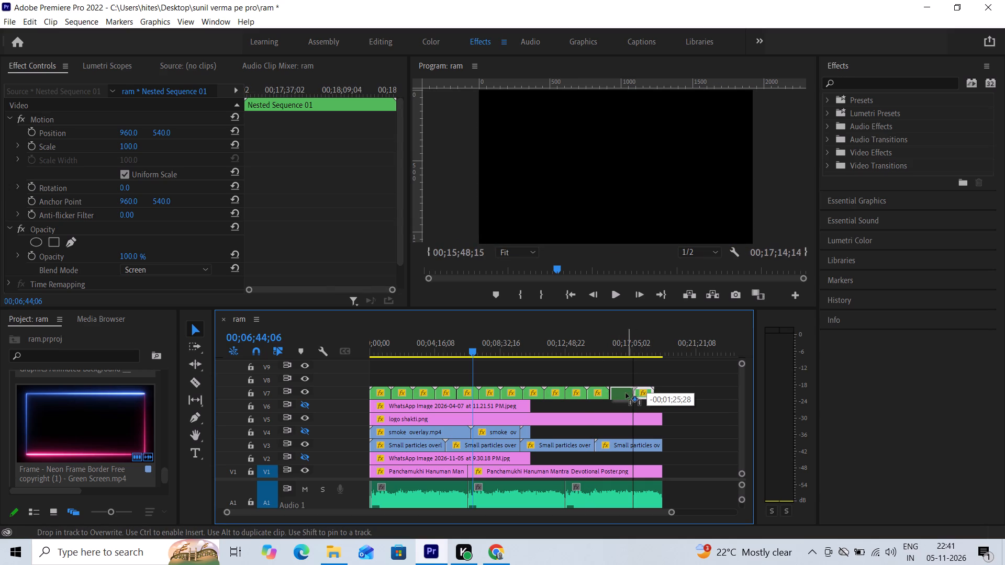
{"action": "left_click_drag", "start_coordinate": [626, 393], "coordinate": [625, 393]}
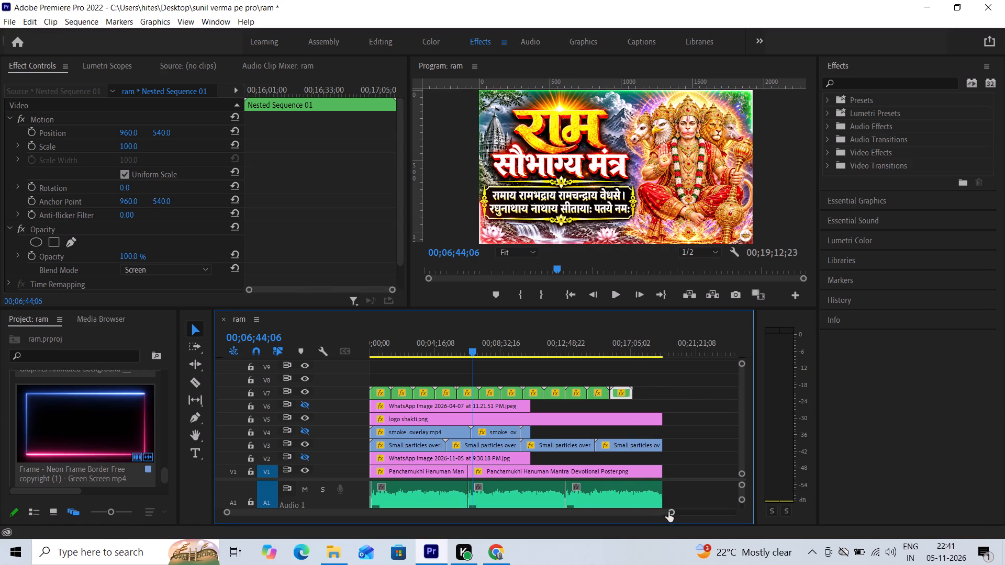
Close the gap before the last Nested Sequence 01 border clip on V7 by moving it against the preceding clip.
{"action": "left_click_drag", "start_coordinate": [472, 349], "coordinate": [451, 360]}
{"action": "left_click_drag", "start_coordinate": [451, 360], "coordinate": [450, 363]}
{"action": "left_click", "coordinate": [472, 349]}
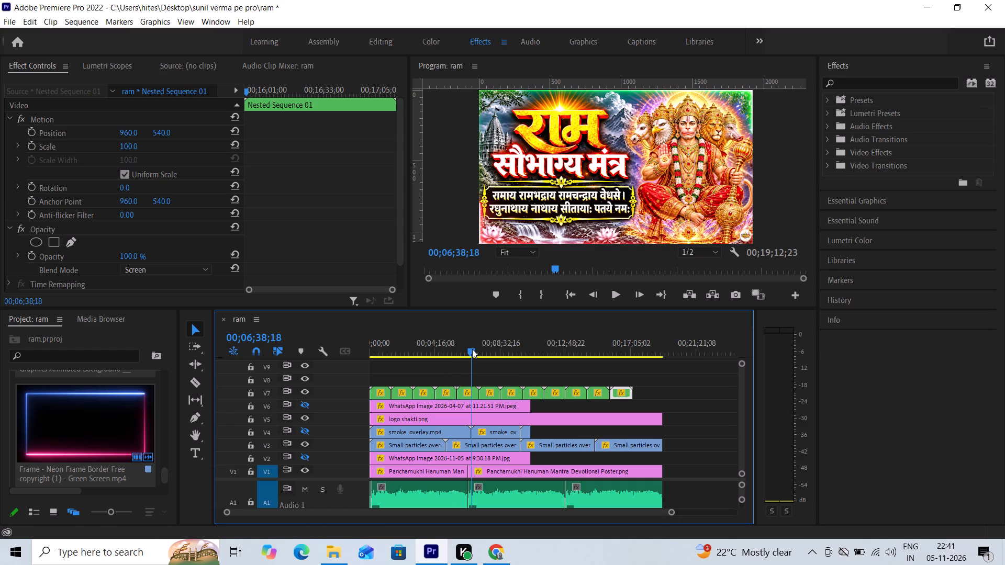
{"action": "left_click_drag", "start_coordinate": [472, 349], "coordinate": [611, 376]}
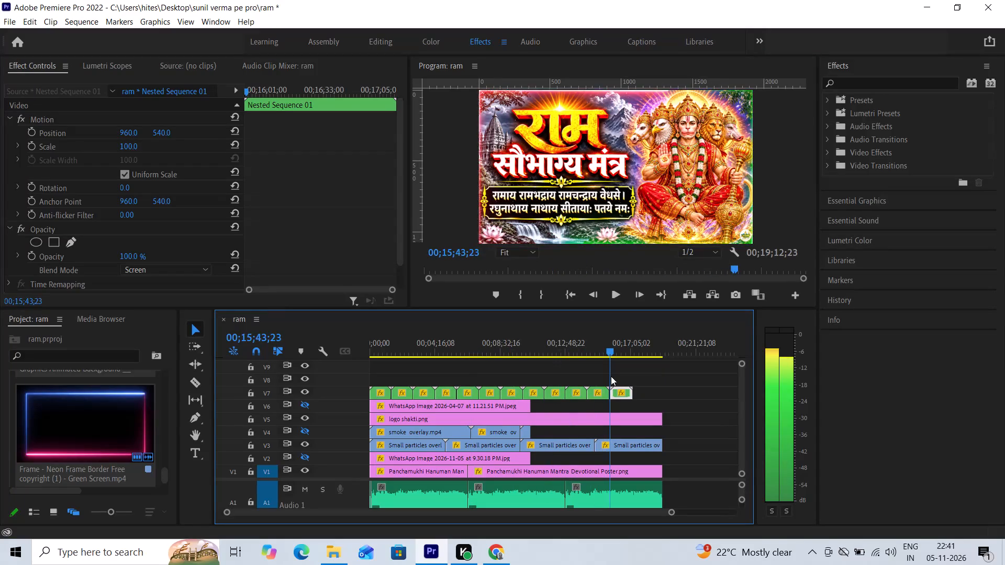
{"action": "left_click_drag", "start_coordinate": [611, 376], "coordinate": [600, 383]}
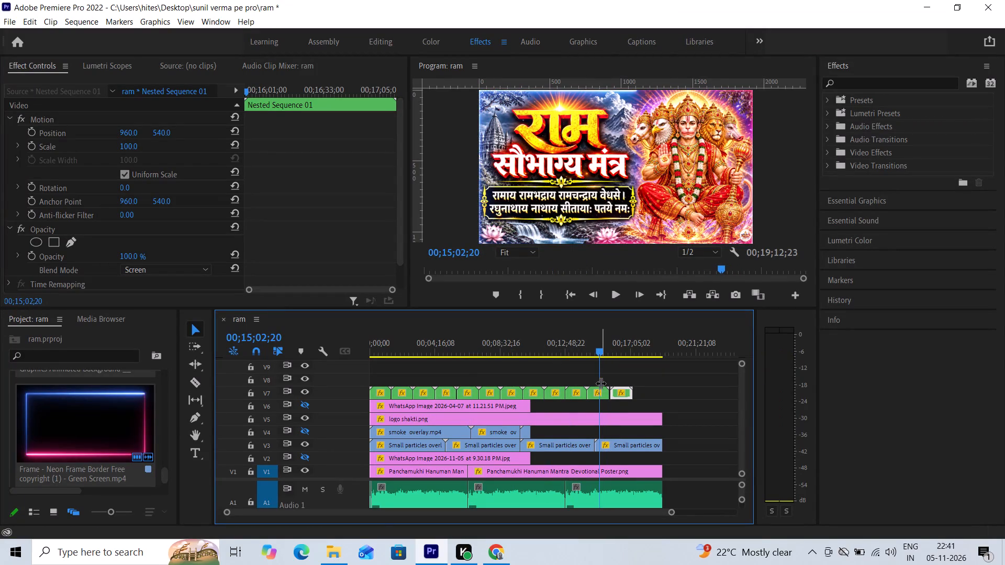
{"action": "left_click_drag", "start_coordinate": [672, 511], "coordinate": [604, 511]}
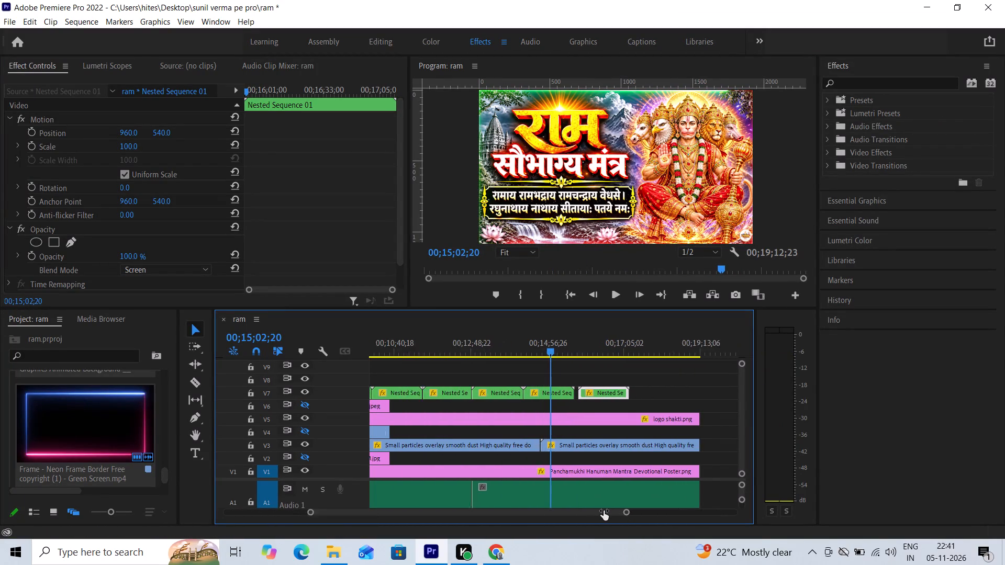
{"action": "left_click_drag", "start_coordinate": [604, 511], "coordinate": [581, 513]}
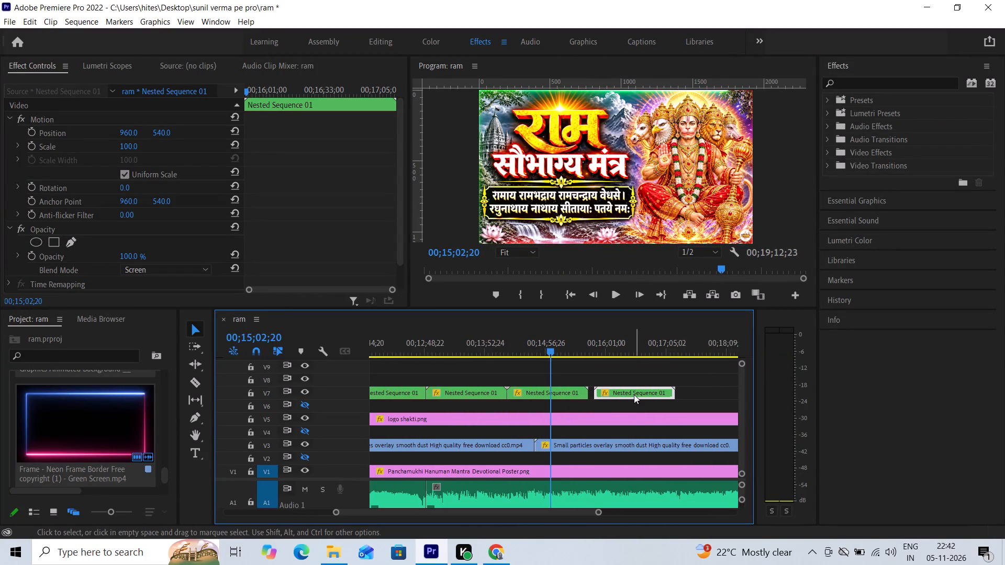
{"action": "left_click_drag", "start_coordinate": [633, 391], "coordinate": [627, 391]}
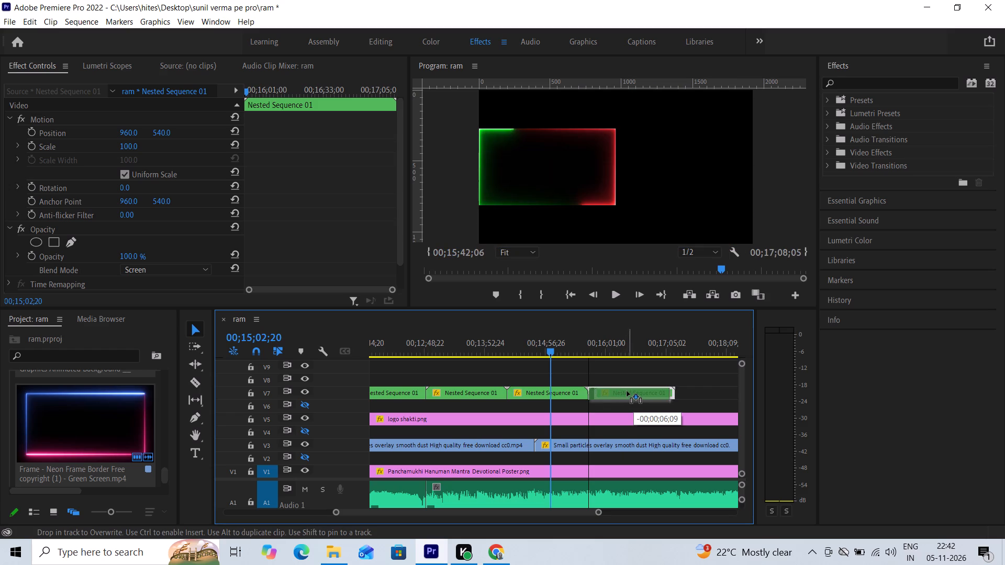
{"action": "left_click_drag", "start_coordinate": [627, 391], "coordinate": [628, 391]}
Duplicate the last Nested Sequence 01 border clip on V7 and place the copy directly against it.
{"action": "left_click_drag", "start_coordinate": [608, 394], "coordinate": [689, 385], "text": "alt"}
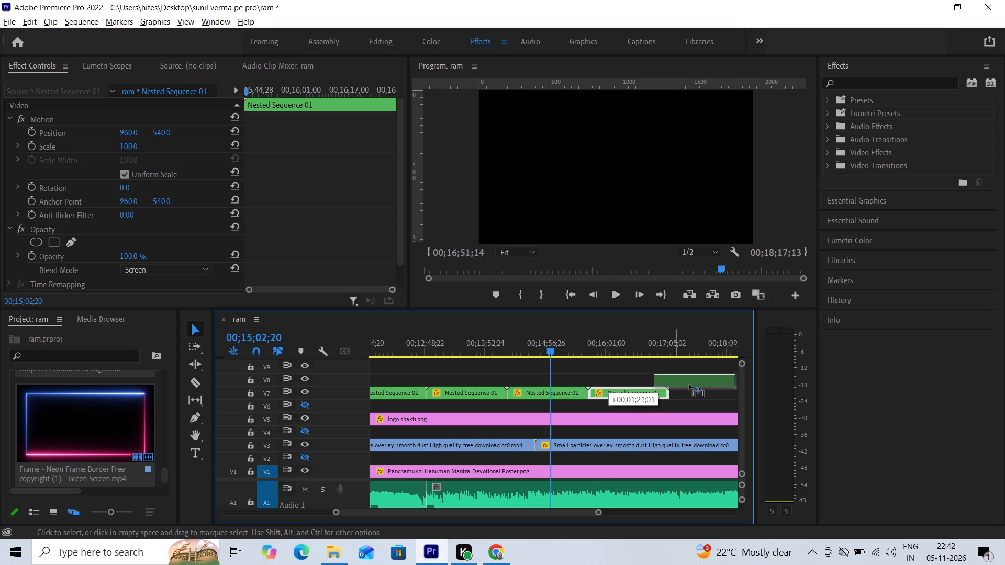
{"action": "left_click_drag", "start_coordinate": [689, 385], "coordinate": [705, 387], "text": "alt"}
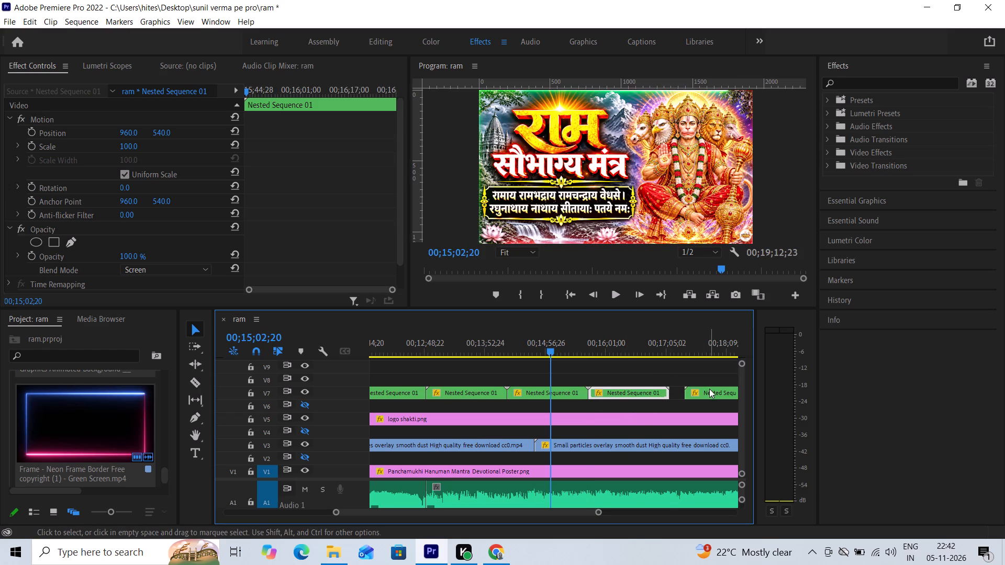
{"action": "left_click_drag", "start_coordinate": [709, 389], "coordinate": [694, 390]}
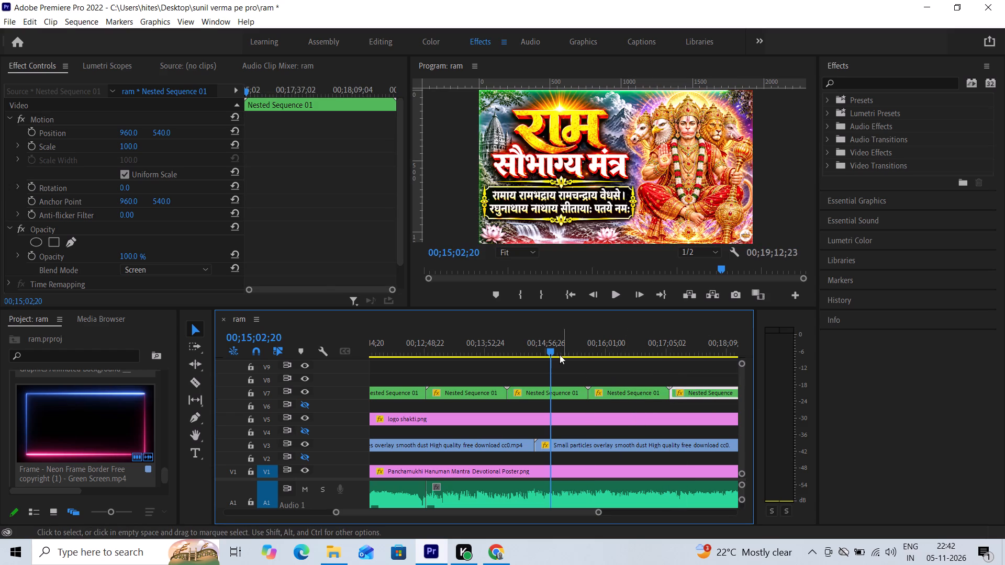
Add one more Nested Sequence 01 copy directly after the last border clip on V7 and trim its end to the end of the audio.
{"action": "left_click_drag", "start_coordinate": [551, 351], "coordinate": [366, 383]}
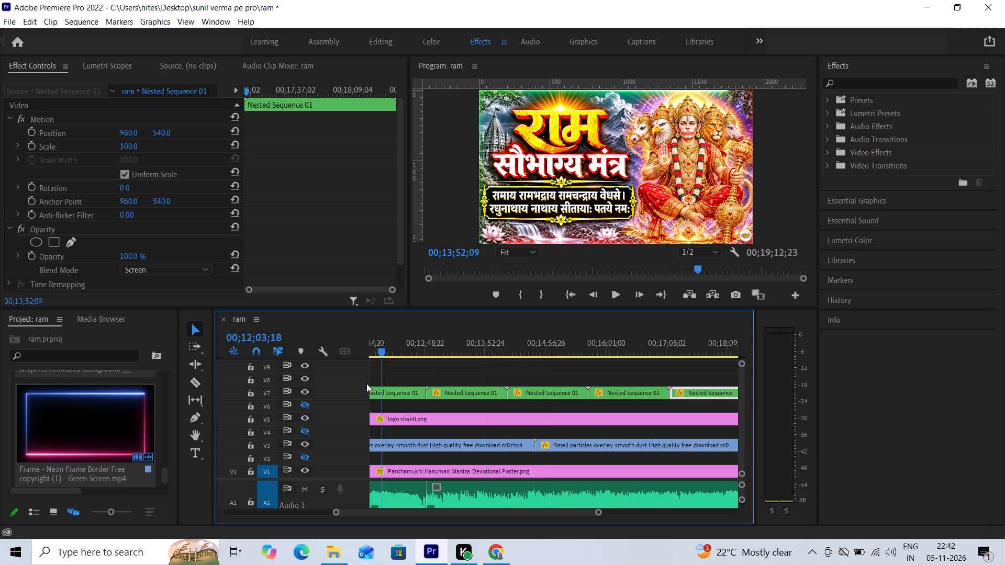
{"action": "left_click_drag", "start_coordinate": [366, 383], "coordinate": [476, 380]}
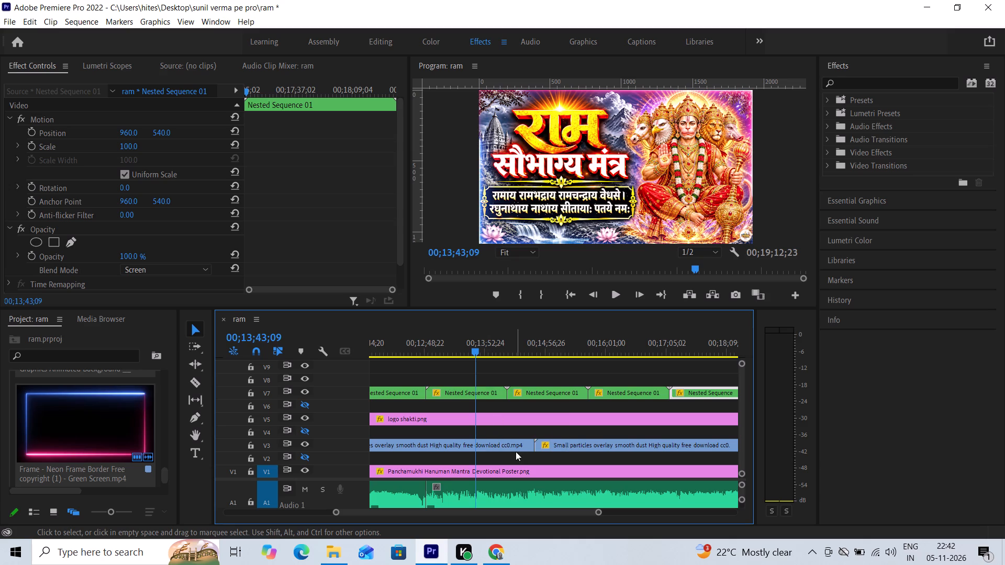
{"action": "left_click", "coordinate": [565, 512]}
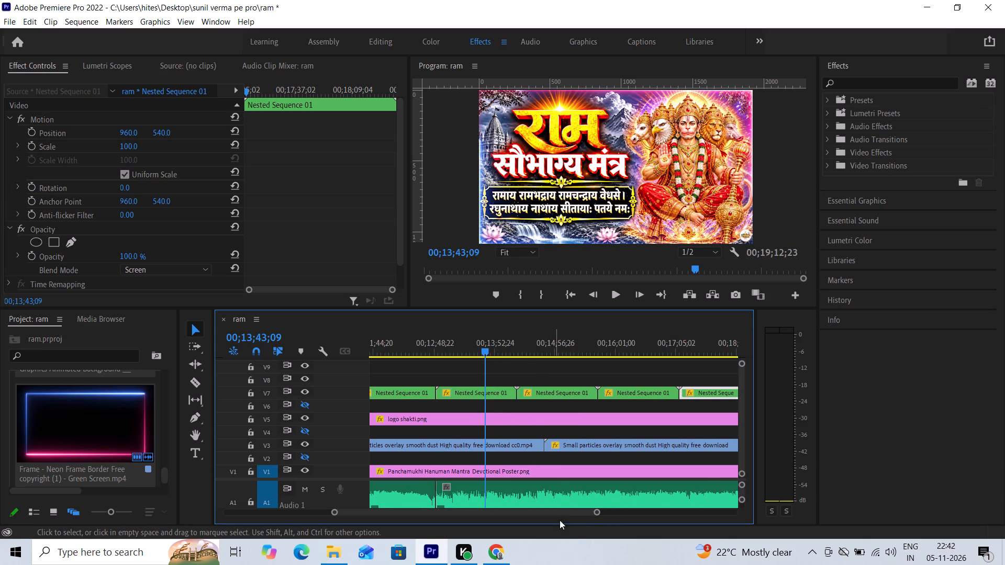
{"action": "left_click_drag", "start_coordinate": [598, 513], "coordinate": [602, 513]}
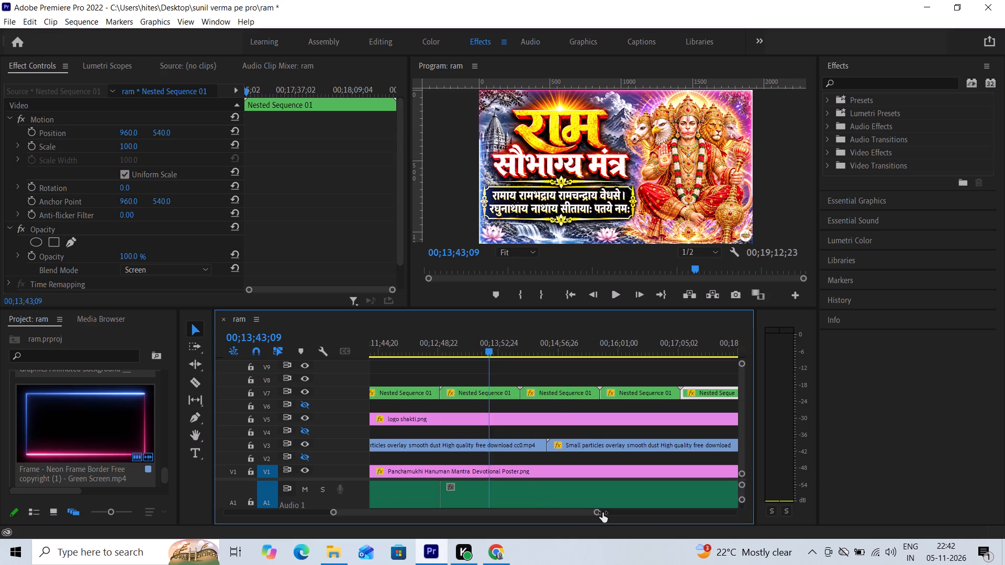
{"action": "left_click_drag", "start_coordinate": [602, 513], "coordinate": [671, 515]}
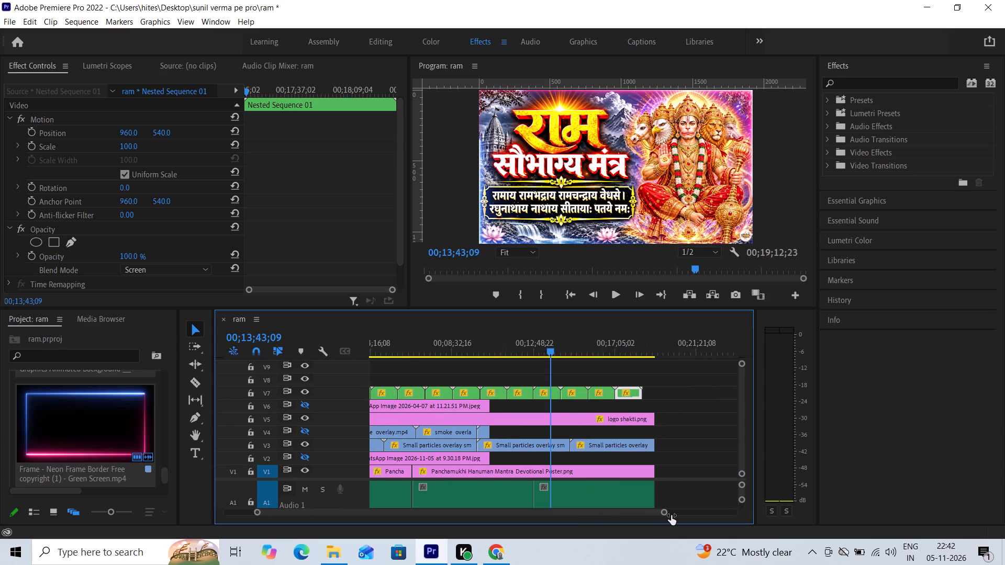
{"action": "left_click_drag", "start_coordinate": [671, 515], "coordinate": [663, 516]}
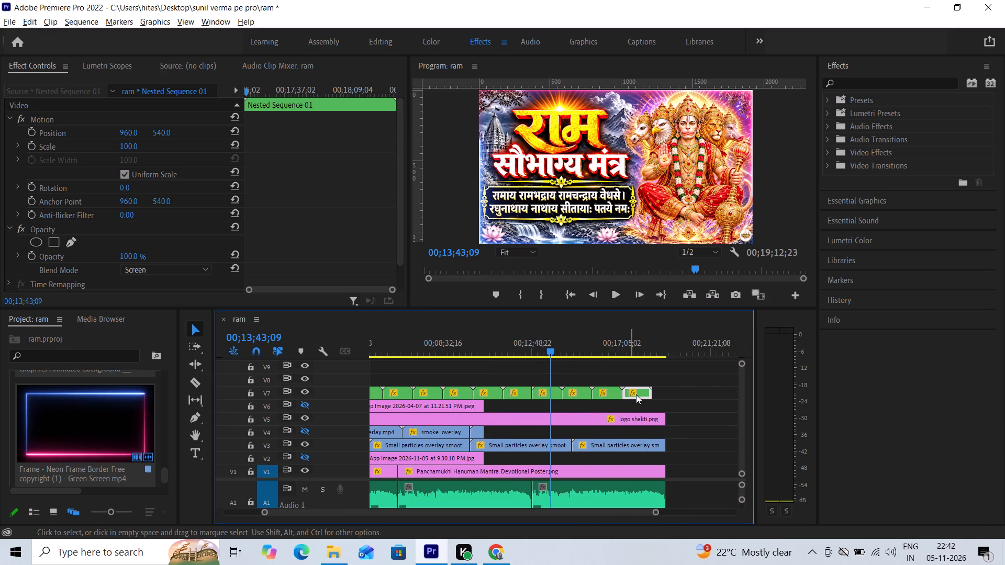
{"action": "left_click_drag", "start_coordinate": [636, 392], "coordinate": [686, 389], "text": "alt"}
{"action": "left_click_drag", "start_coordinate": [684, 389], "coordinate": [683, 389]}
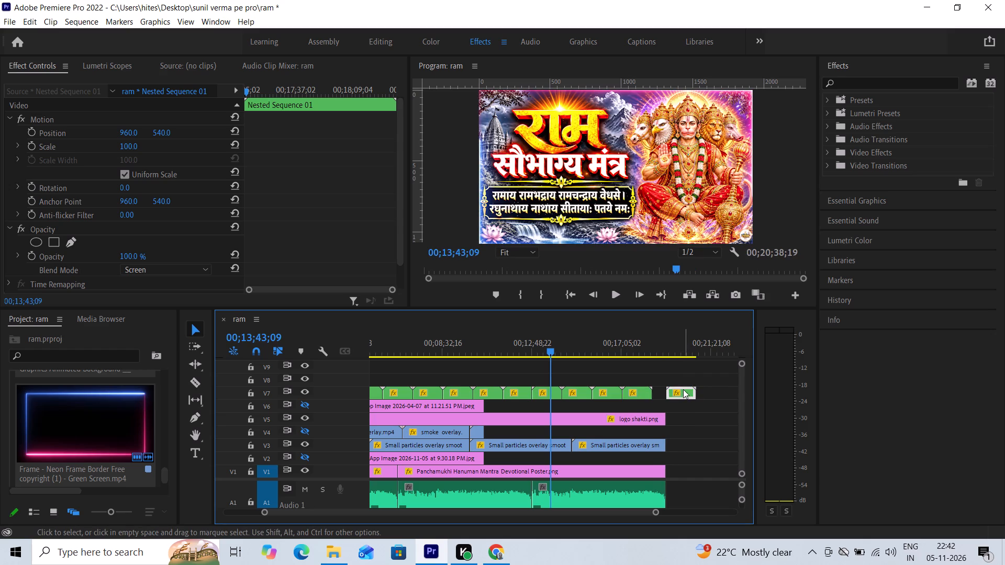
{"action": "left_click_drag", "start_coordinate": [683, 389], "coordinate": [672, 388]}
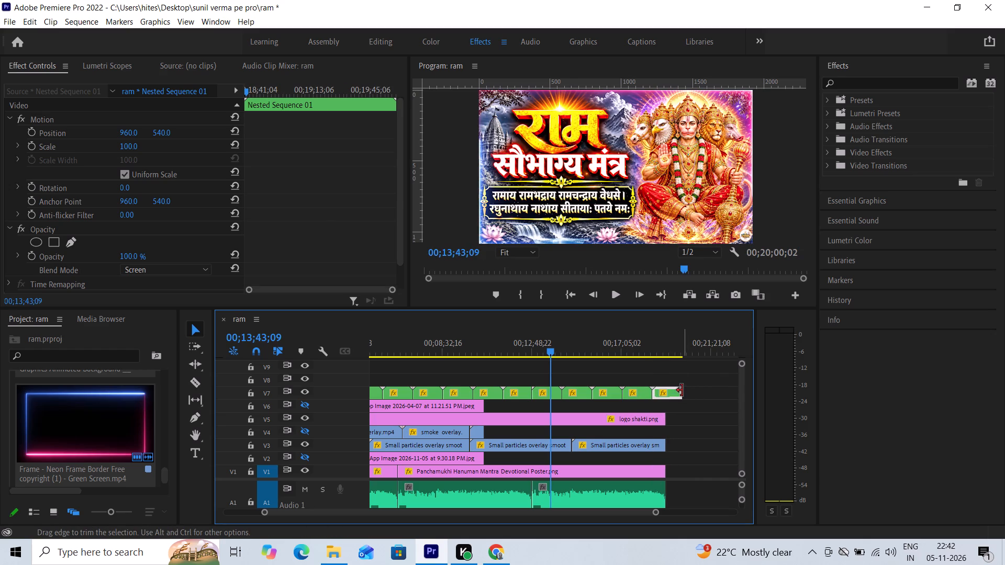
{"action": "left_click_drag", "start_coordinate": [682, 390], "coordinate": [668, 392]}
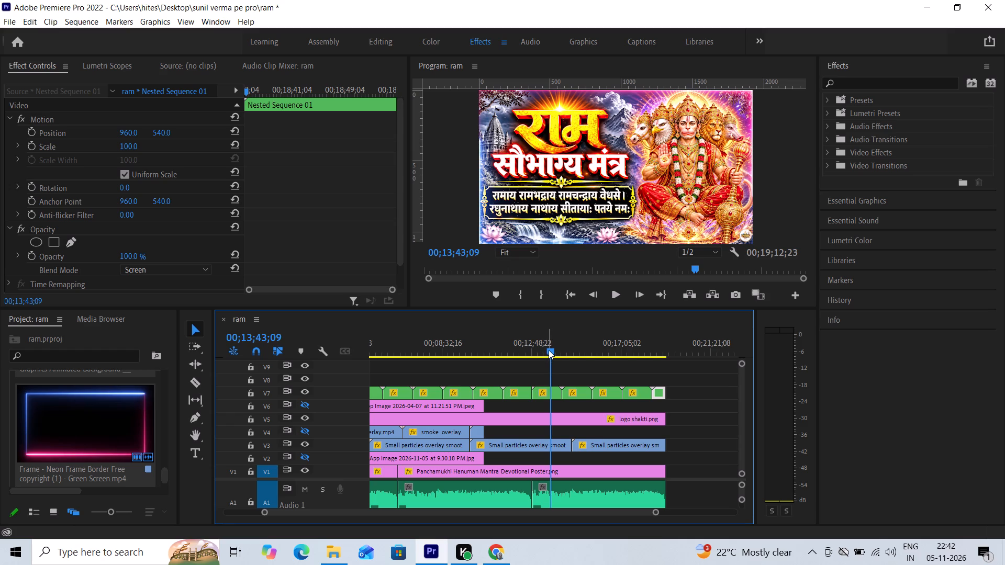
Review short stretches of the ram sequence from its start through about the five-minute mark, checking the neon border over the poster.
{"action": "left_click_drag", "start_coordinate": [549, 350], "coordinate": [310, 367]}
{"action": "left_click", "coordinate": [378, 392]}
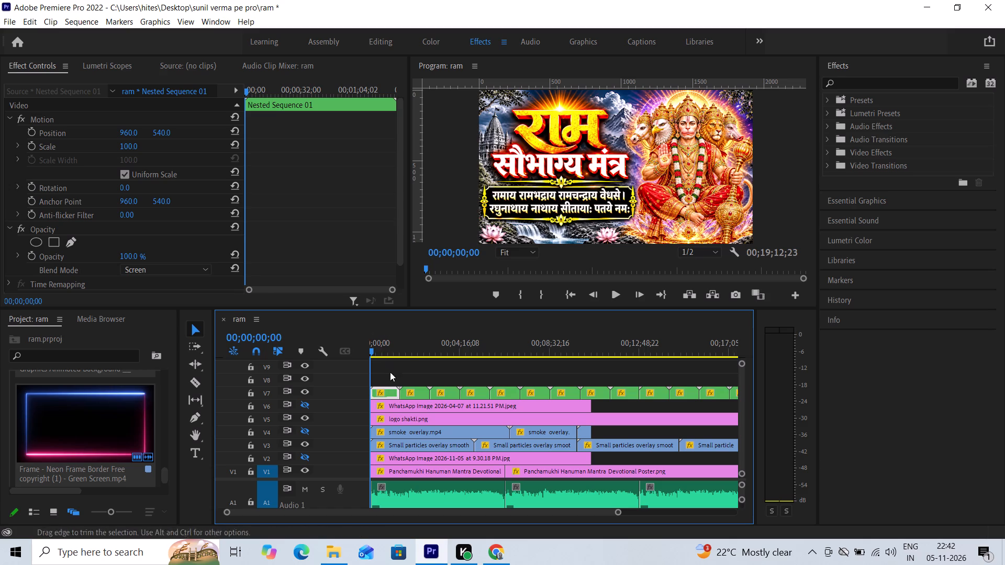
{"action": "key", "text": "space"}
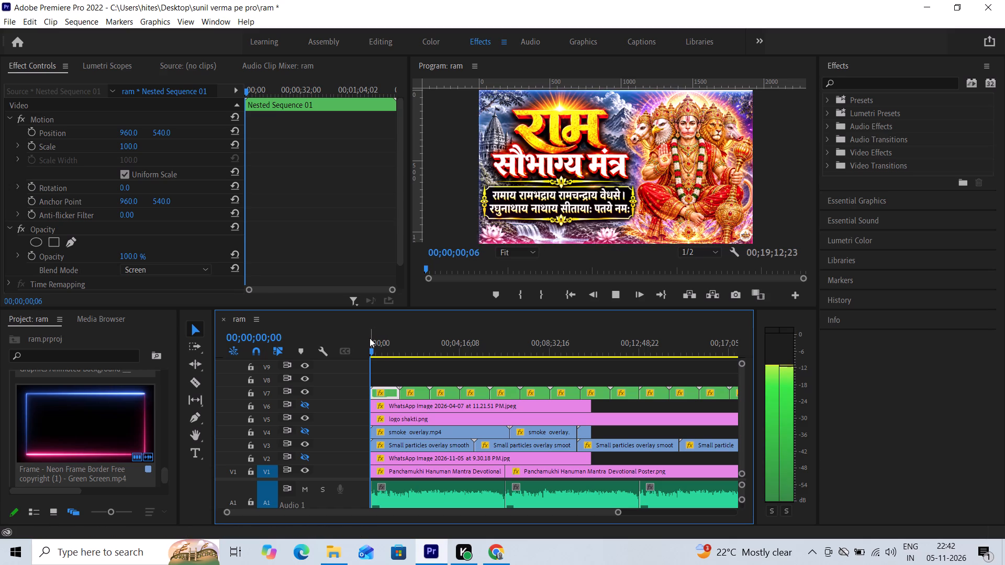
{"action": "key", "text": "space"}
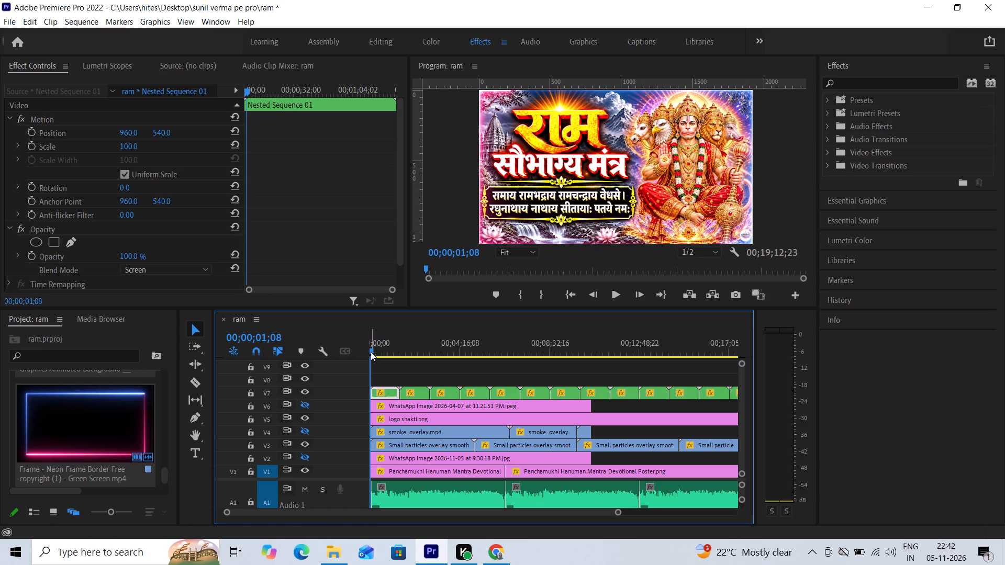
{"action": "left_click_drag", "start_coordinate": [371, 352], "coordinate": [415, 366]}
{"action": "key", "text": "space"}
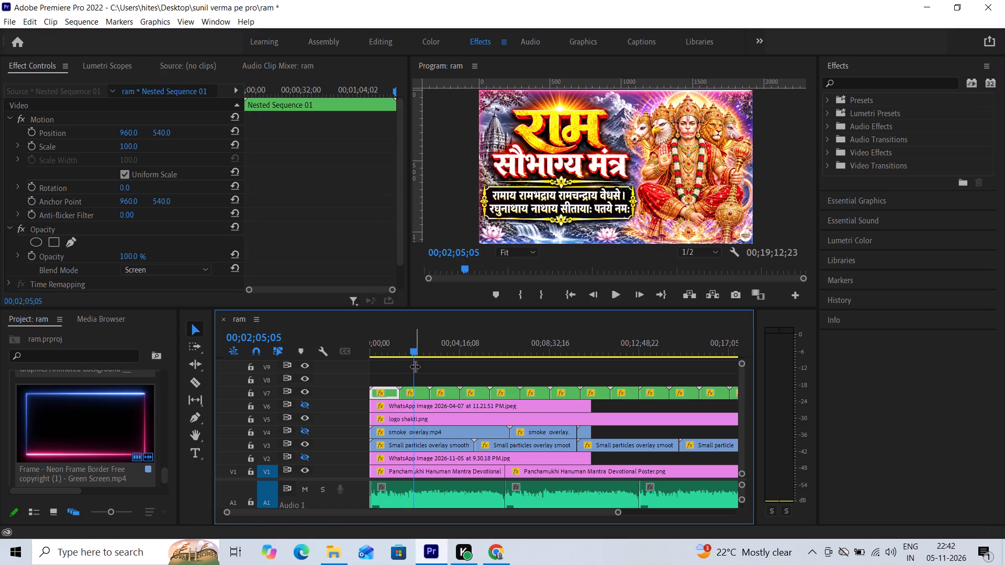
{"action": "key", "text": "space"}
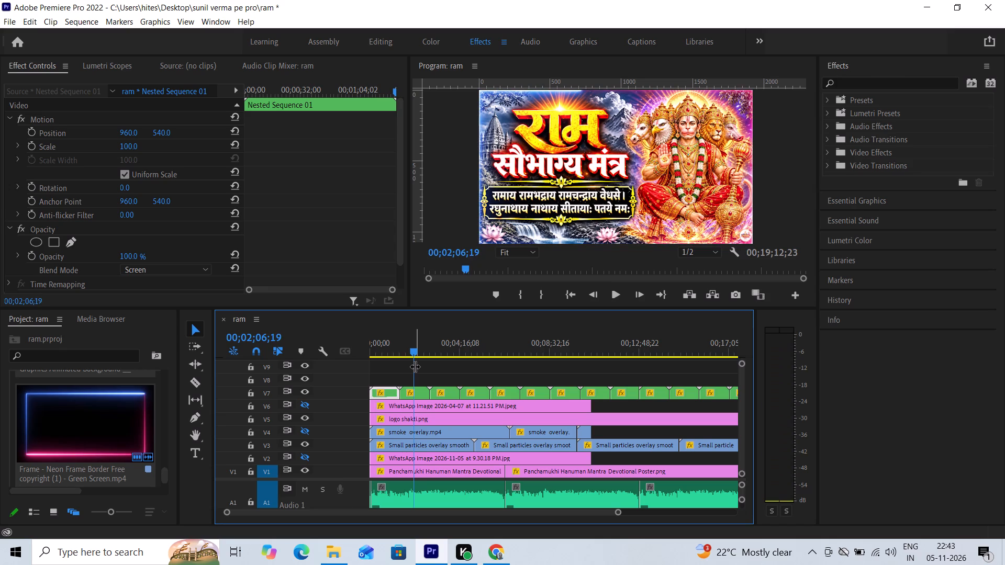
{"action": "left_click_drag", "start_coordinate": [413, 352], "coordinate": [436, 359]}
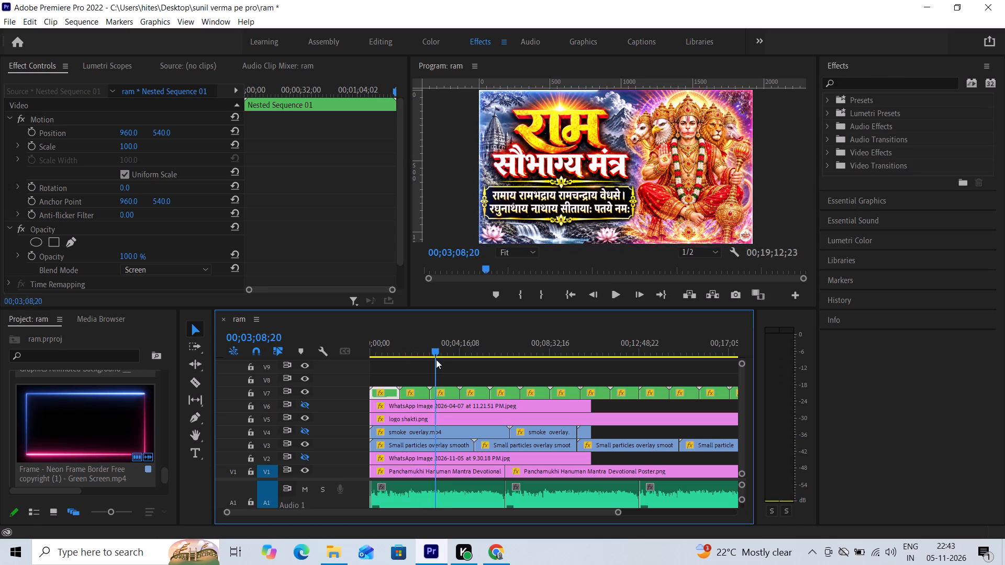
{"action": "left_click_drag", "start_coordinate": [436, 359], "coordinate": [441, 359]}
{"action": "key", "text": "space"}
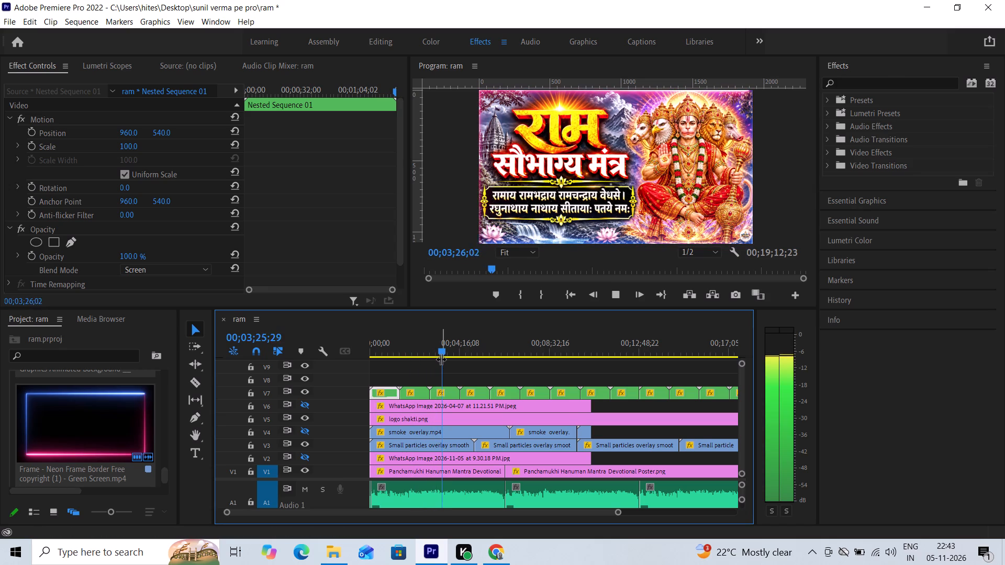
{"action": "key", "text": "space"}
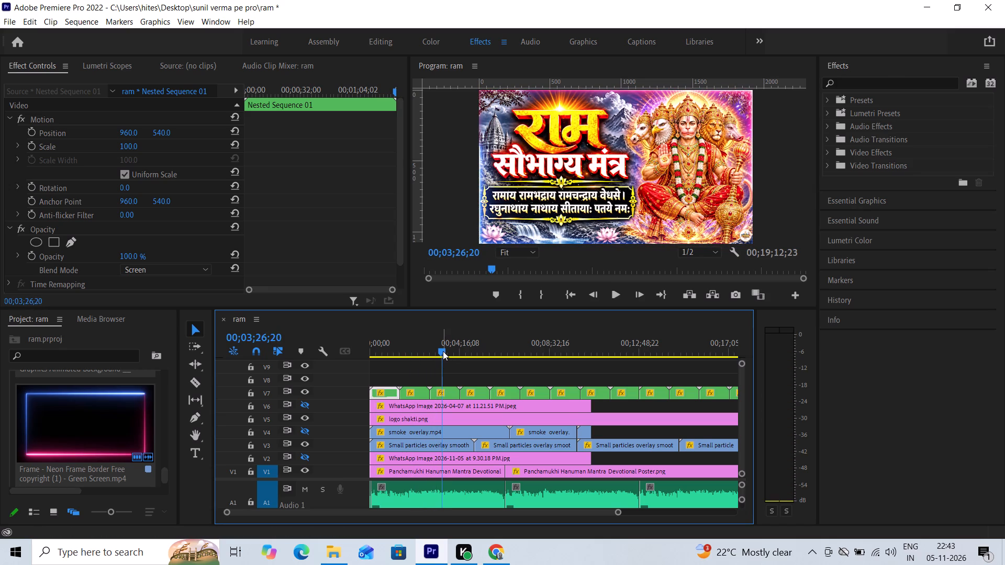
{"action": "left_click_drag", "start_coordinate": [443, 351], "coordinate": [476, 361]}
{"action": "key", "text": "space"}
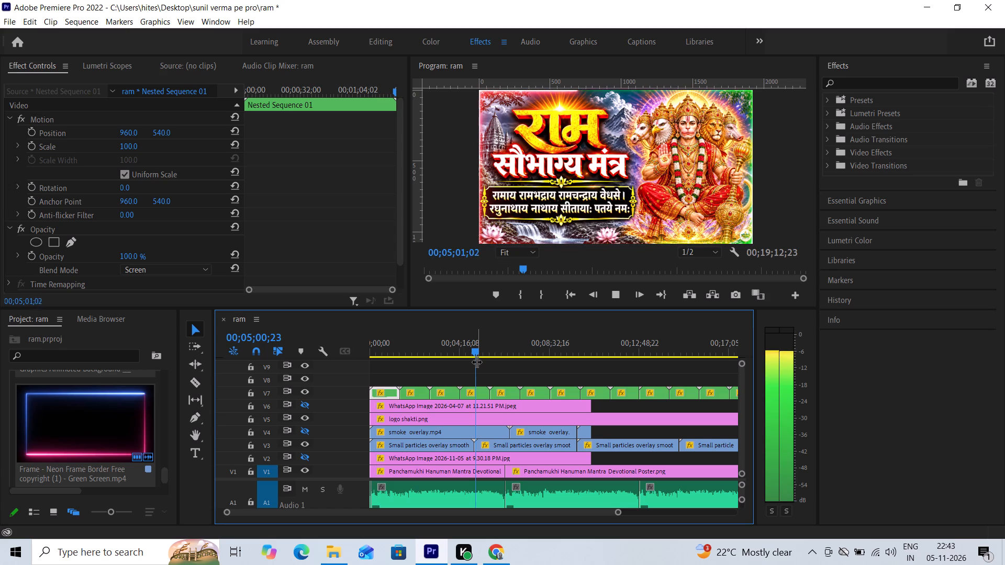
{"action": "key", "text": "space"}
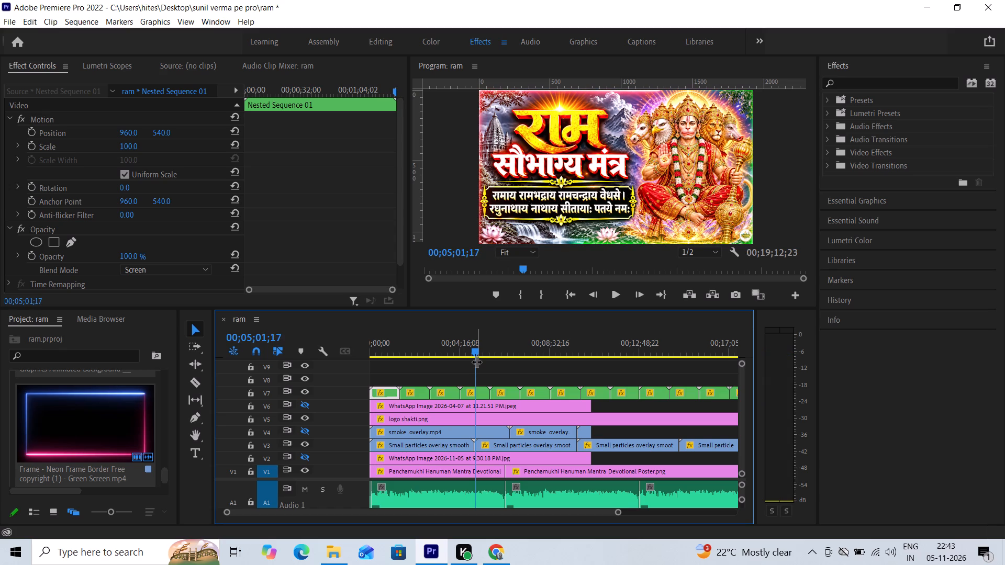
Inspect the Nested Sequence 01 border clips on V7 between about 5 and 9 minutes, checking each one's picture and effect settings.
{"action": "left_click_drag", "start_coordinate": [476, 349], "coordinate": [491, 356]}
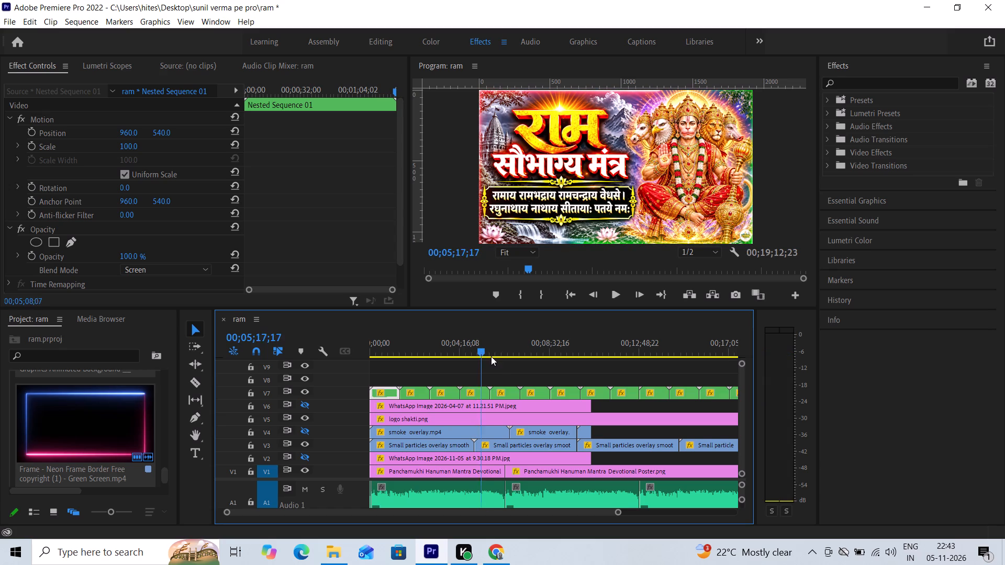
{"action": "left_click_drag", "start_coordinate": [491, 356], "coordinate": [500, 361]}
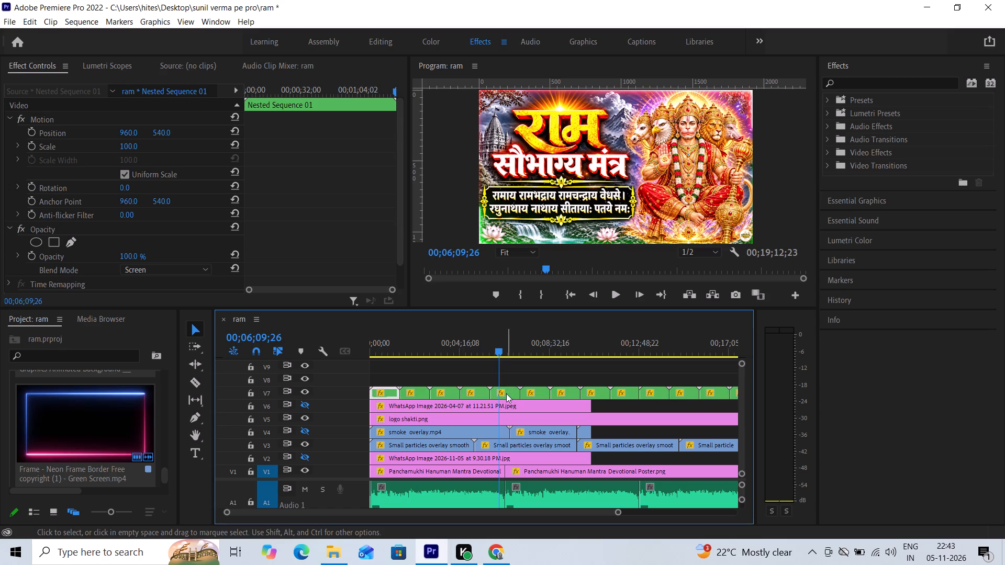
{"action": "left_click", "coordinate": [506, 394]}
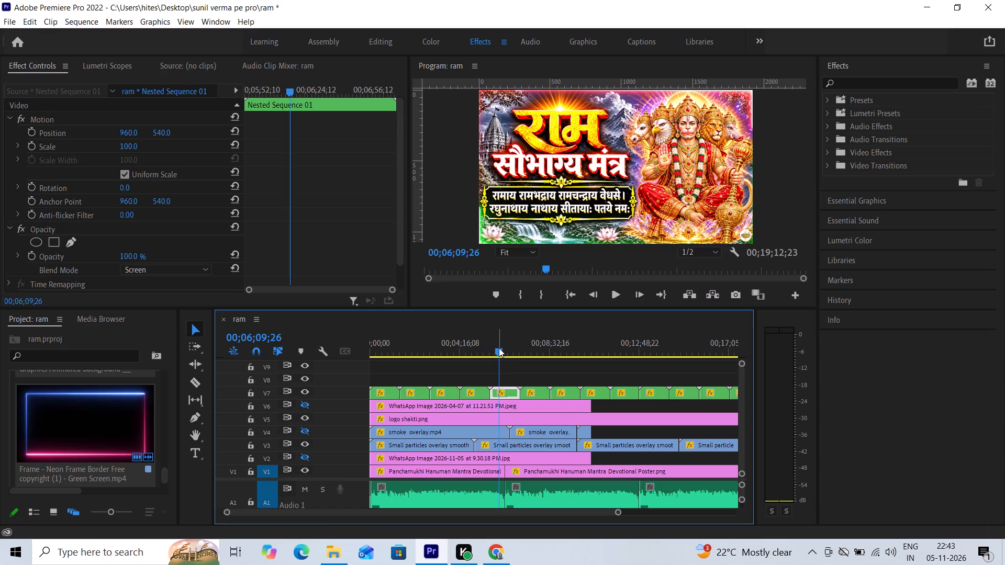
{"action": "left_click_drag", "start_coordinate": [499, 348], "coordinate": [534, 360]}
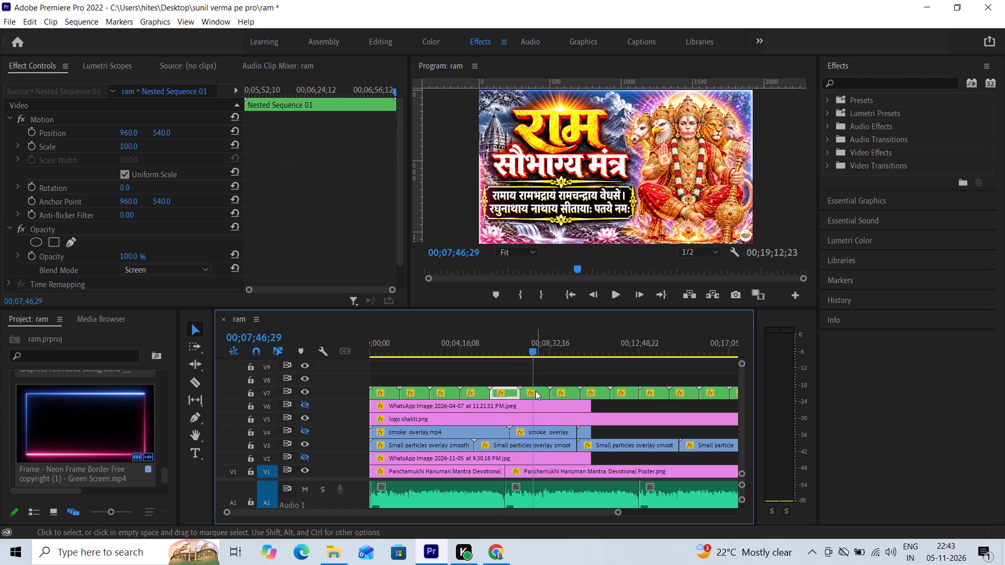
{"action": "left_click", "coordinate": [535, 391]}
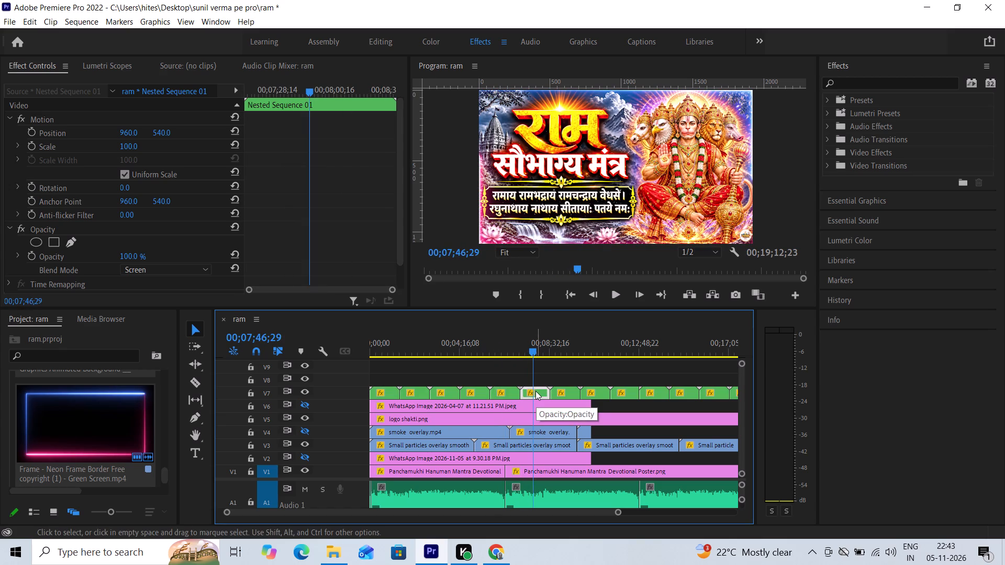
{"action": "left_click_drag", "start_coordinate": [531, 349], "coordinate": [561, 365]}
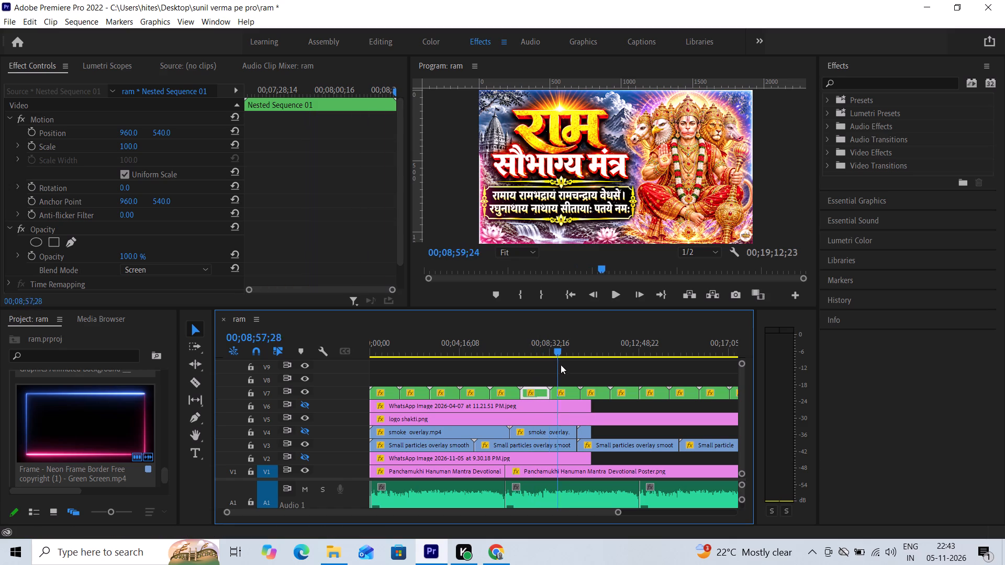
{"action": "left_click_drag", "start_coordinate": [561, 365], "coordinate": [564, 367]}
{"action": "left_click", "coordinate": [567, 392]}
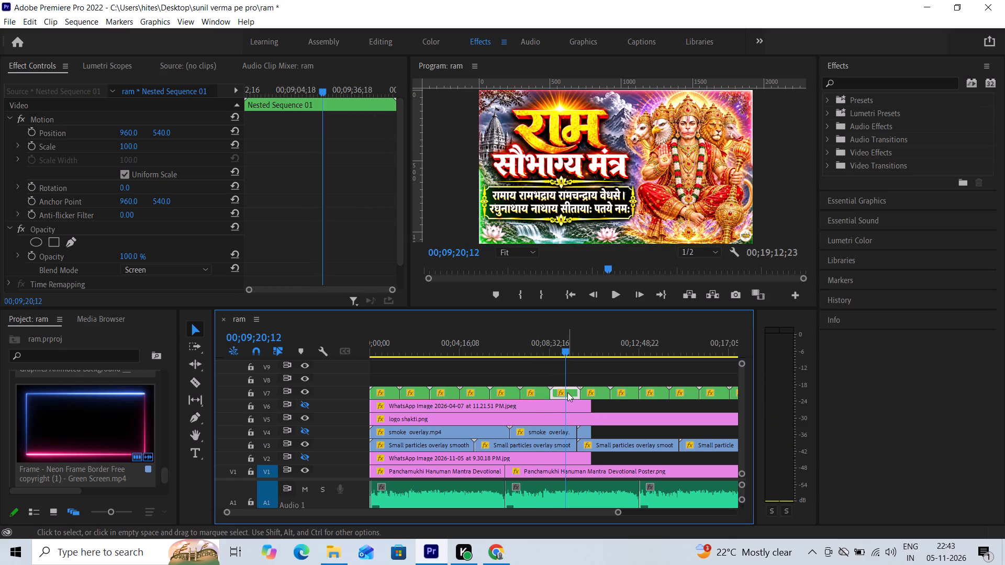
Skim the rest of the ram sequence through to its end and back to the start, checking the border and overlays.
{"action": "left_click_drag", "start_coordinate": [565, 349], "coordinate": [599, 364]}
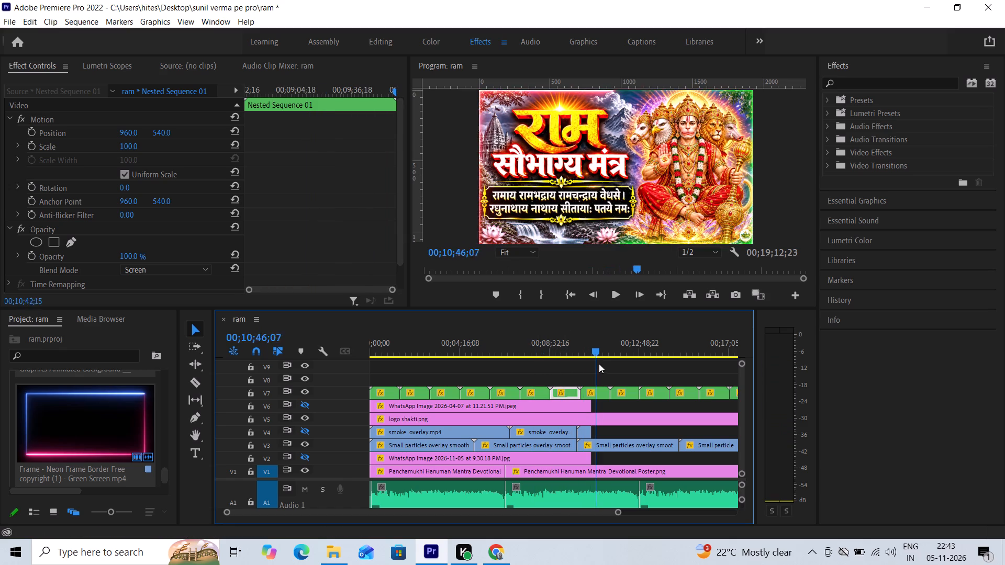
{"action": "left_click_drag", "start_coordinate": [599, 364], "coordinate": [623, 372]}
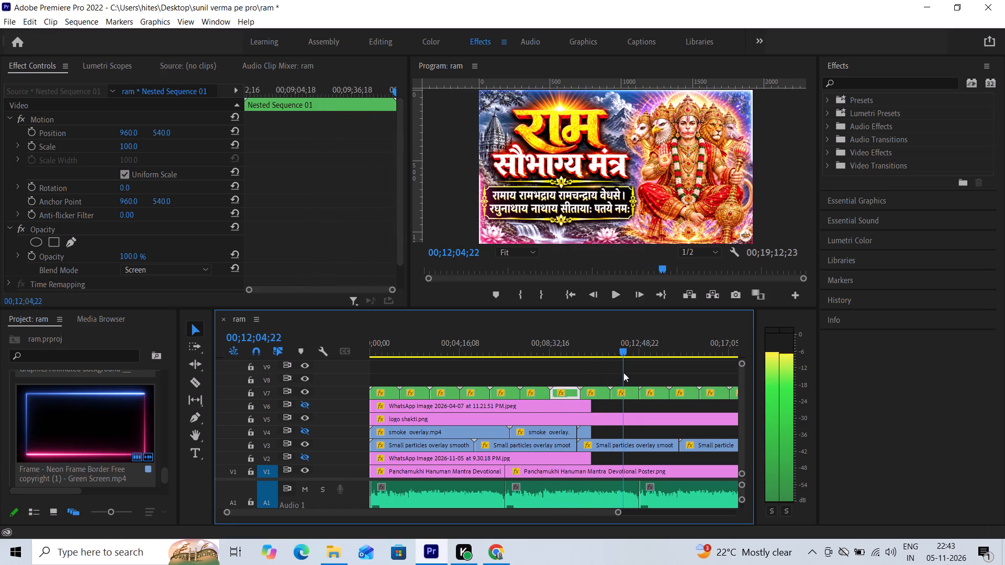
{"action": "left_click_drag", "start_coordinate": [623, 372], "coordinate": [716, 390]}
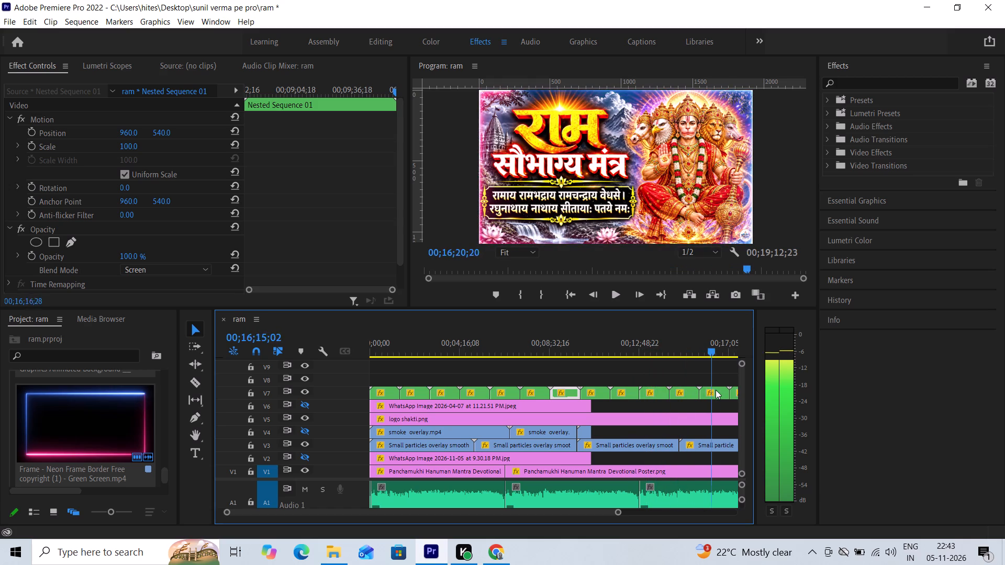
{"action": "left_click_drag", "start_coordinate": [716, 390], "coordinate": [679, 403]}
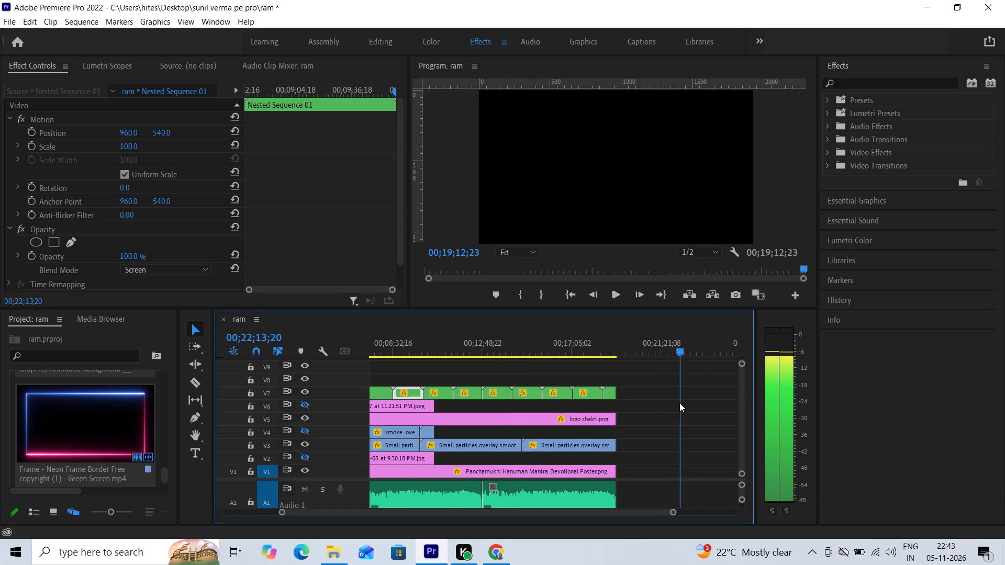
{"action": "left_click_drag", "start_coordinate": [679, 403], "coordinate": [616, 435]}
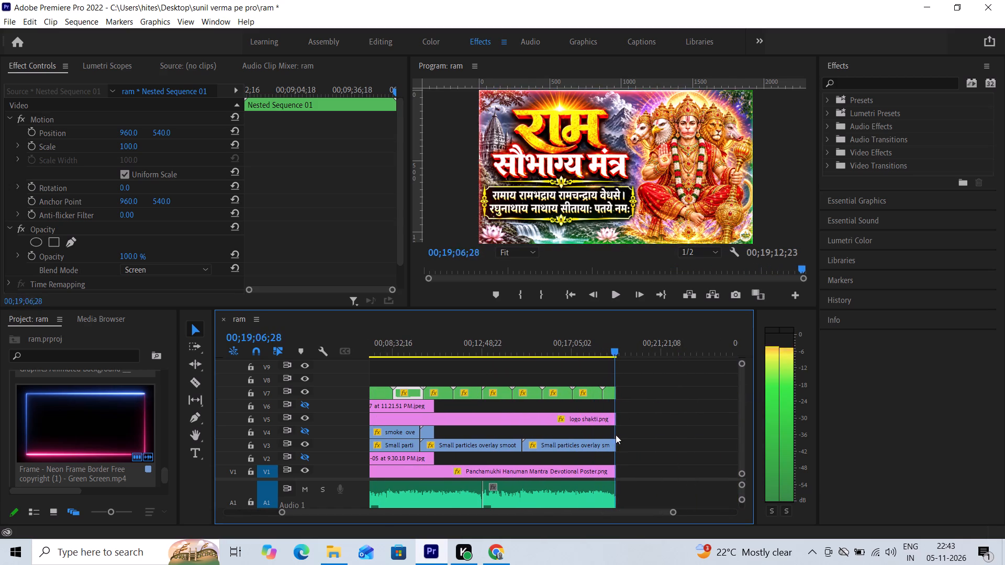
{"action": "left_click_drag", "start_coordinate": [616, 435], "coordinate": [395, 435]}
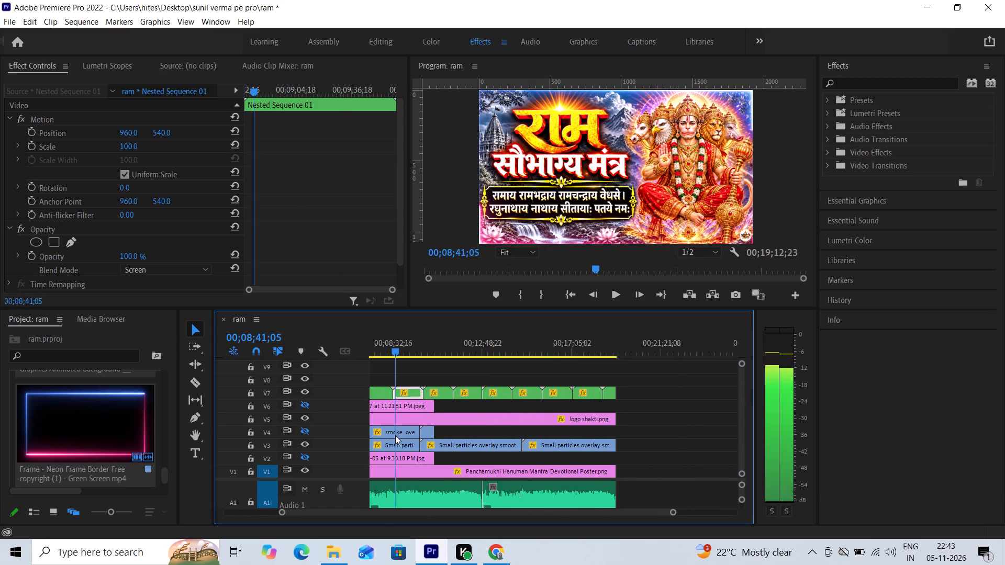
{"action": "left_click_drag", "start_coordinate": [395, 435], "coordinate": [305, 434]}
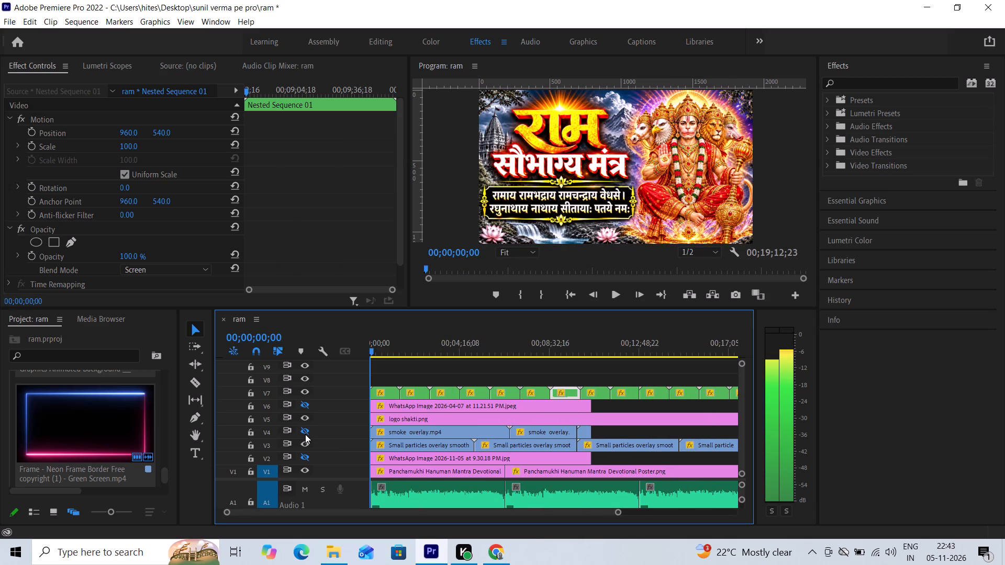
{"action": "left_click_drag", "start_coordinate": [305, 434], "coordinate": [361, 436]}
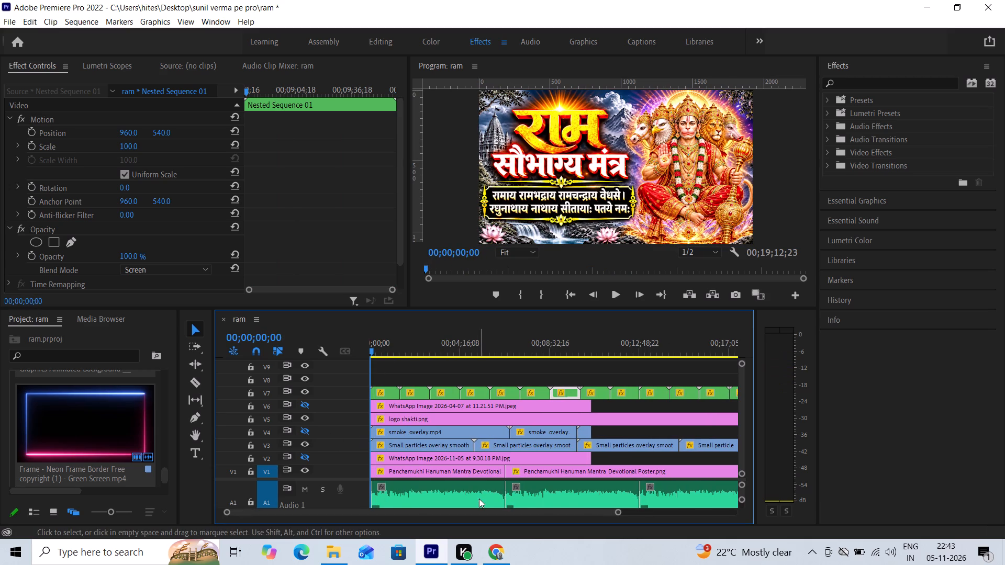
Enlarge the program preview to fill the workspace and play the ram sequence from its first frame.
{"action": "left_click", "coordinate": [571, 295]}
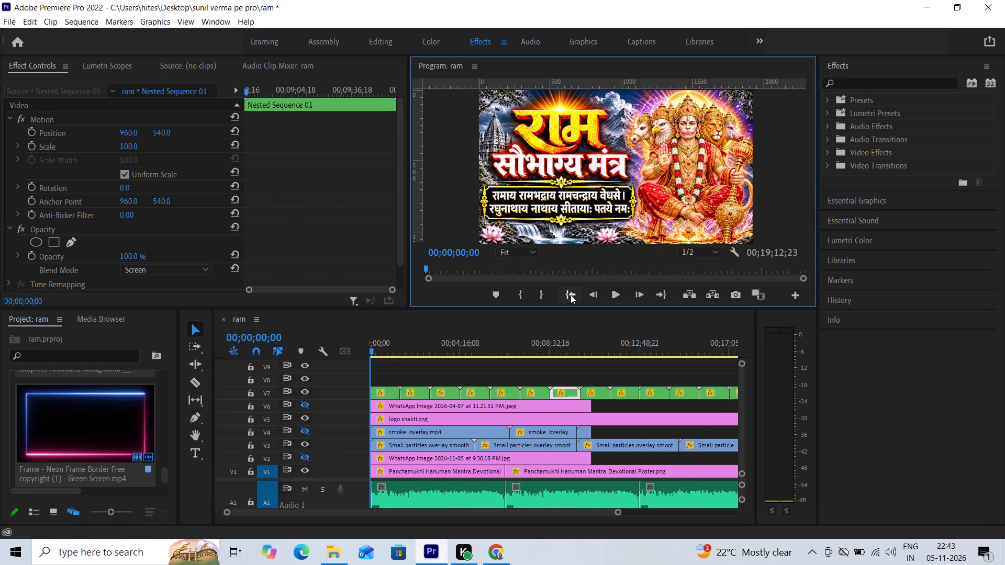
{"action": "left_click", "coordinate": [643, 215]}
{"action": "key", "text": "grave"}
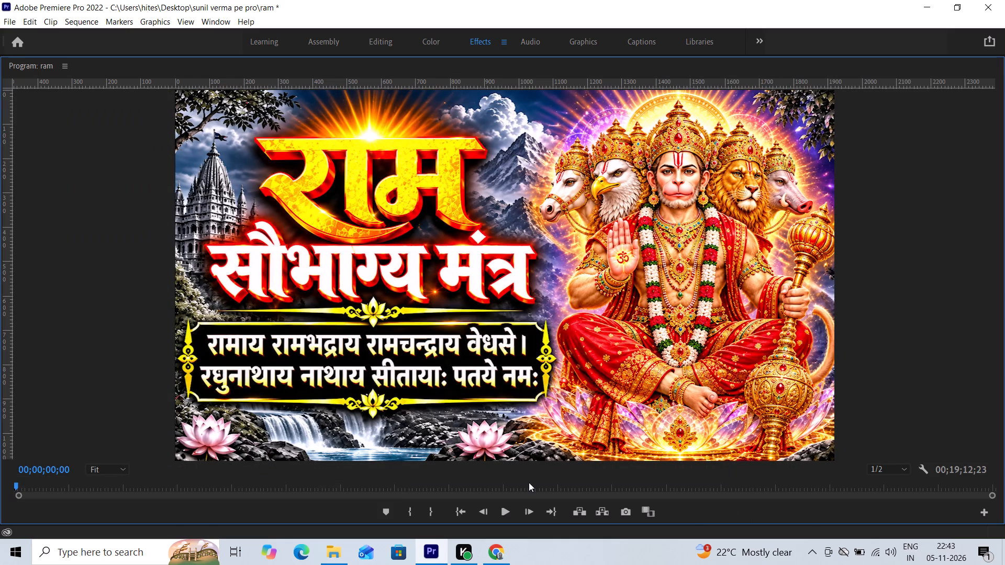
{"action": "left_click", "coordinate": [507, 514]}
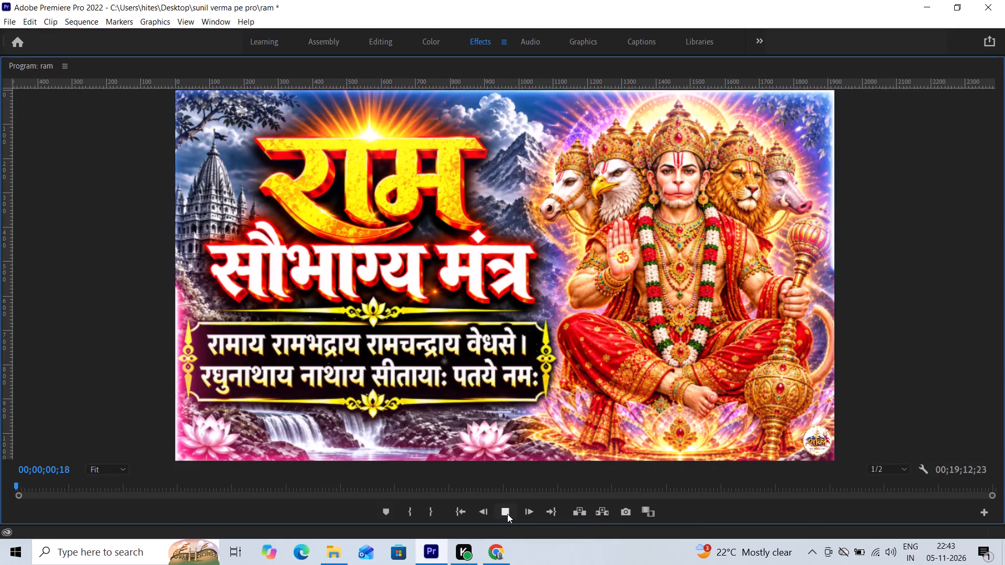
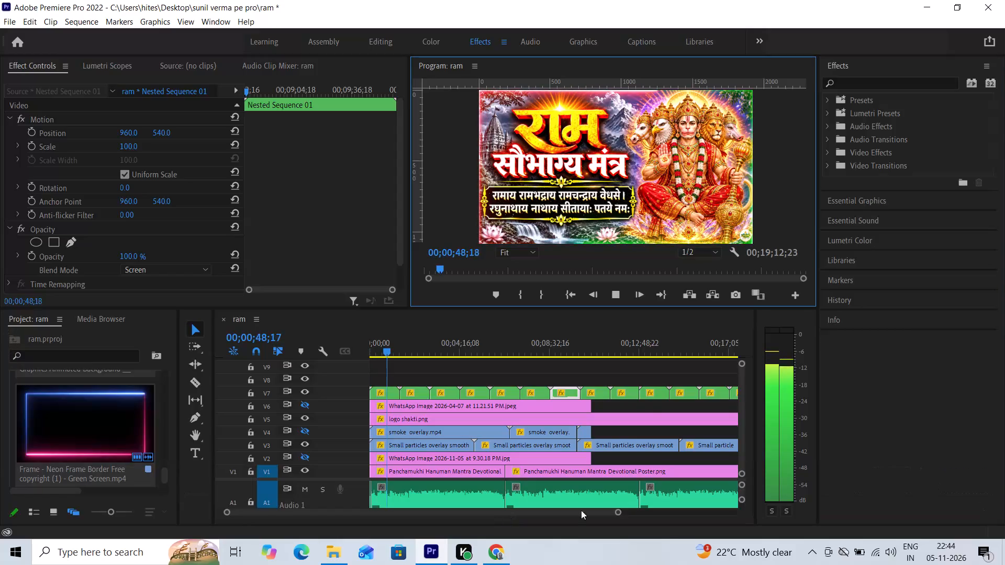
Stop playback of the ram sequence and begin exporting it.
{"action": "left_click", "coordinate": [616, 297]}
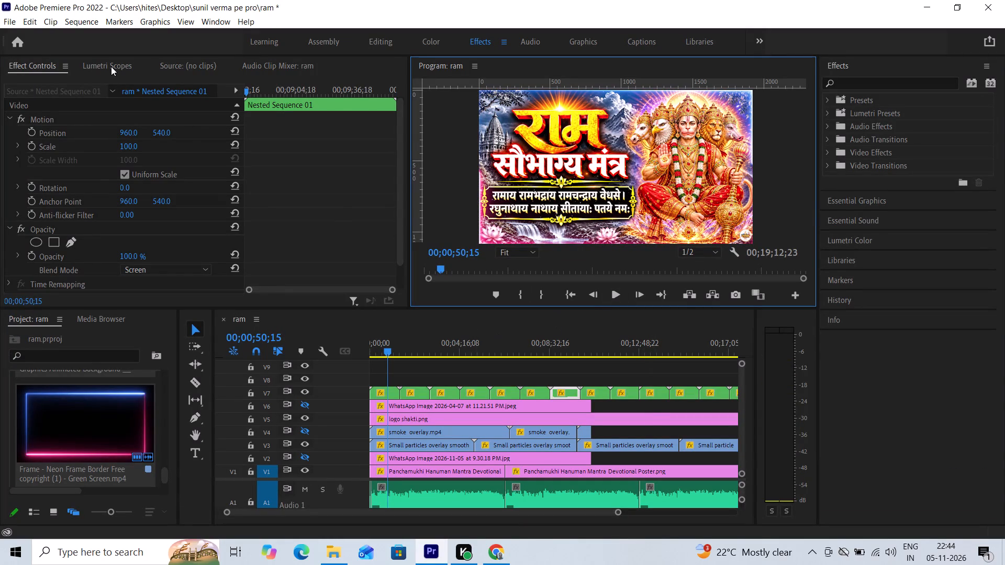
{"action": "left_click", "coordinate": [12, 18]}
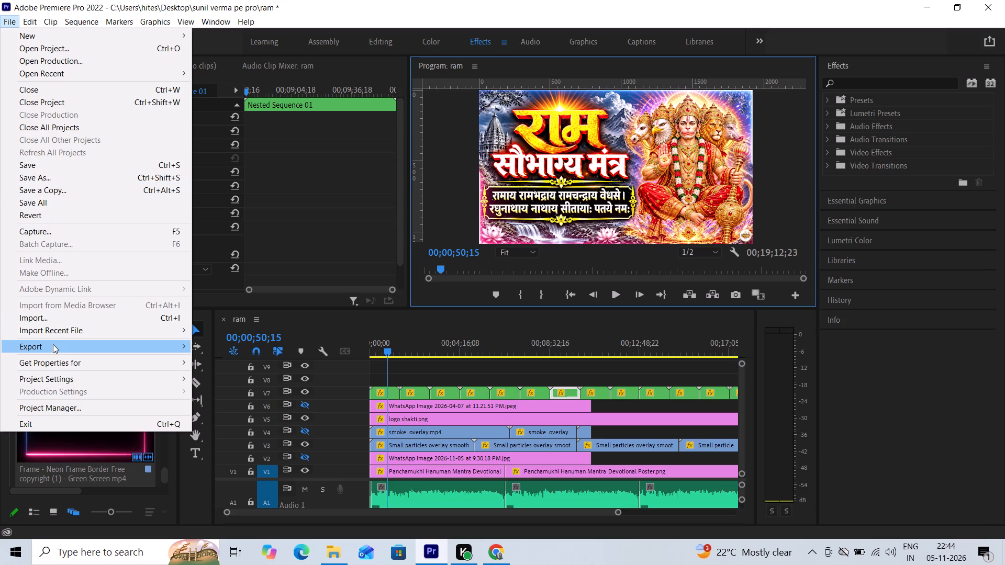
Export the ram sequence as the H.264 video ram_1.mp4 into the good folder on the Desktop.
{"action": "left_click", "coordinate": [53, 344]}
{"action": "left_click", "coordinate": [246, 347]}
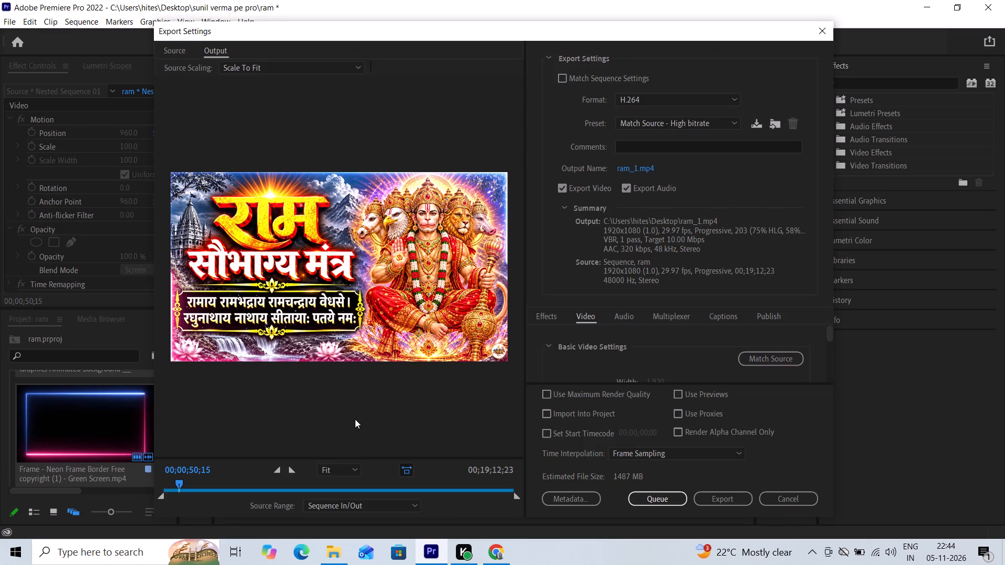
{"action": "left_click", "coordinate": [630, 167]}
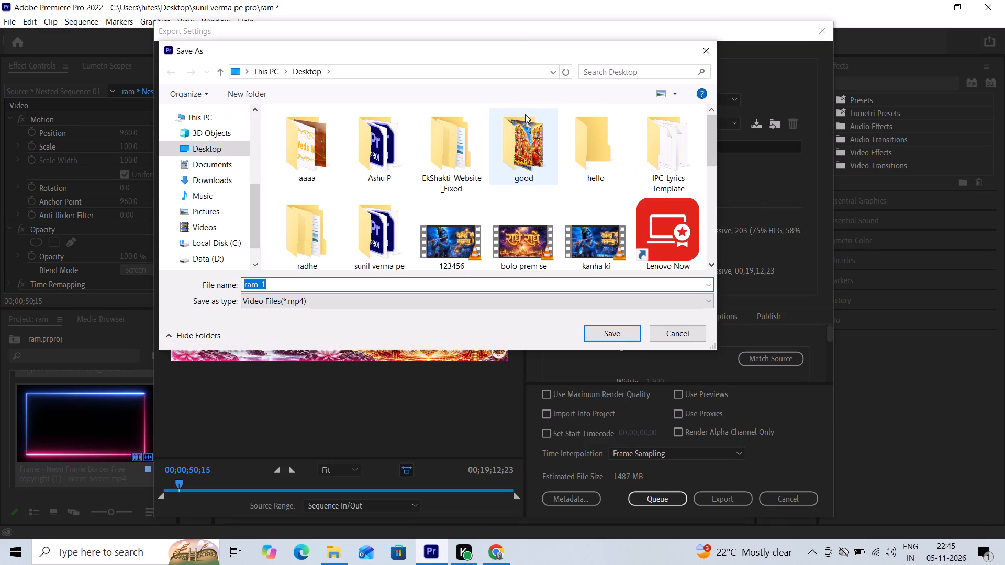
{"action": "left_click", "coordinate": [392, 139]}
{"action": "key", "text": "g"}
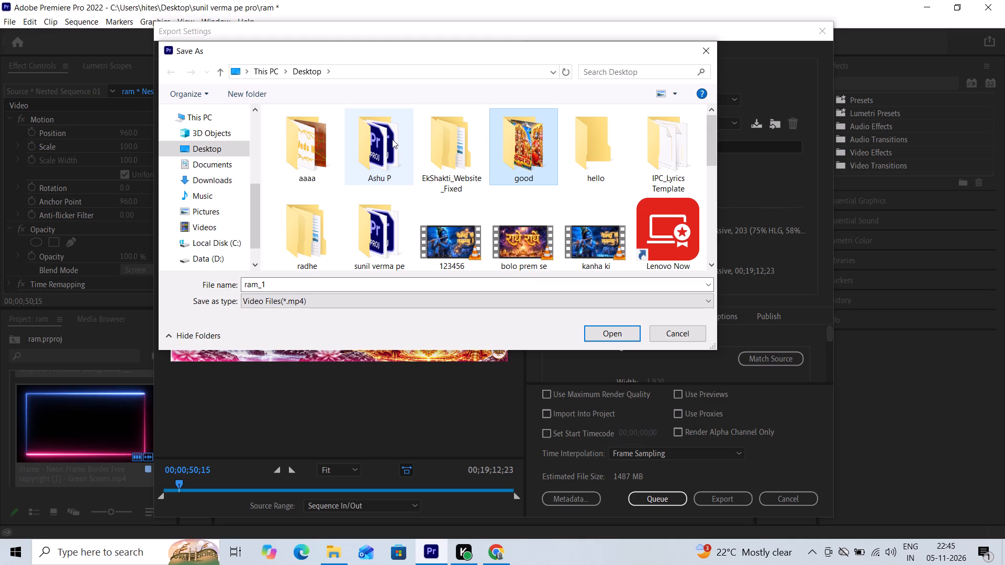
{"action": "key", "text": "Return"}
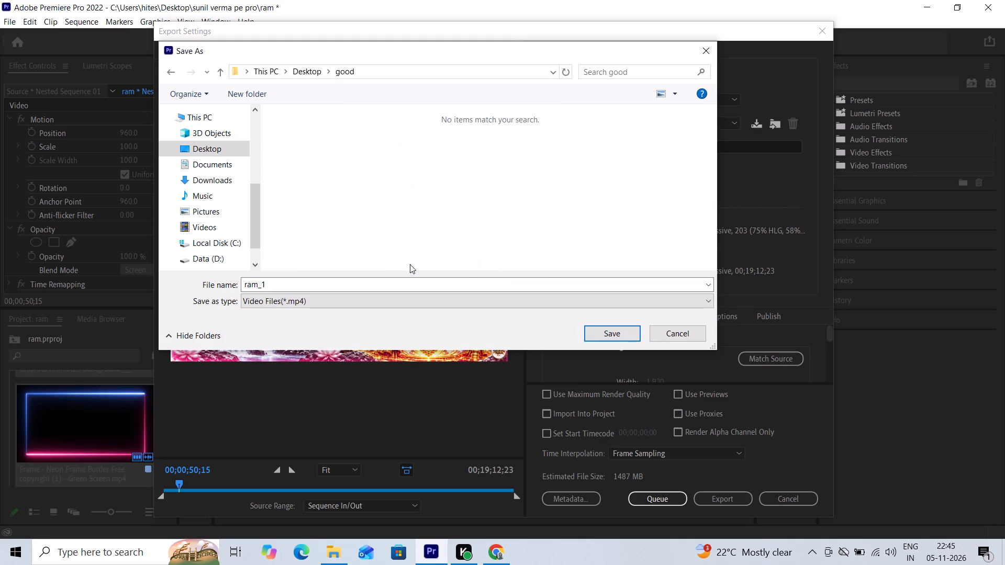
{"action": "left_click", "coordinate": [392, 281]}
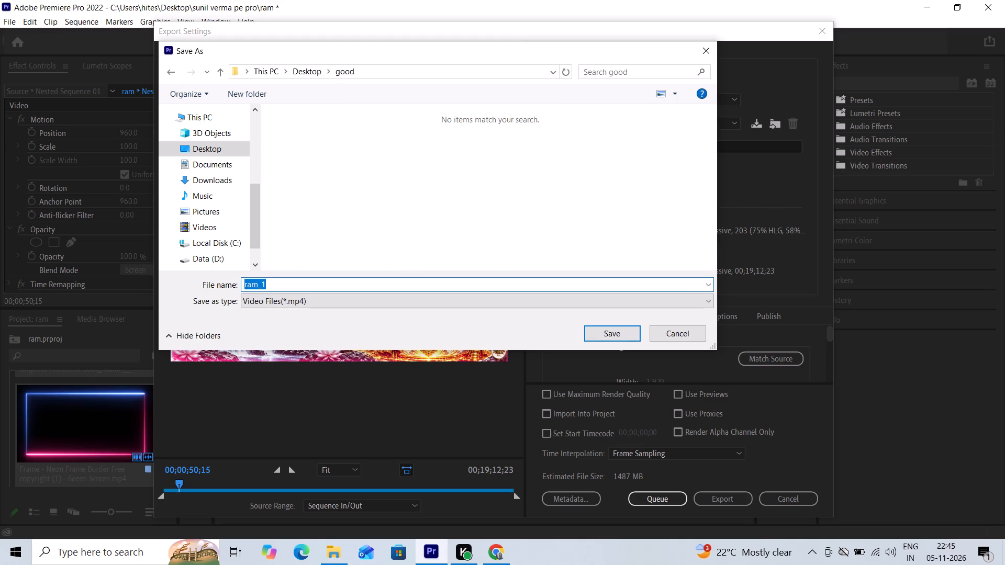
{"action": "left_click", "coordinate": [608, 331]}
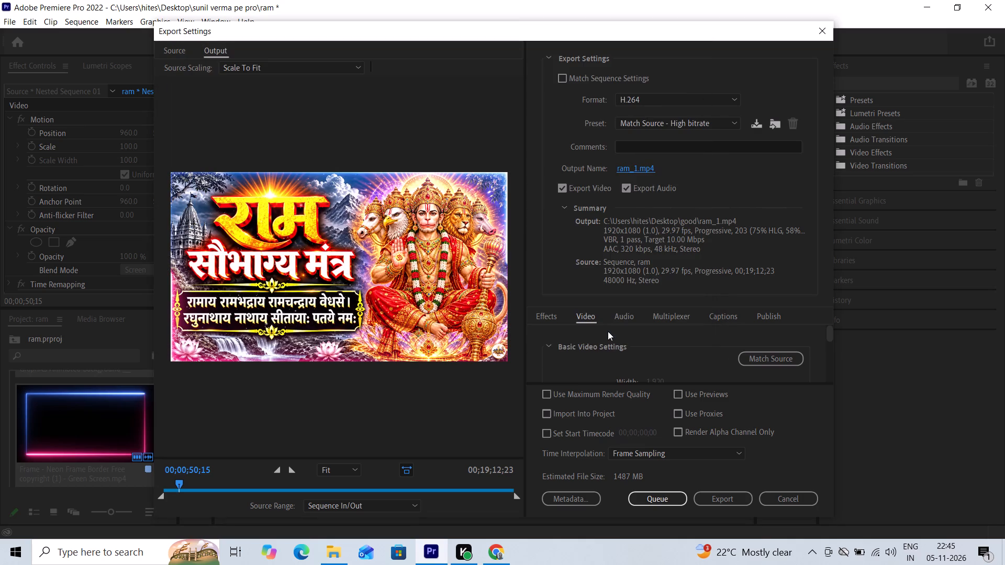
{"action": "left_click", "coordinate": [719, 499]}
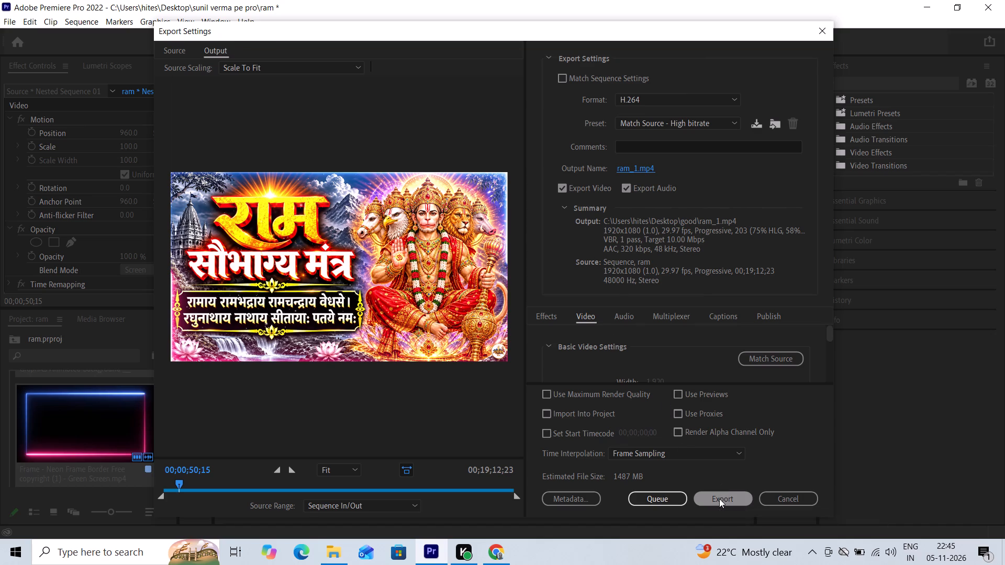